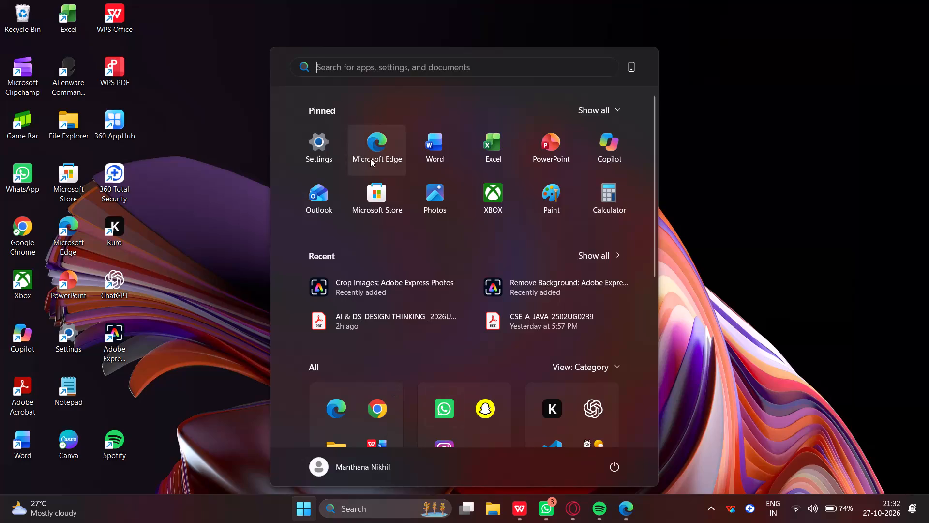
Open WPS Office with the roll number.pptx presentation and maximize its window.
text(wp)
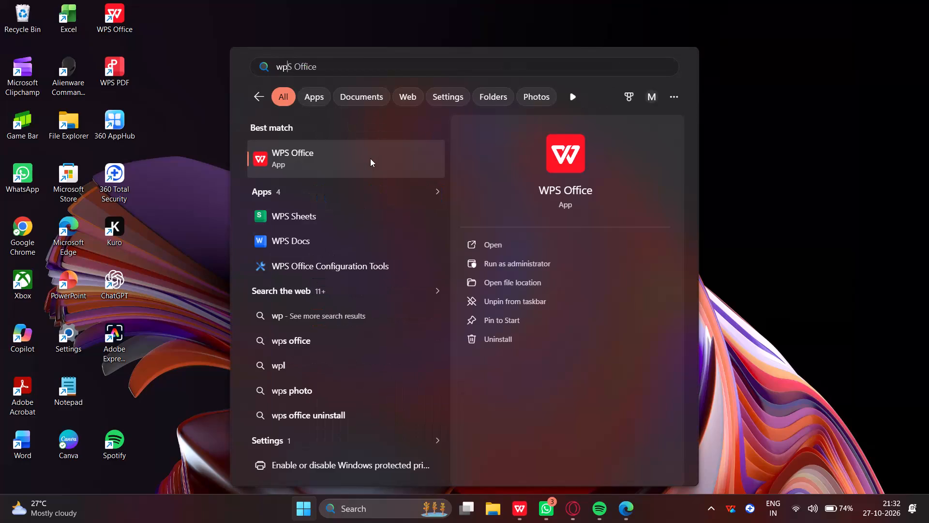
click(370, 158)
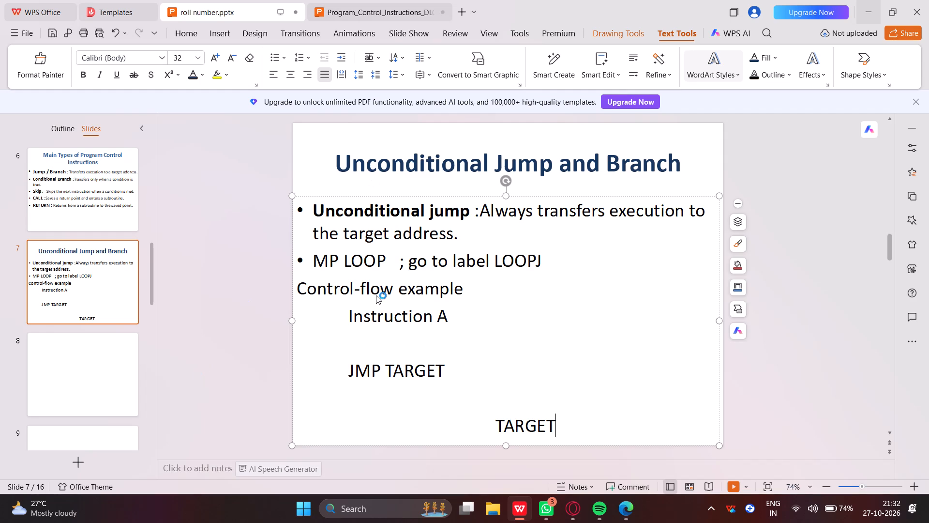
click(242, 216)
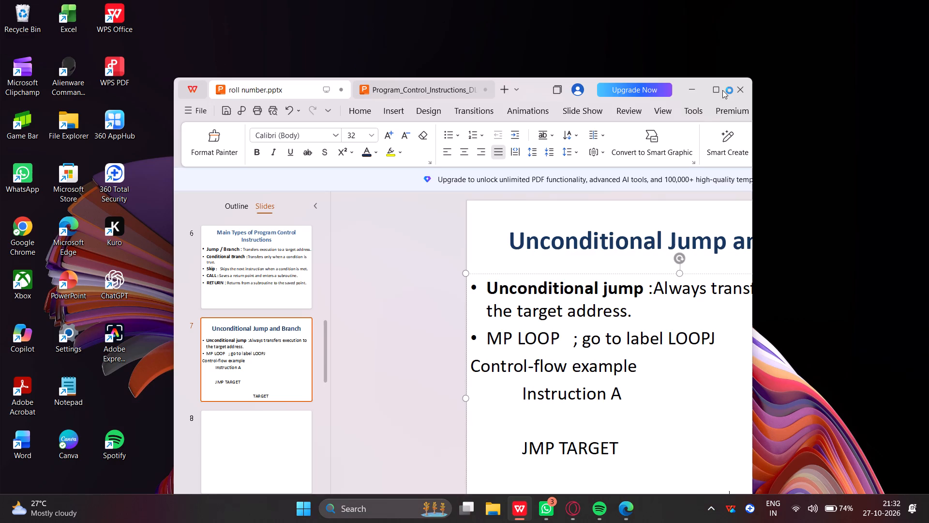
click(714, 91)
triple_click(714, 91)
click(714, 91)
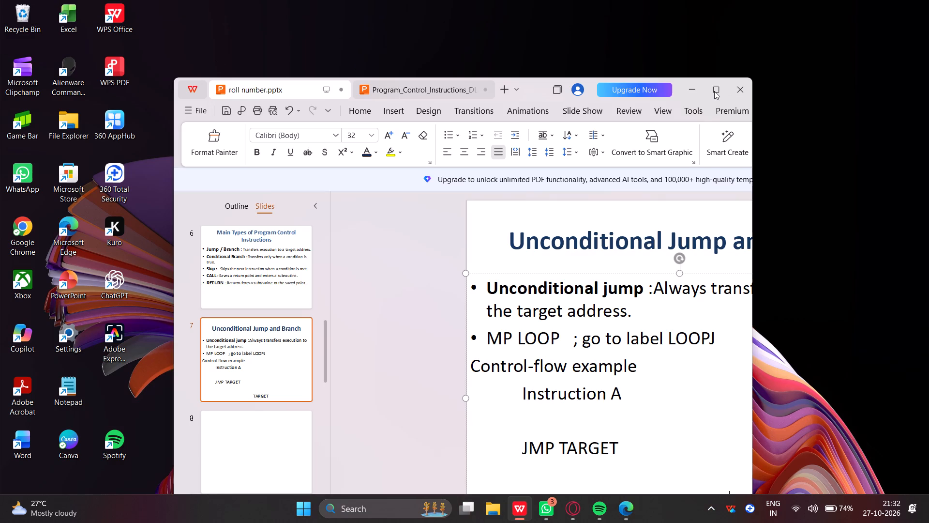
double_click(714, 91)
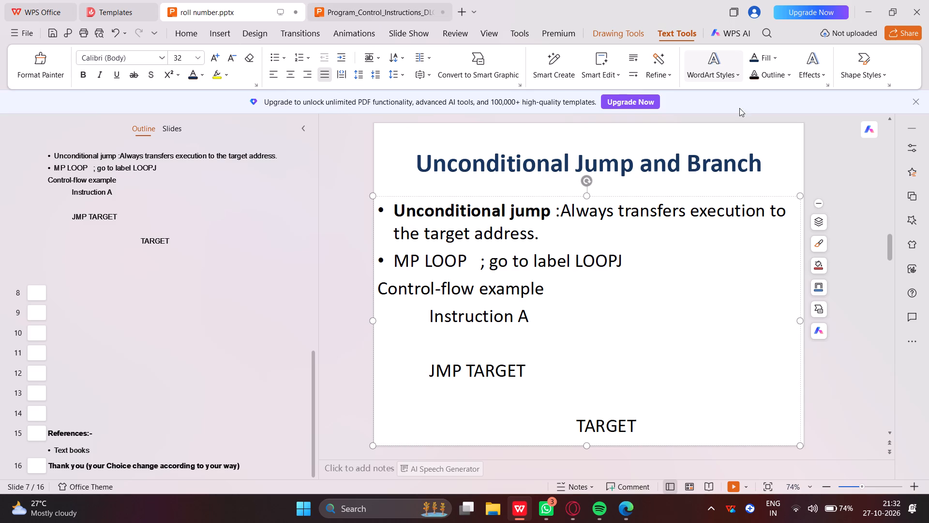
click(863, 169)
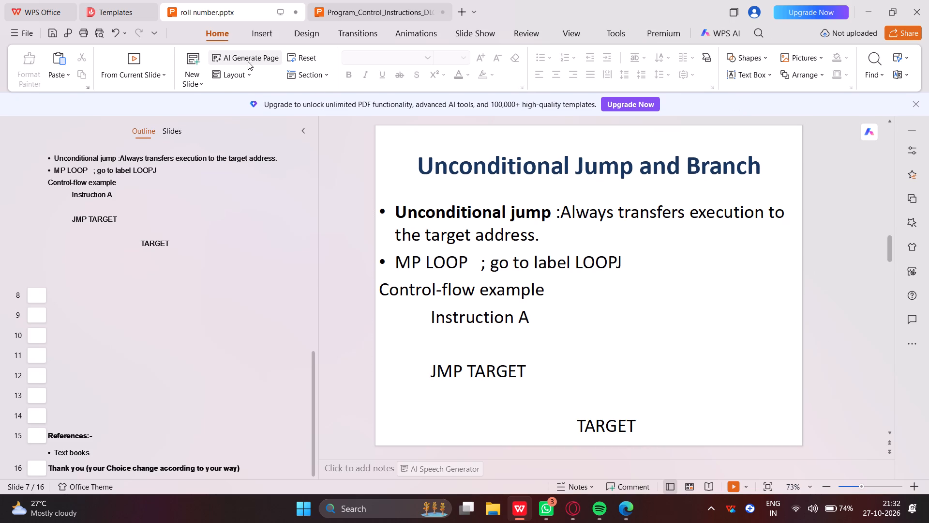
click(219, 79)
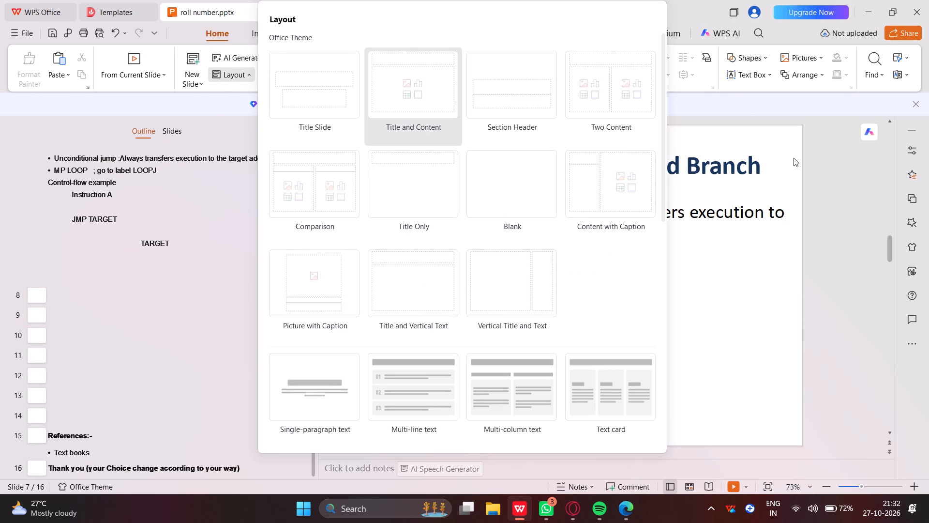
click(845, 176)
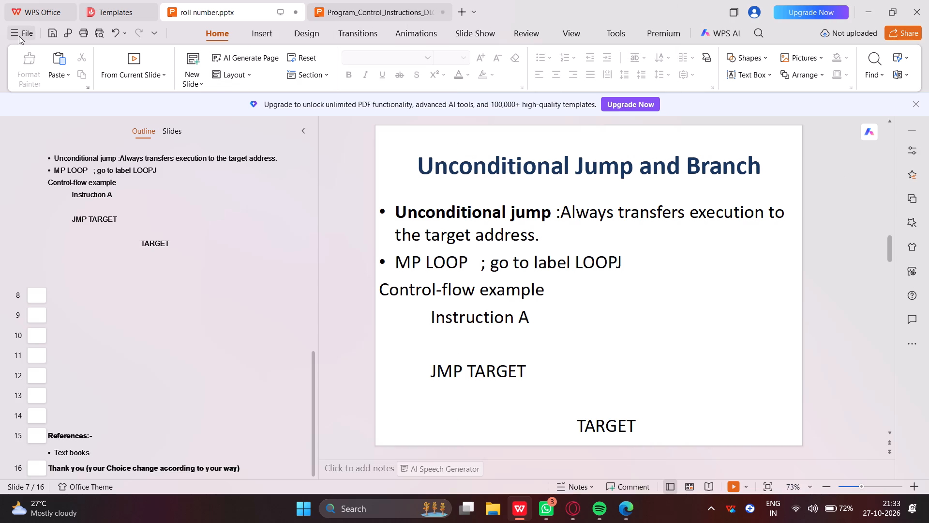
Close the Templates page and return to the roll number.pptx presentation.
click(151, 15)
click(264, 4)
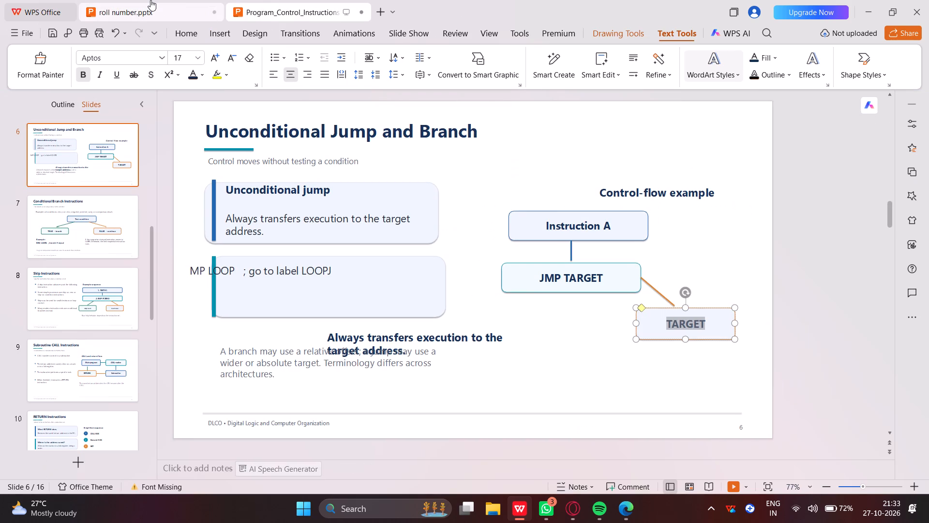
click(150, 0)
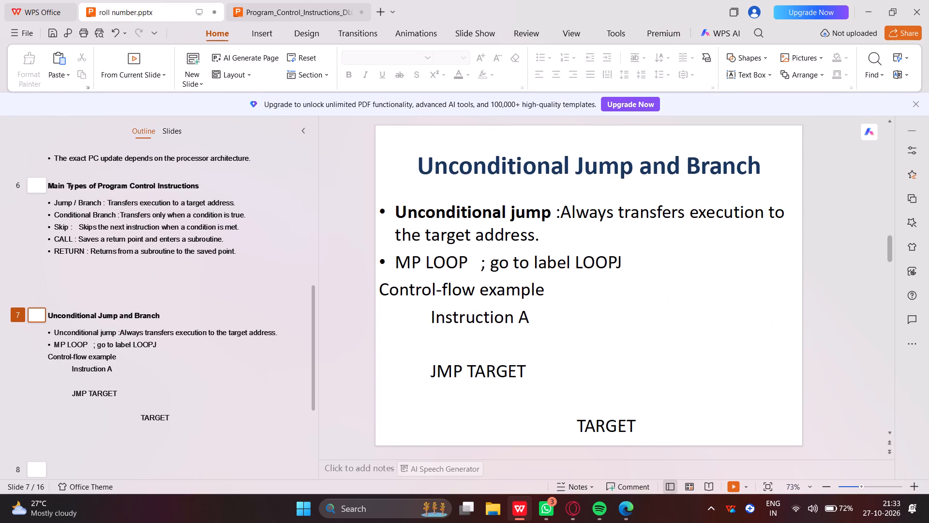
Examine the outline of roll number.pptx up to its first slide, and change the navigation view to slide thumbnails.
scroll(170, 240, up, 14)
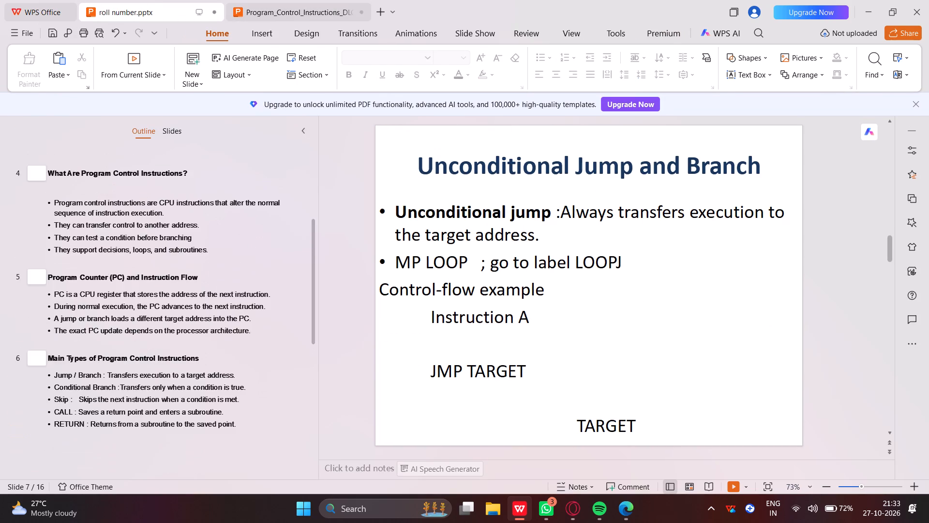
scroll(171, 240, up, 17)
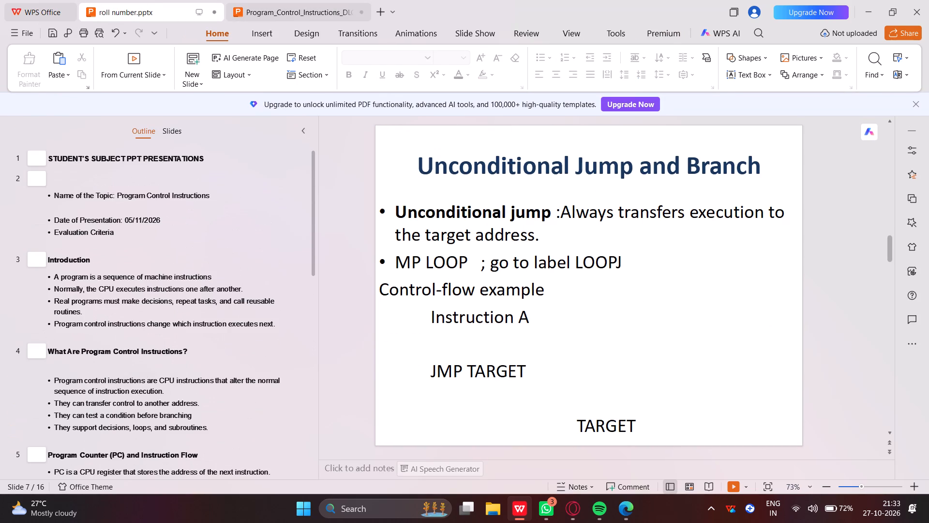
click(160, 134)
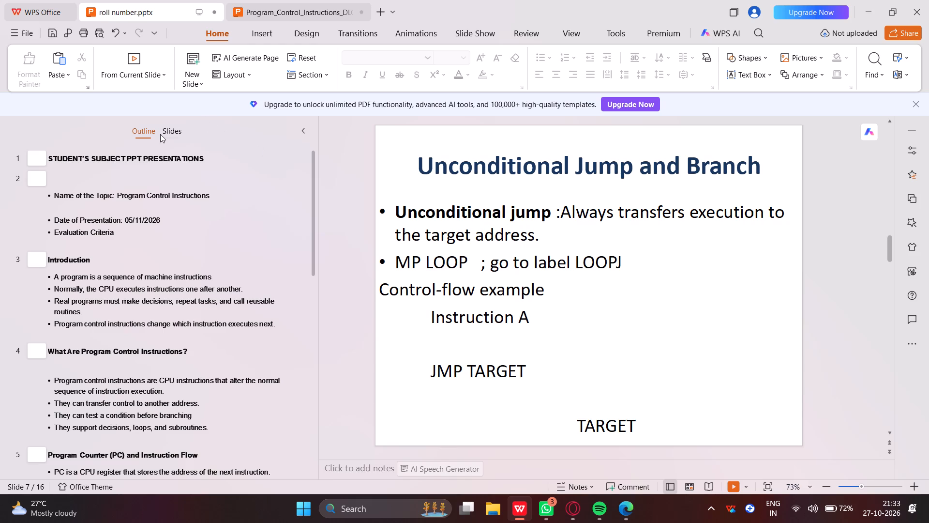
scroll(48, 215, up, 9)
scroll(50, 215, down, 8)
scroll(60, 214, up, 3)
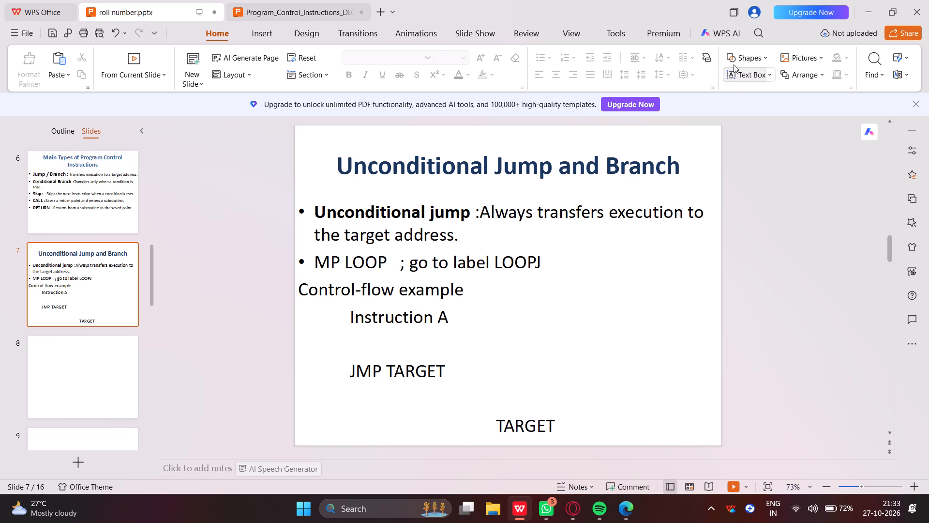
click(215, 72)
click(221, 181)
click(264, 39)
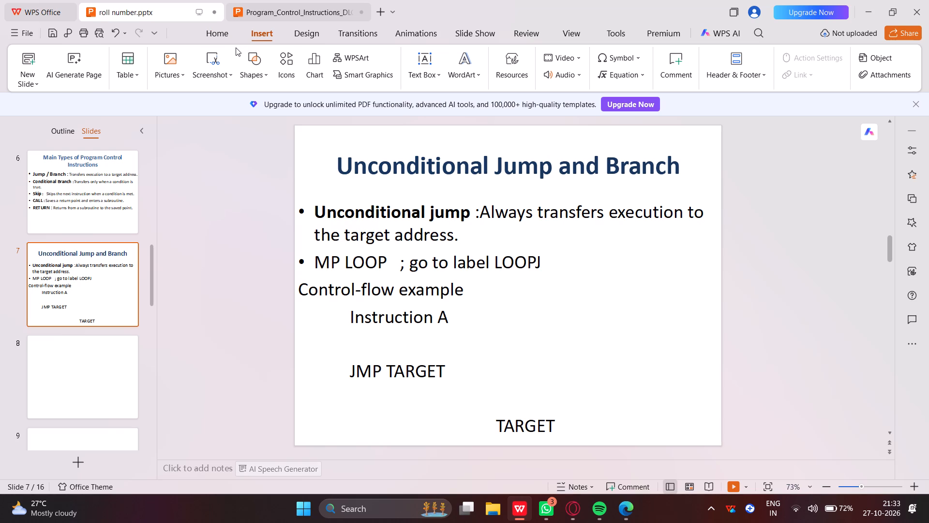
Dismiss the upgrade promotion banner above the slide.
click(918, 103)
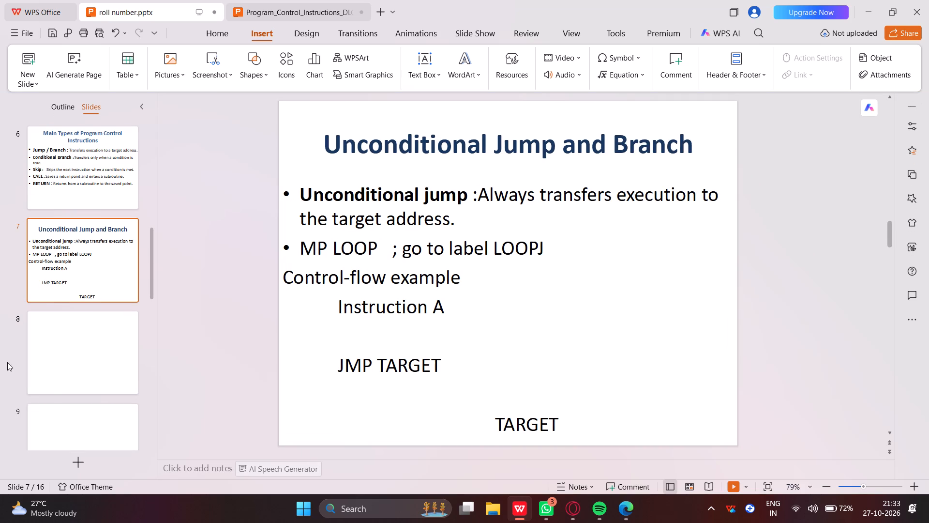
In the Program_Control_Instructions presentation, move slide 6's "MP LOOP ; go to label LOOPJ" text box inside the empty card below Unconditional jump.
click(271, 6)
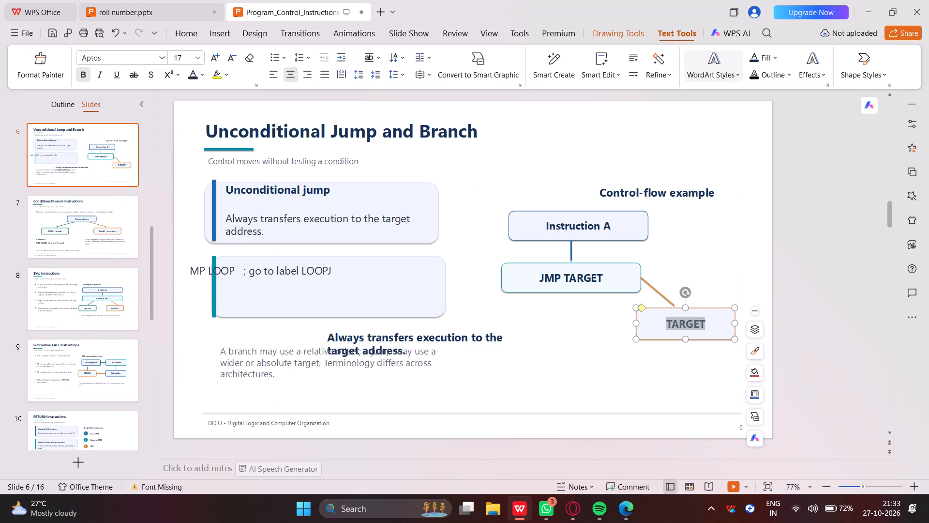
drag(278, 272, 339, 277)
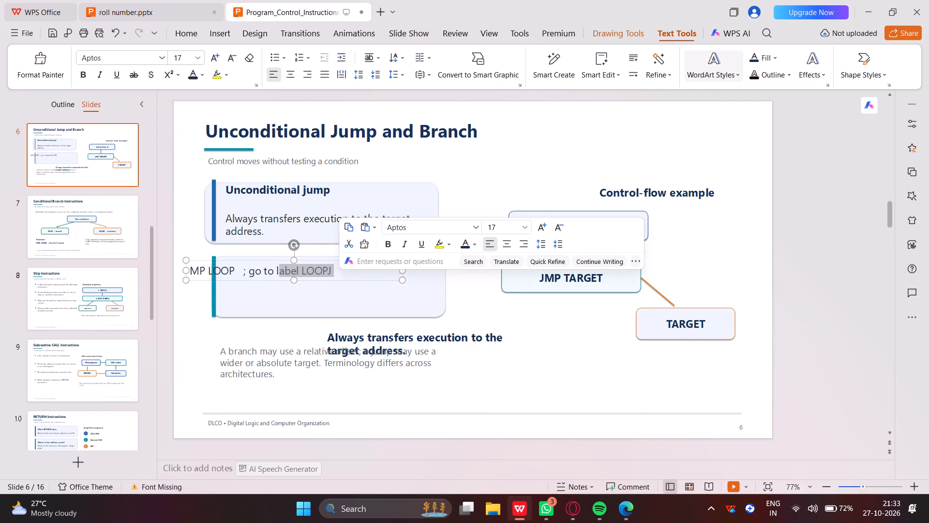
click(354, 271)
drag(354, 271, 375, 273)
drag(319, 273, 328, 273)
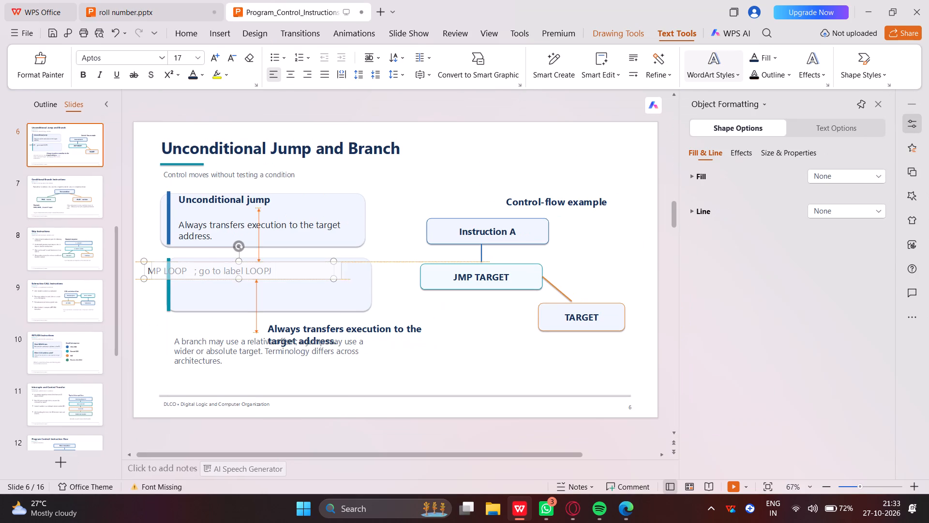
drag(328, 273, 350, 290)
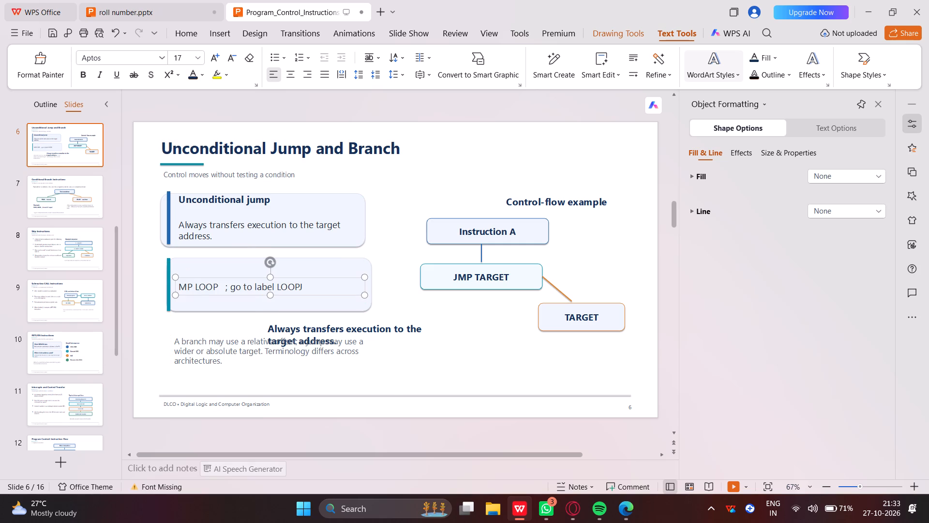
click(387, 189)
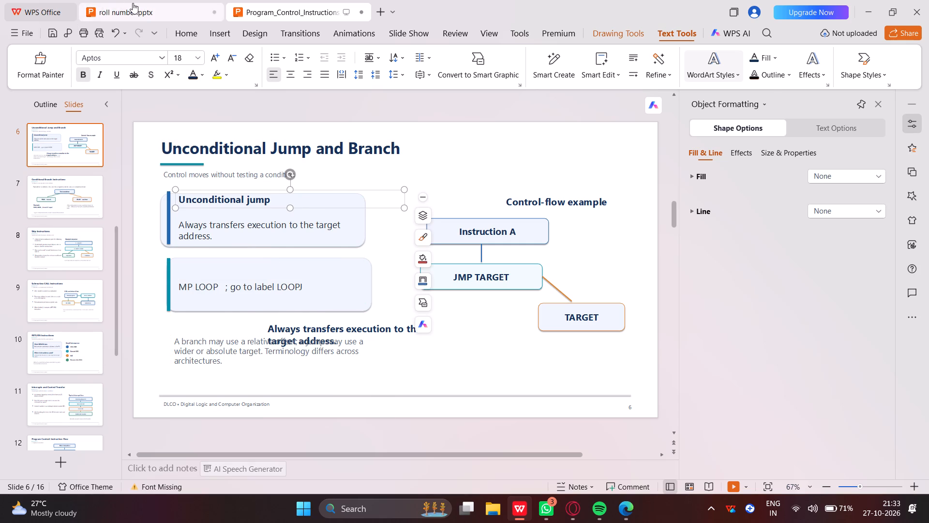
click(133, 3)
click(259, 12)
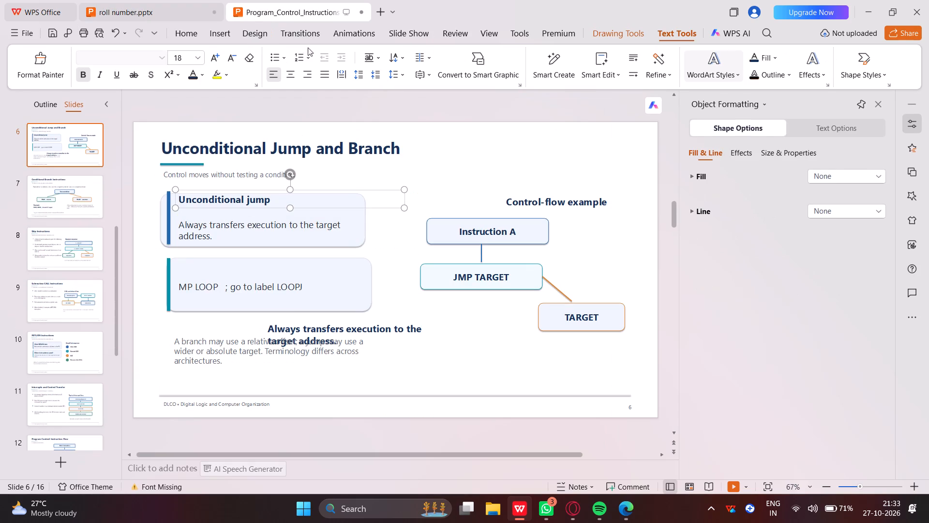
Copy the blue connector between Instruction A and JMP TARGET, and paste it onto slide 7 of roll number.pptx.
click(481, 255)
click(481, 255)
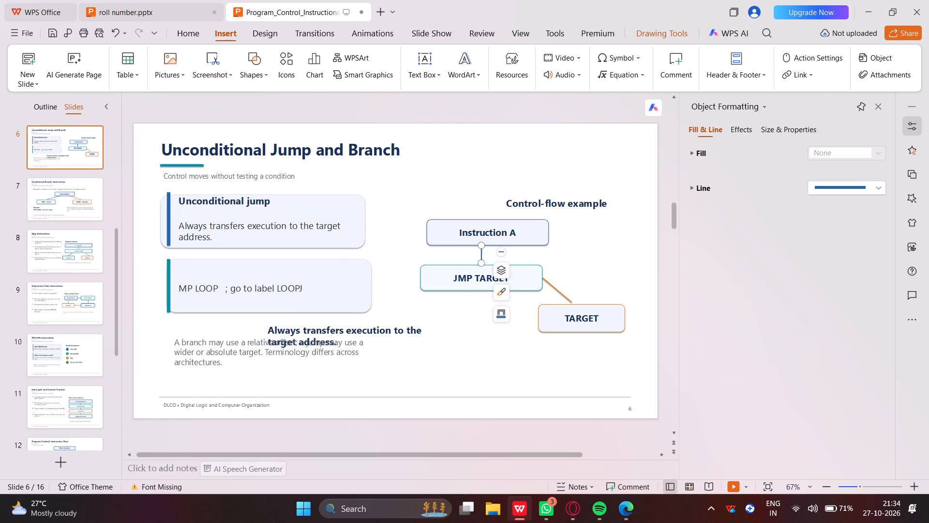
right_click(481, 255)
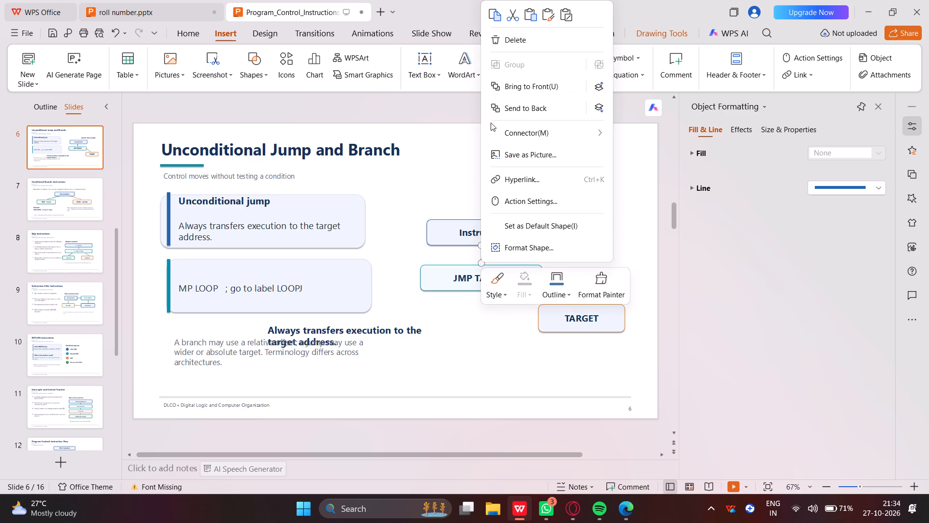
click(496, 14)
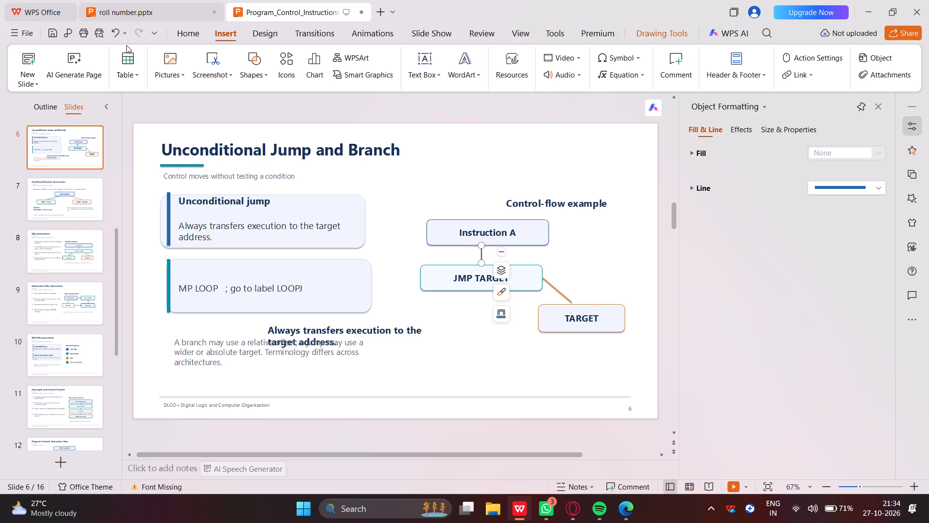
click(135, 7)
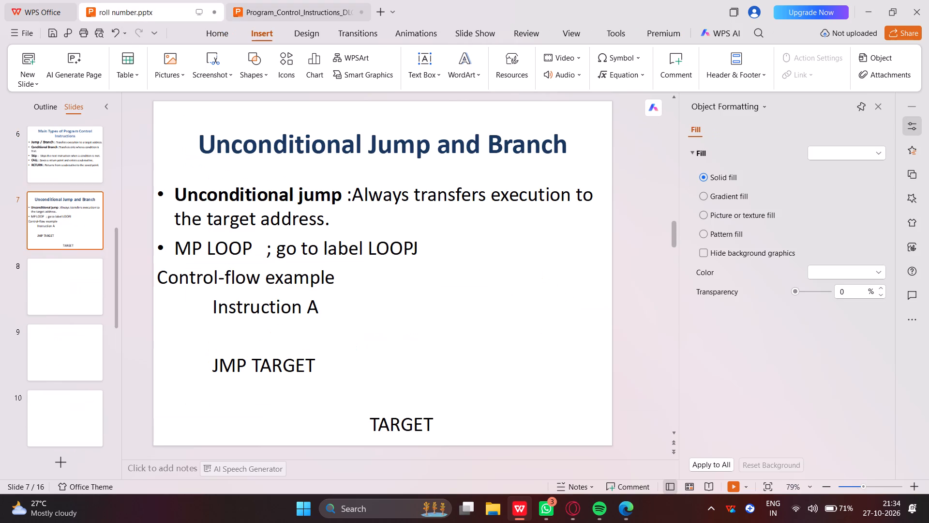
right_click(265, 332)
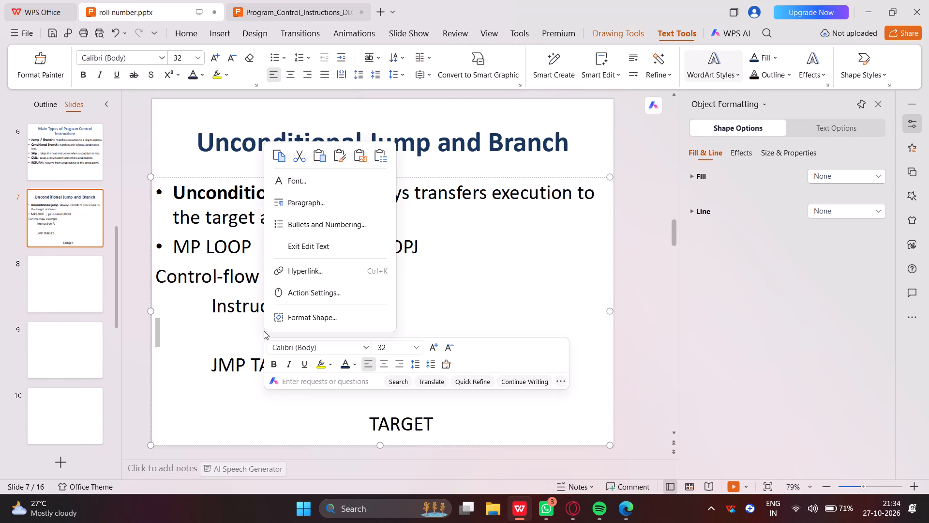
key(ctrl+c)
key(ctrl+c)
key(ctrl+v)
ctrl+click(236, 330)
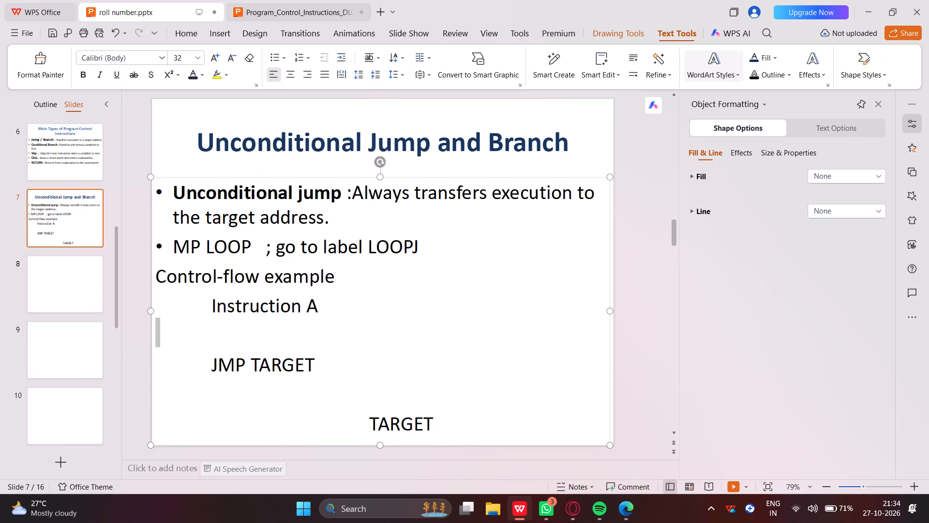
key(ctrl+v)
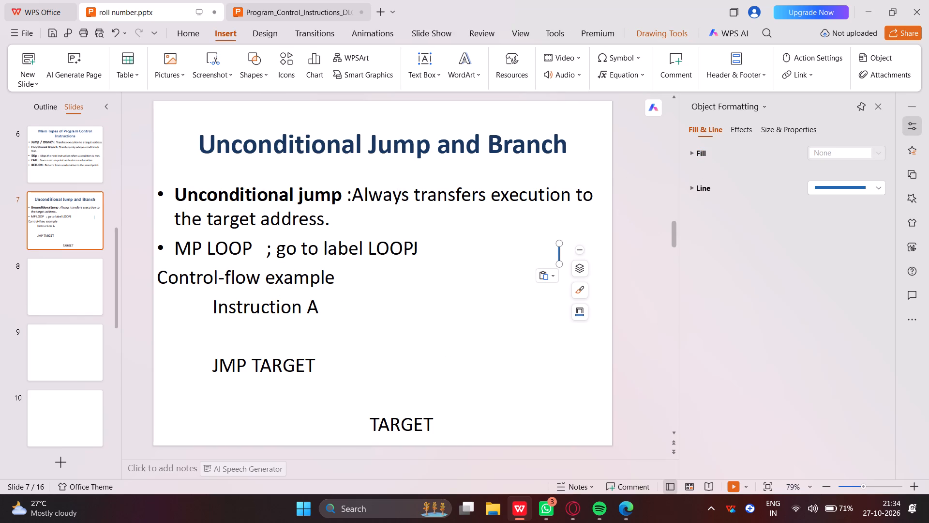
Place the pasted connector under Instruction A and lengthen it vertically to reach JMP TARGET.
drag(558, 256, 263, 332)
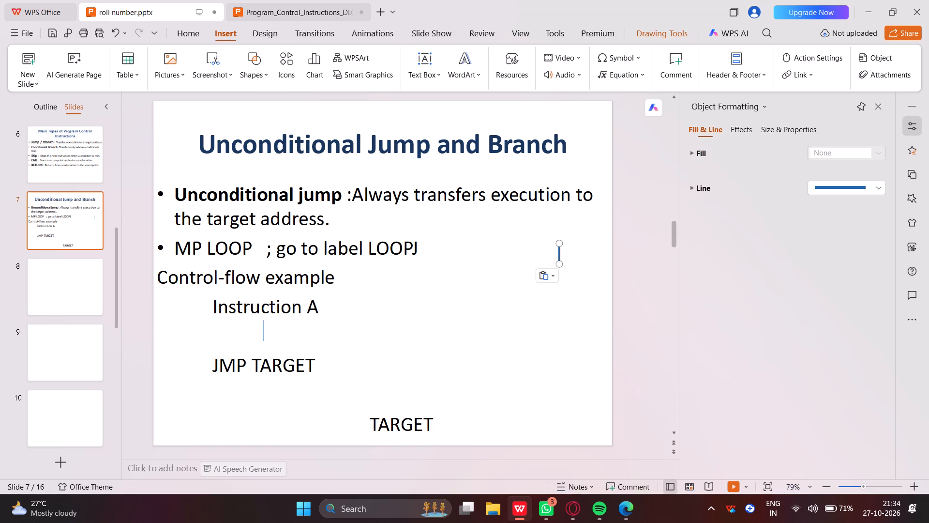
drag(263, 332, 263, 332)
drag(263, 339, 261, 358)
click(264, 322)
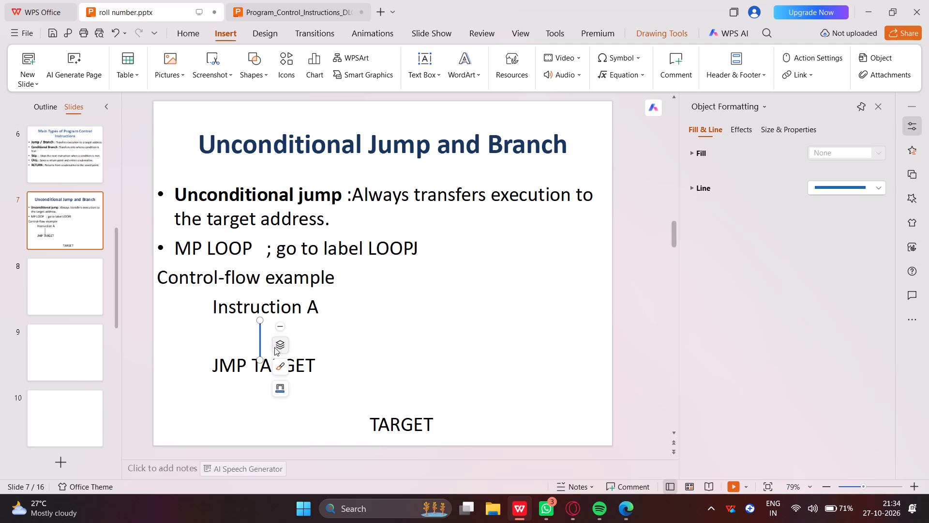
click(200, 328)
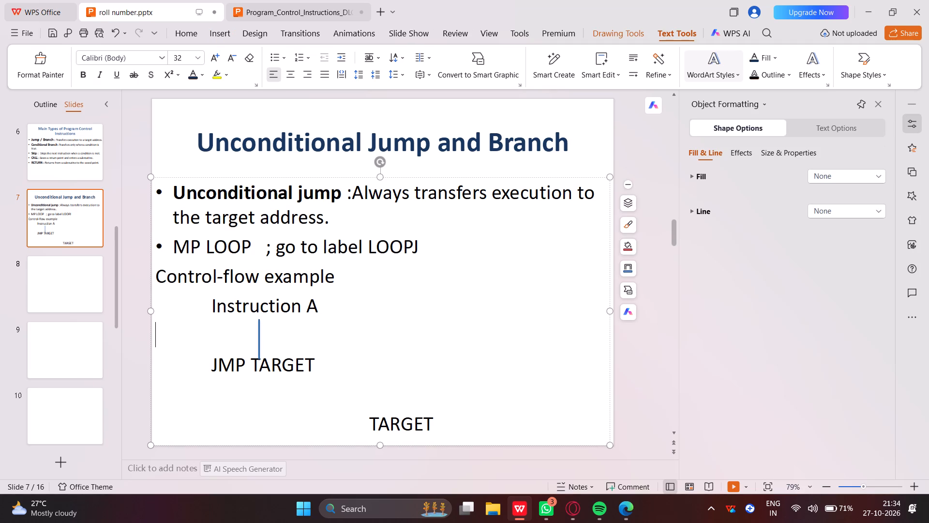
drag(259, 334, 259, 328)
drag(259, 328, 259, 335)
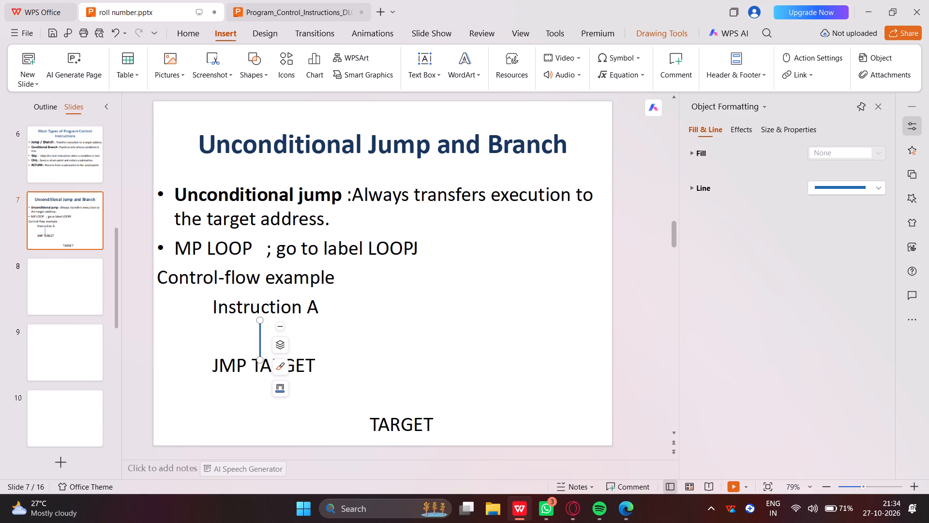
Shorten the blue connector under Instruction A so its lower end stops just above JMP TARGET.
drag(259, 361, 259, 345)
drag(259, 345, 260, 354)
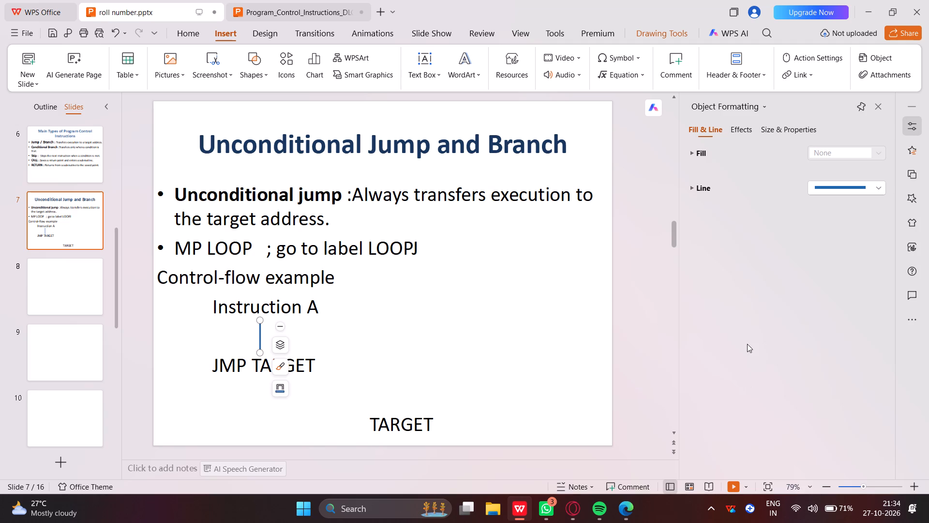
click(746, 338)
click(509, 344)
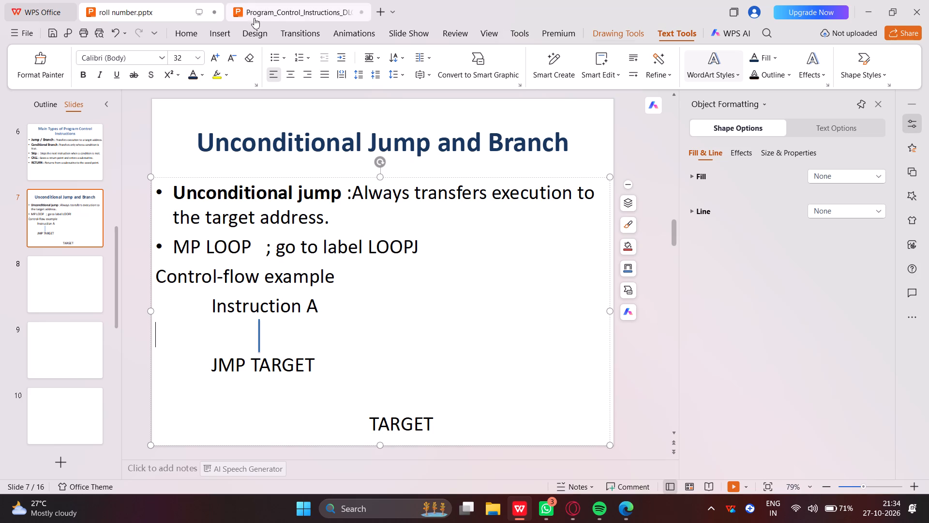
Close the Object Formatting pane and deselect the slide's text box.
click(196, 33)
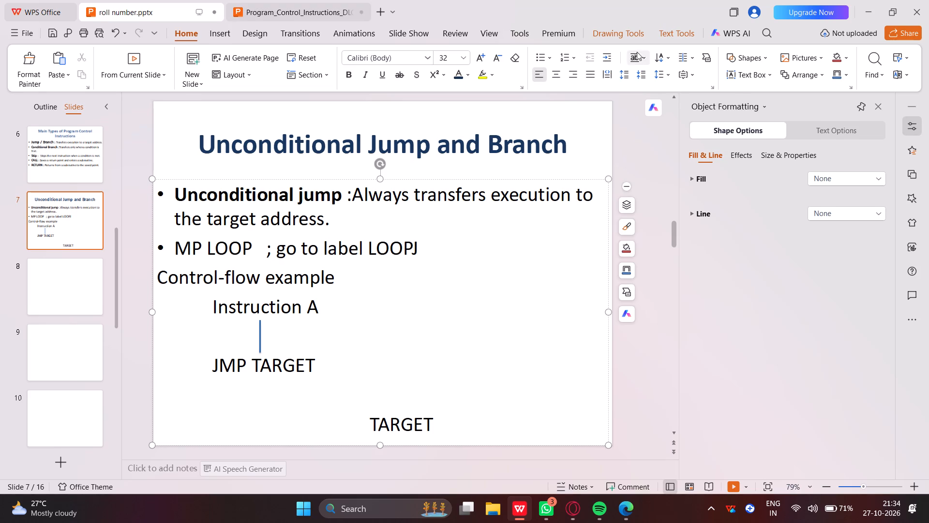
click(878, 108)
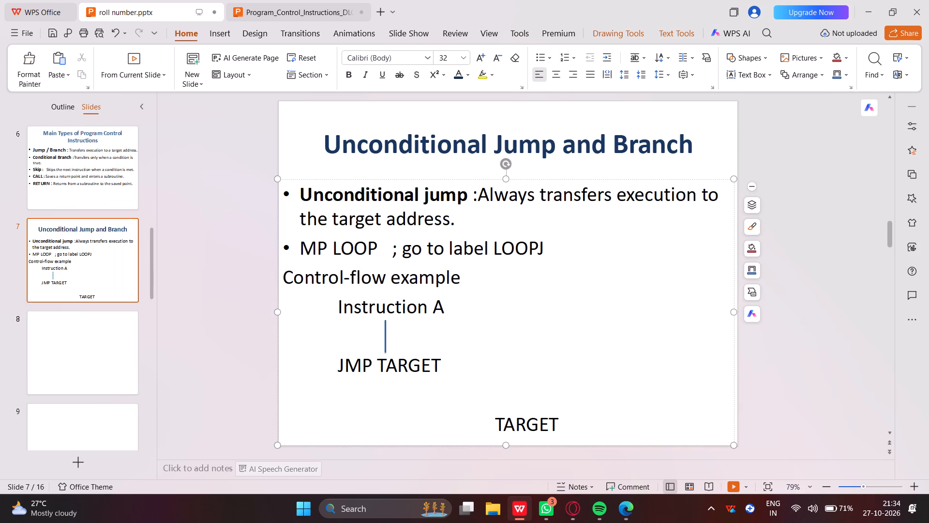
click(803, 265)
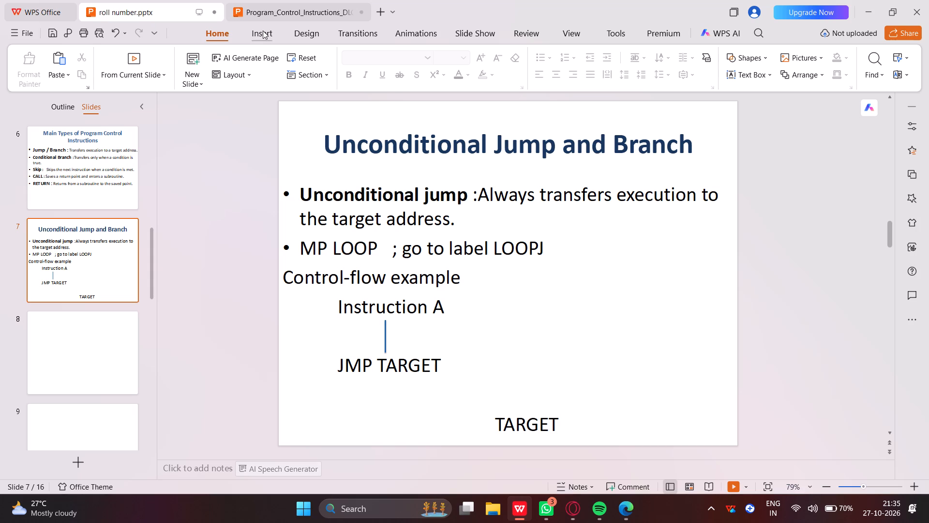
Copy the Instruction A box from slide 6 of the Program_Control_Instructions presentation and paste it onto slide 7 of roll number.pptx.
click(350, 12)
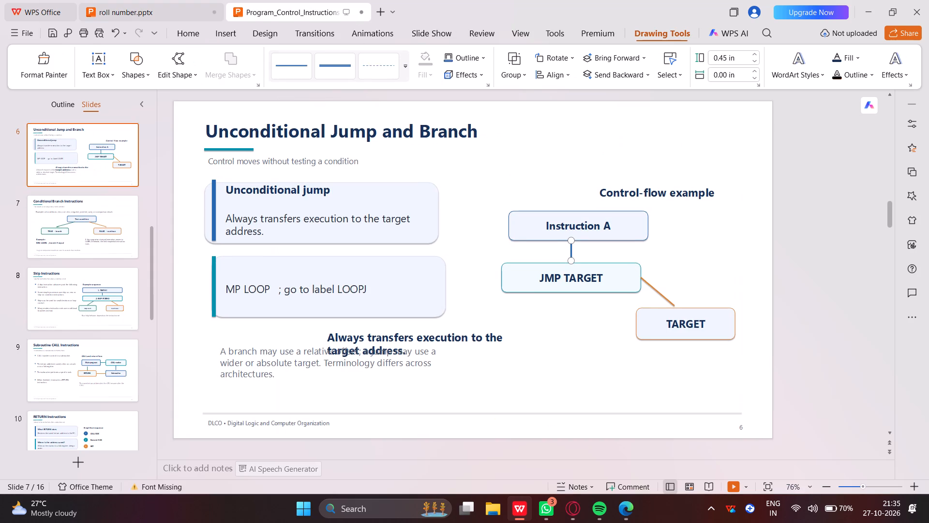
click(531, 218)
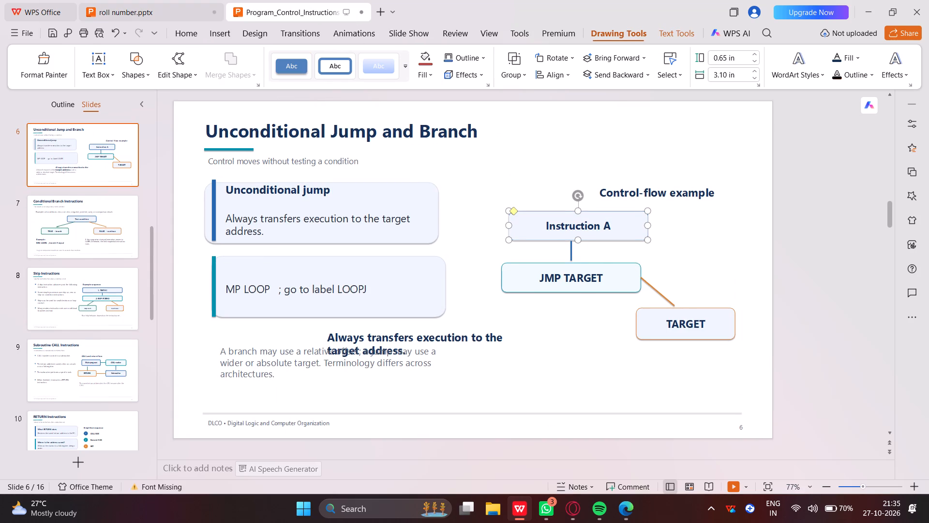
right_click(545, 213)
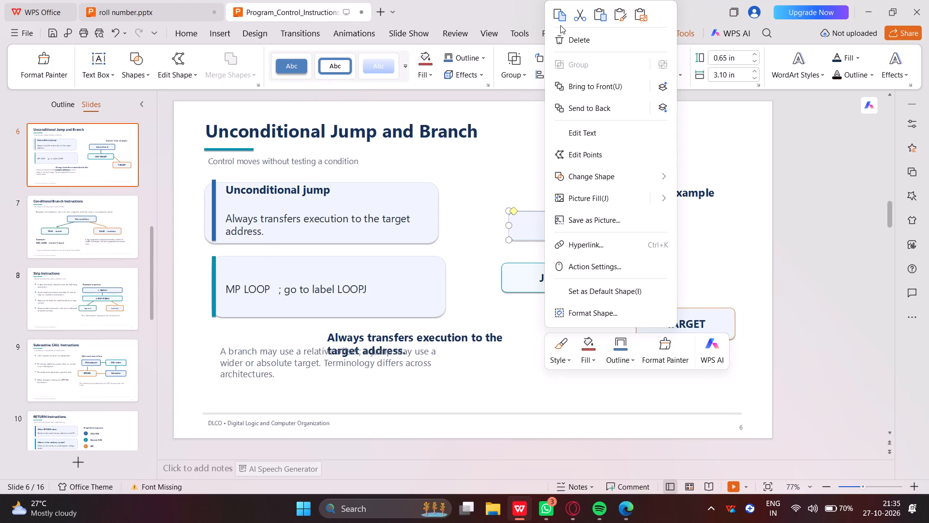
click(561, 21)
click(130, 4)
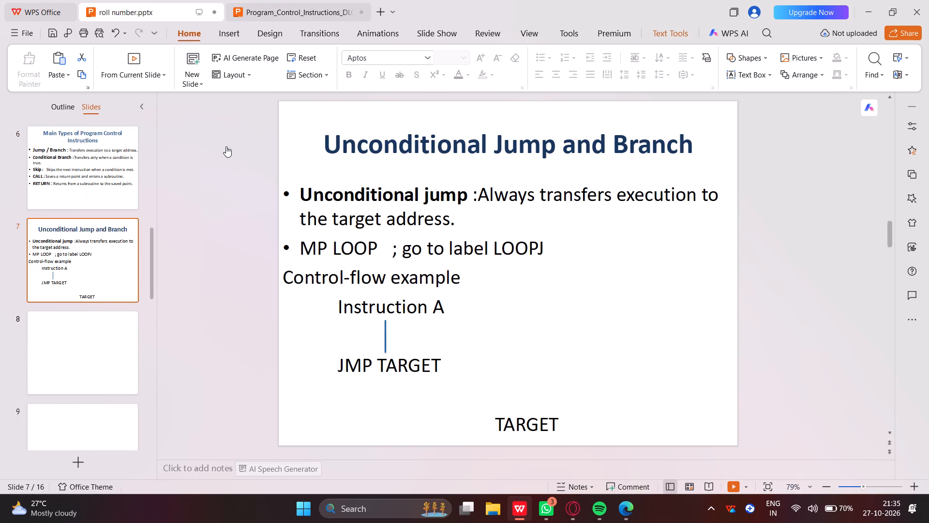
right_click(426, 309)
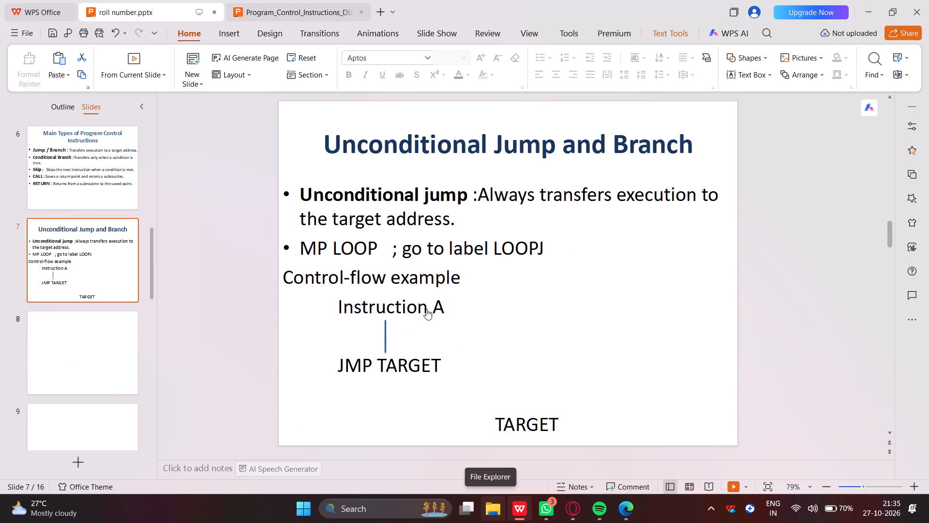
click(426, 309)
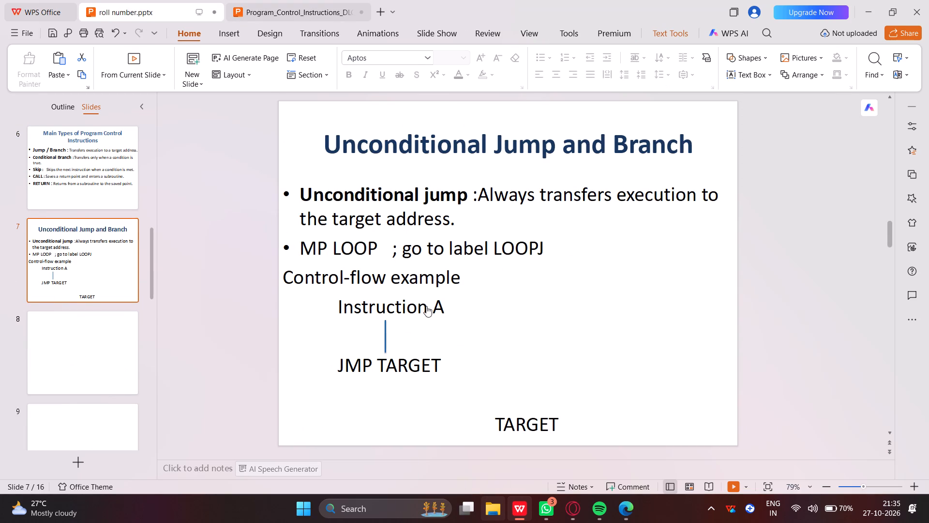
key(ctrl+v)
key(ctrl+v)
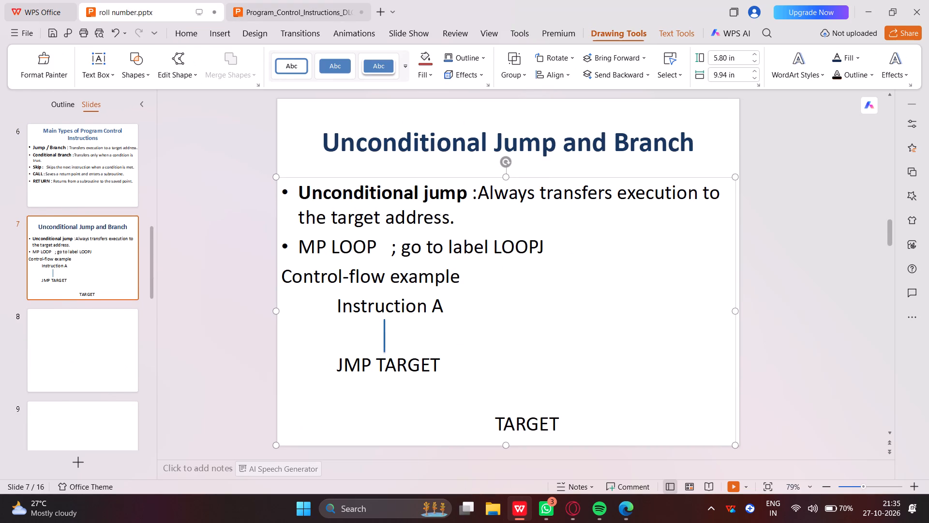
ctrl+click(478, 320)
key(ctrl+v)
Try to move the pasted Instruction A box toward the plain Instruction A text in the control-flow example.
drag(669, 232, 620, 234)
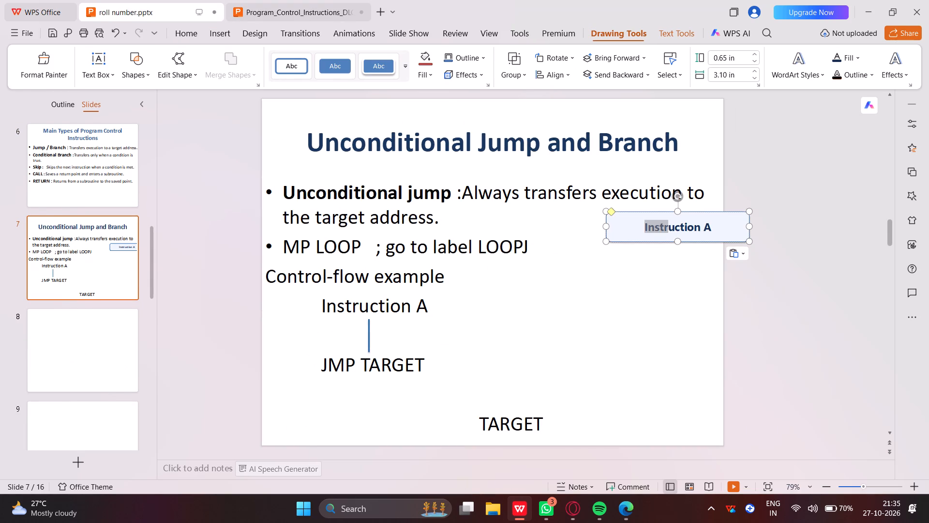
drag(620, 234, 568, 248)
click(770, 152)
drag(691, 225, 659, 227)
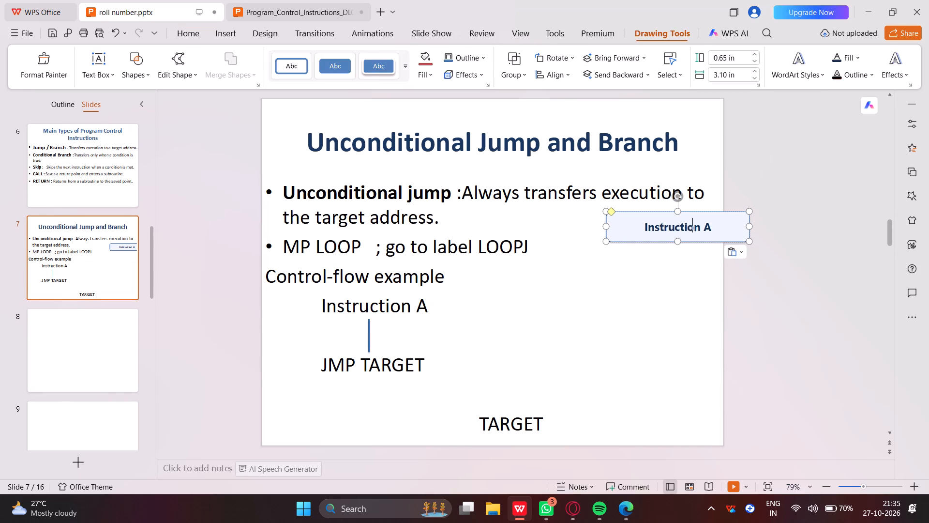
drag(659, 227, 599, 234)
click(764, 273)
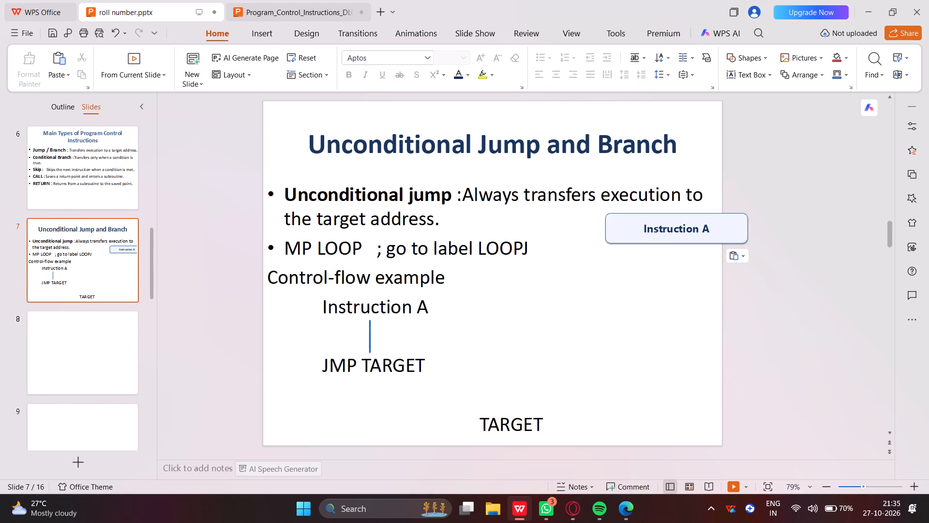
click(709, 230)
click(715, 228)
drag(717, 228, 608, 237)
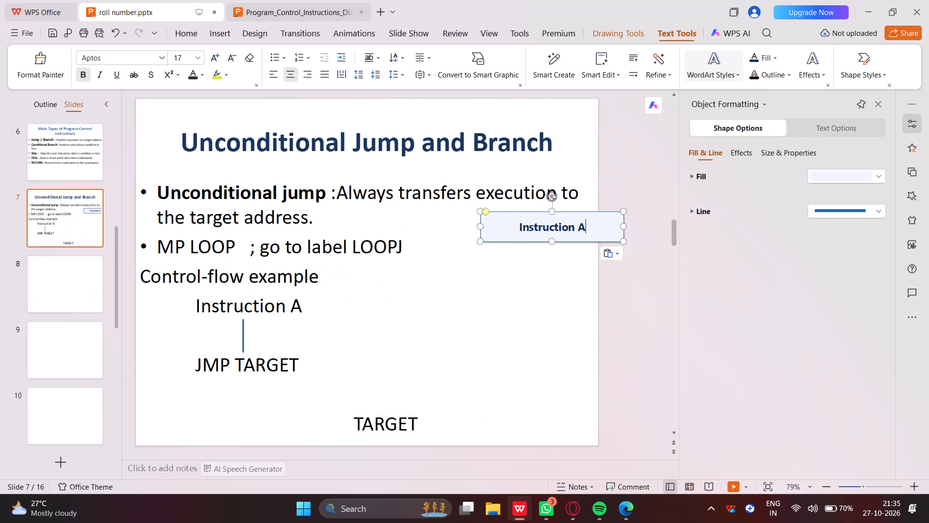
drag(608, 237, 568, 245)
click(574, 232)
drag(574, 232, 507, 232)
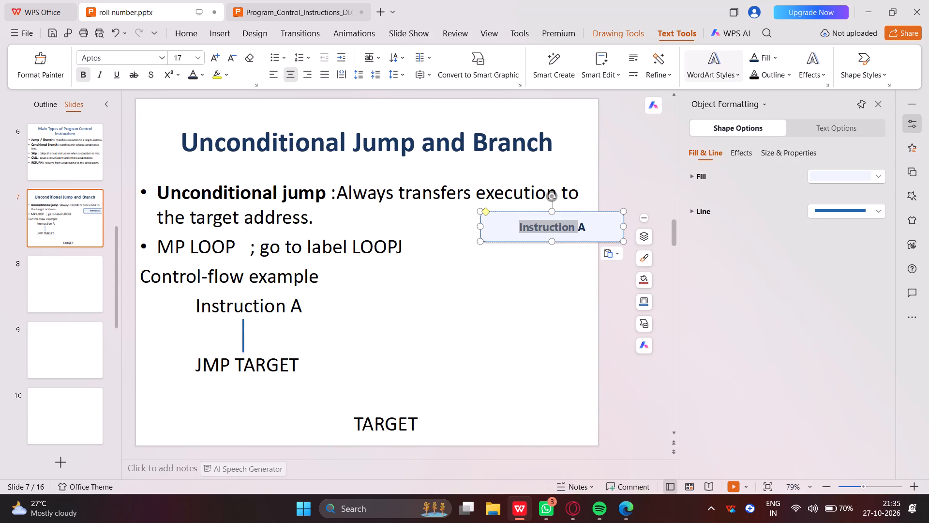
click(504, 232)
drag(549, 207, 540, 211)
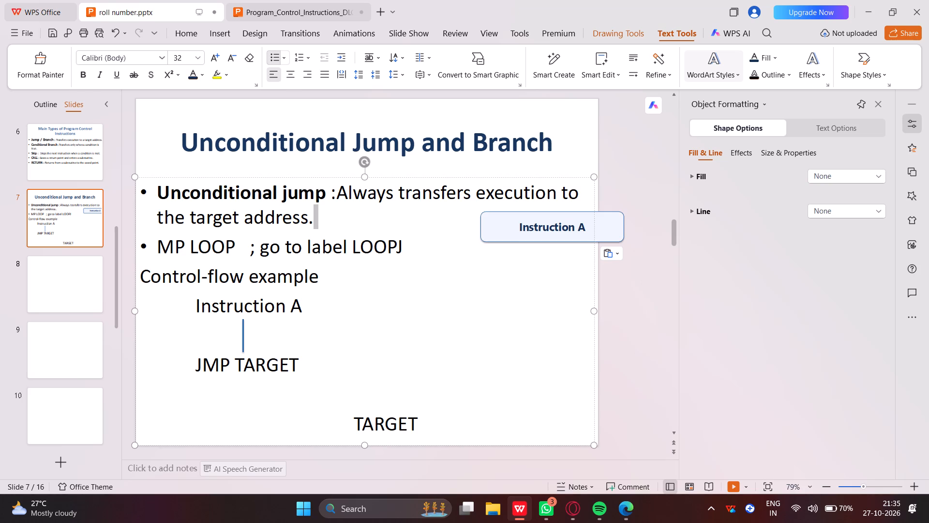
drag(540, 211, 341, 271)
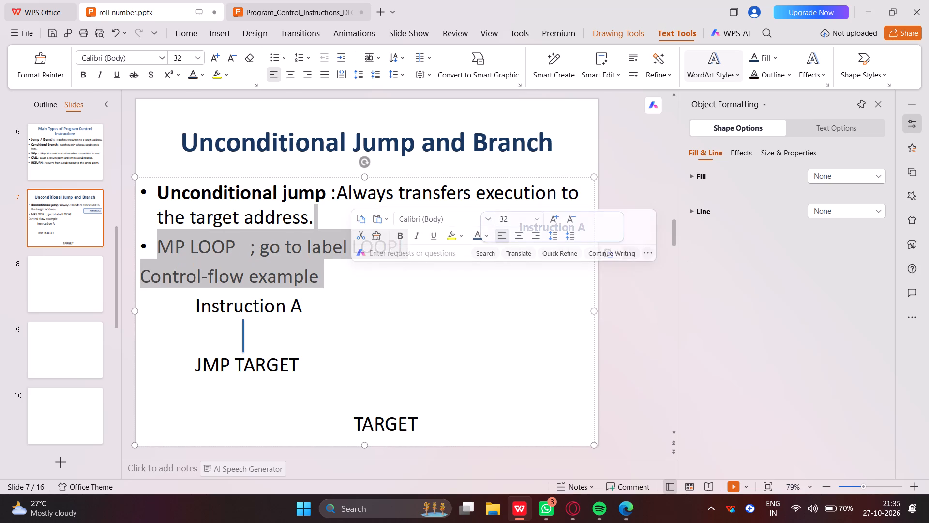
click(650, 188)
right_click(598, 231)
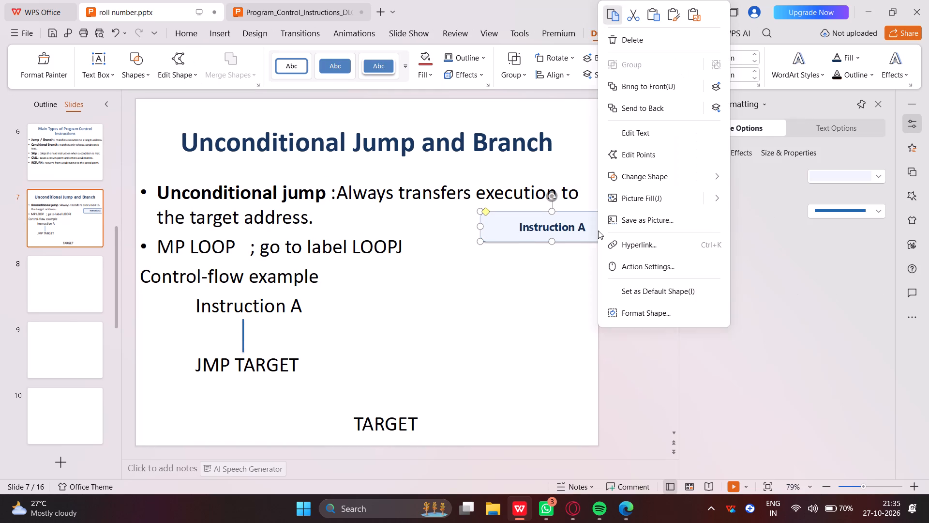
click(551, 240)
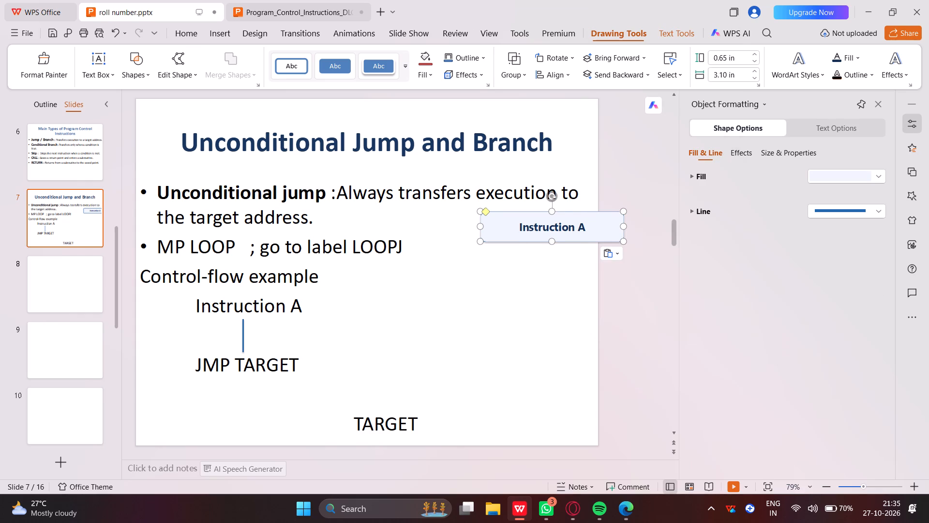
Paste the Instruction A box twice more and place one copy over the plain Instruction A text, above the connector.
drag(296, 303, 343, 311)
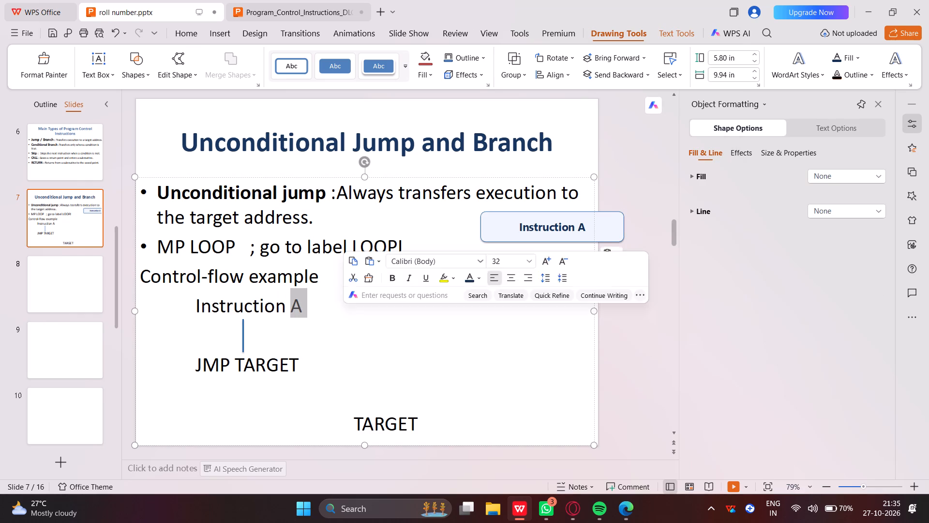
click(338, 312)
click(319, 308)
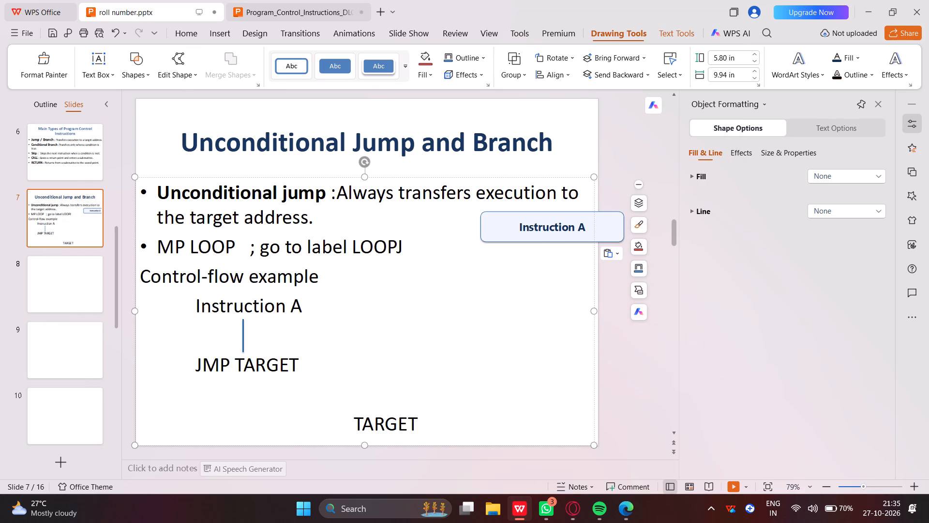
key(ctrl+v)
key(ctrl+v)
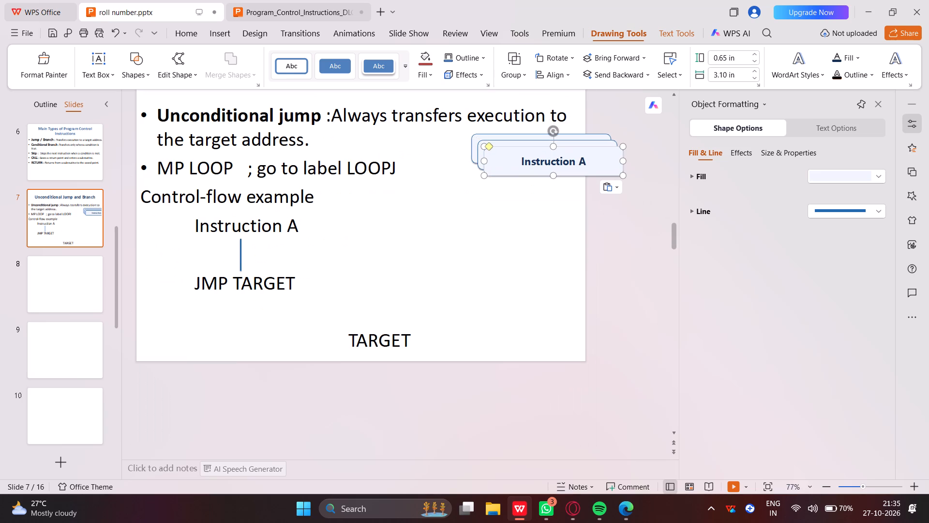
drag(520, 172, 230, 247)
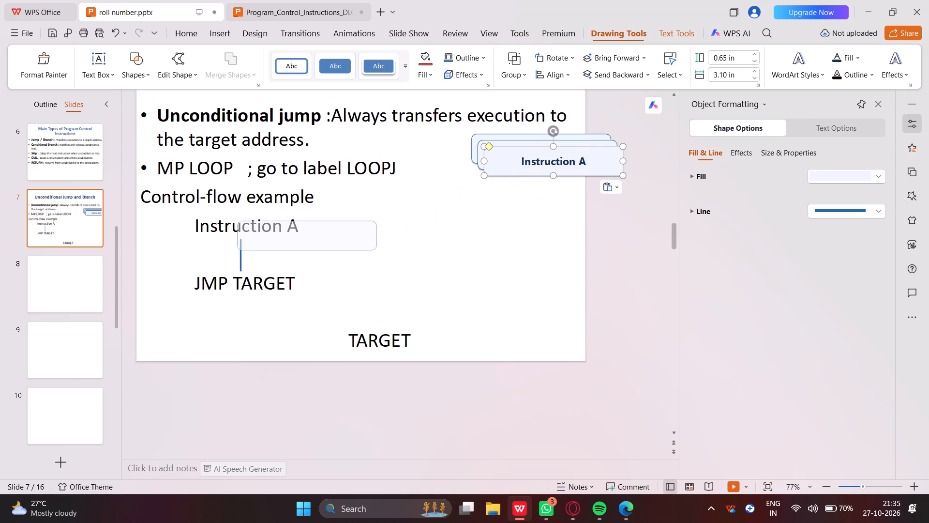
drag(230, 247, 219, 237)
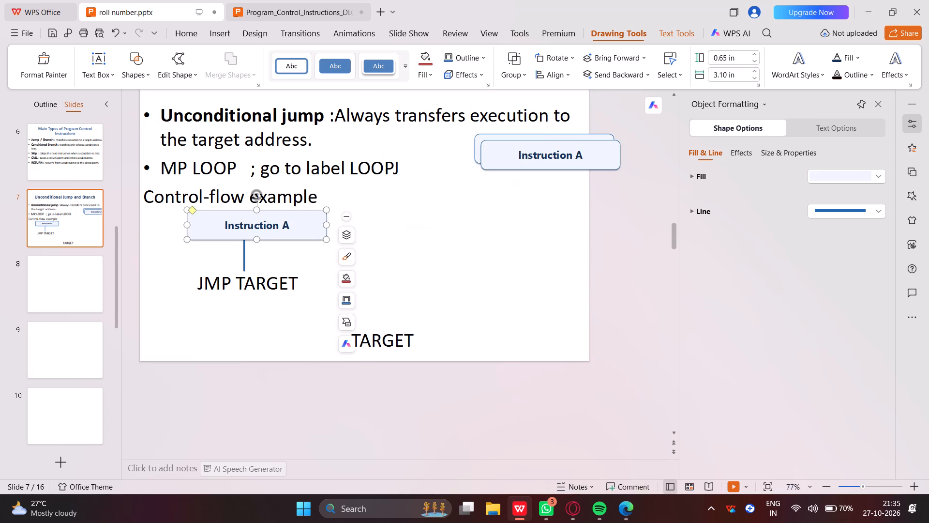
click(297, 277)
drag(274, 228, 294, 226)
click(294, 226)
Delete the two surplus Instruction A boxes overlapping the slide's edge beside the Unconditional jump text.
click(582, 164)
right_click(582, 164)
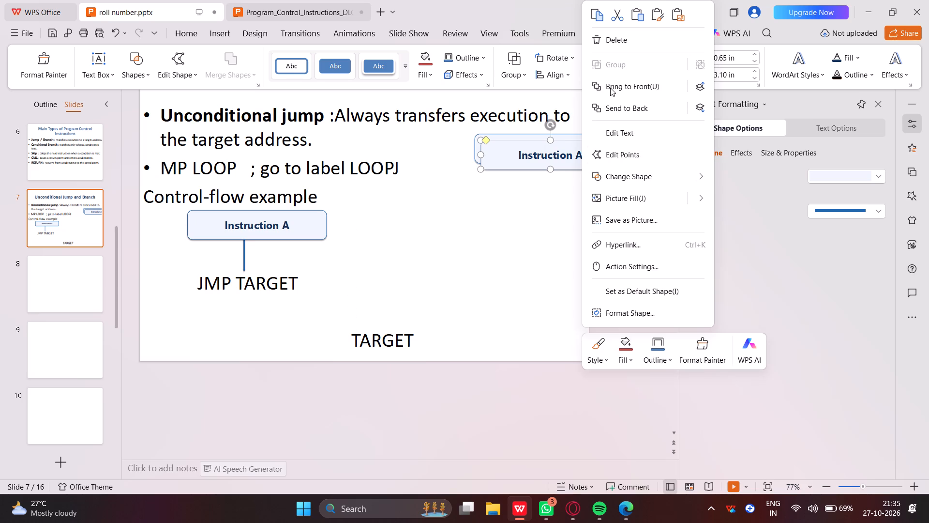
click(644, 37)
right_click(582, 138)
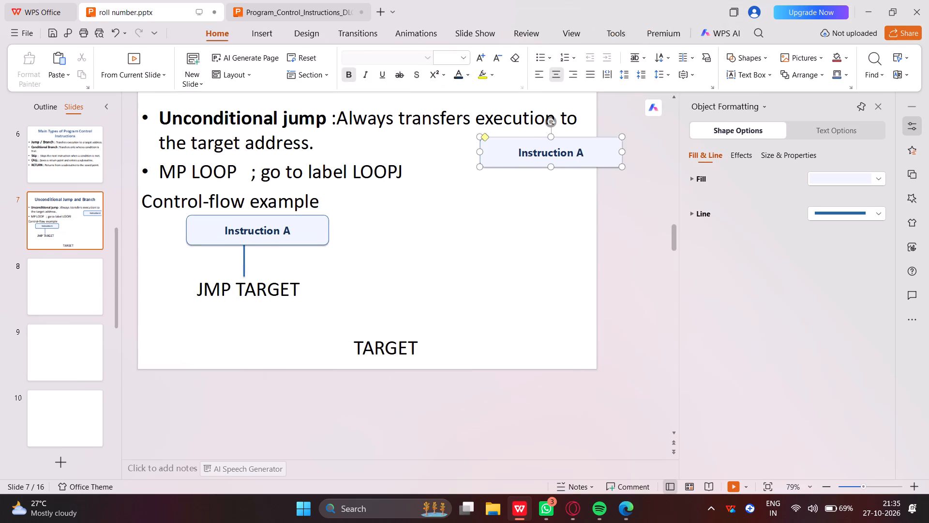
click(627, 183)
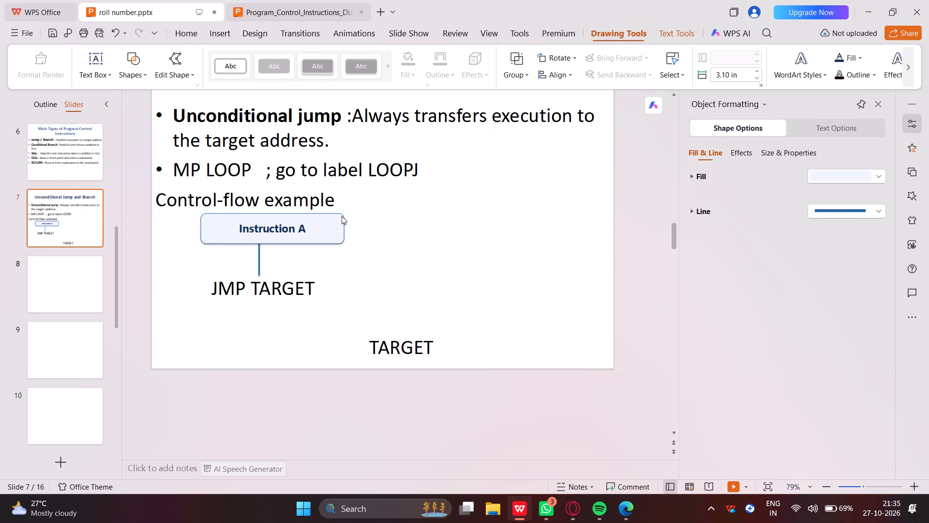
Delete the plain JMP TARGET text below the connector.
click(262, 287)
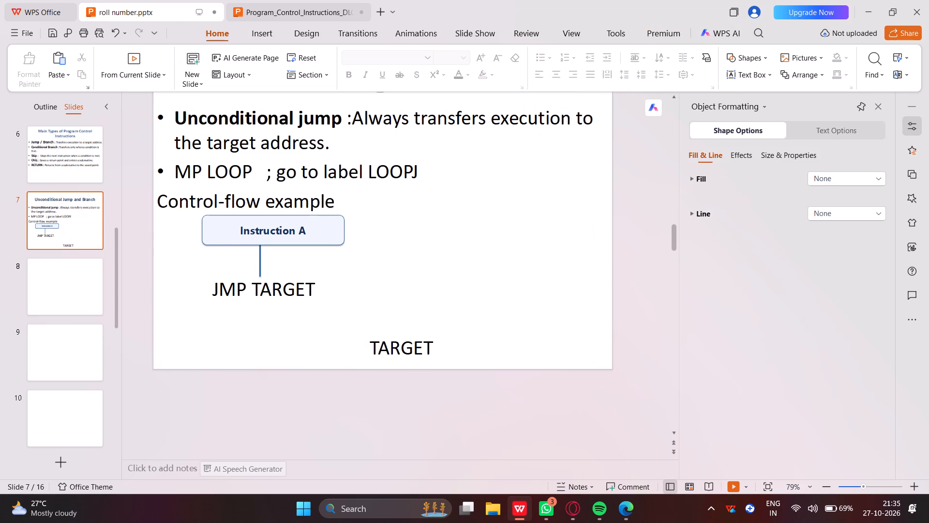
right_click(262, 287)
right_click(316, 282)
click(316, 282)
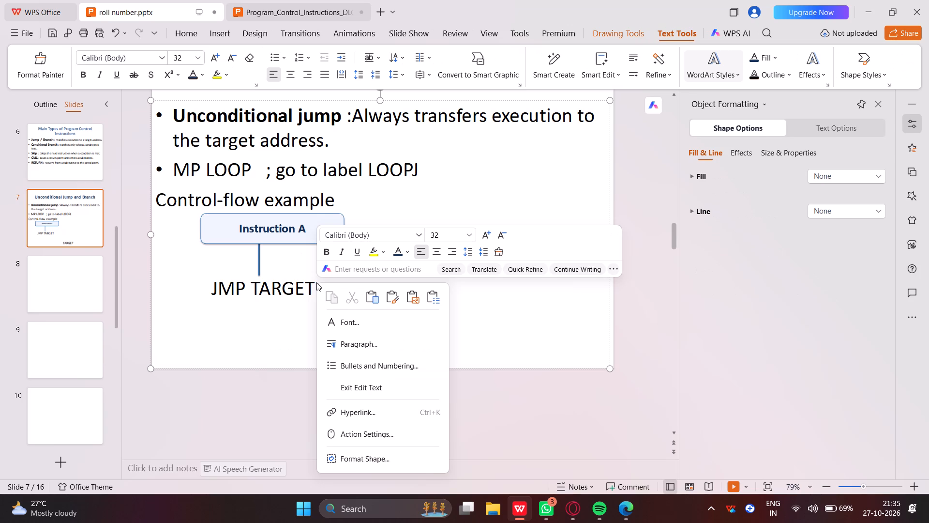
click(311, 283)
key(BackSpace)
key(BackSpace)
key(BackSpace)
key(BackSpace)
key(BackSpace)
key(BackSpace)
key(BackSpace)
key(BackSpace)
key(BackSpace)
key(BackSpace)
key(BackSpace)
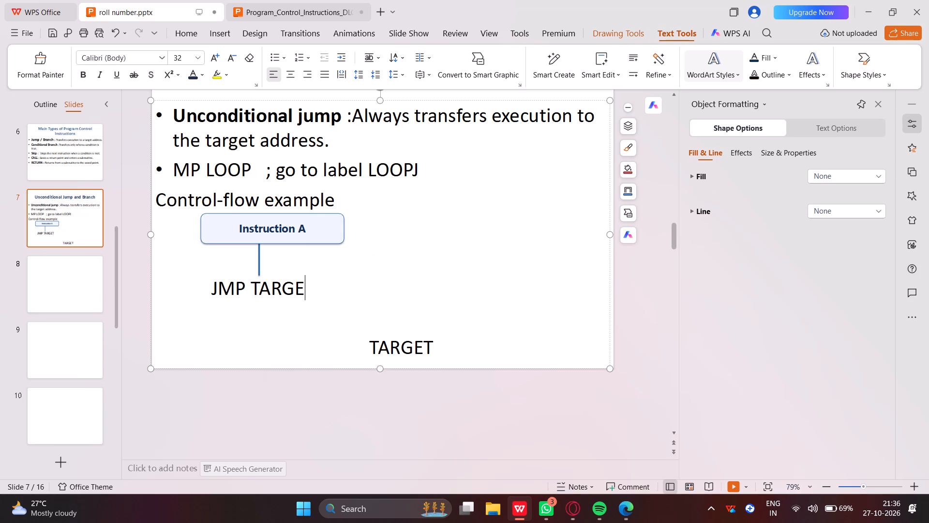
key(BackSpace)
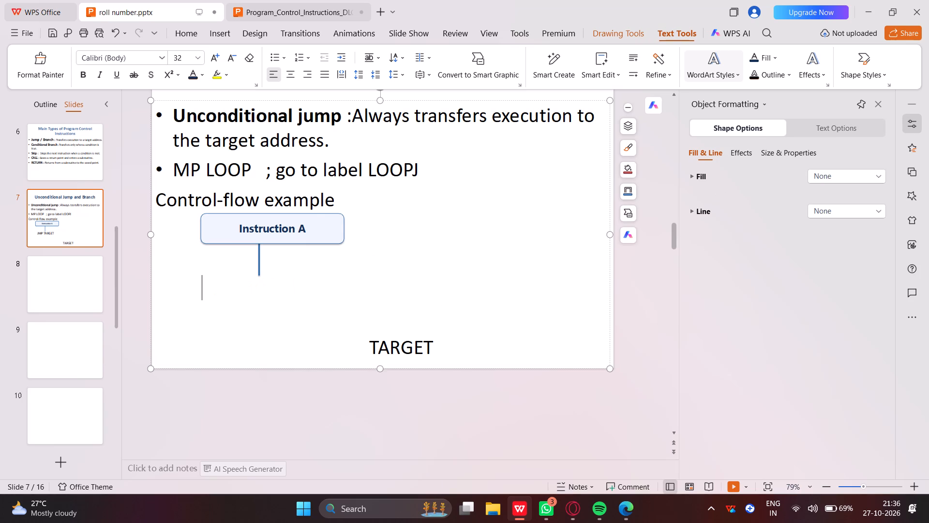
Nudge the vertical blue connector so its upper end meets the lower edge of the Instruction A box.
click(257, 263)
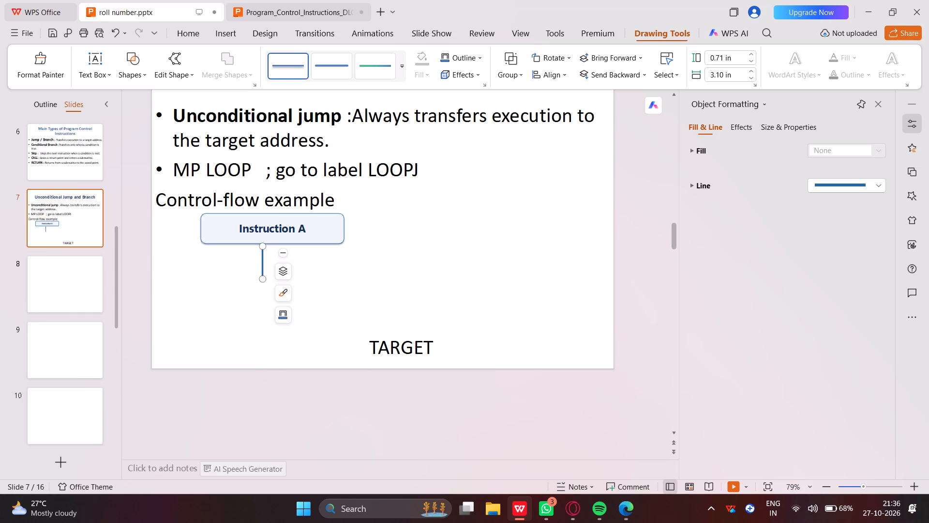
click(642, 156)
click(261, 270)
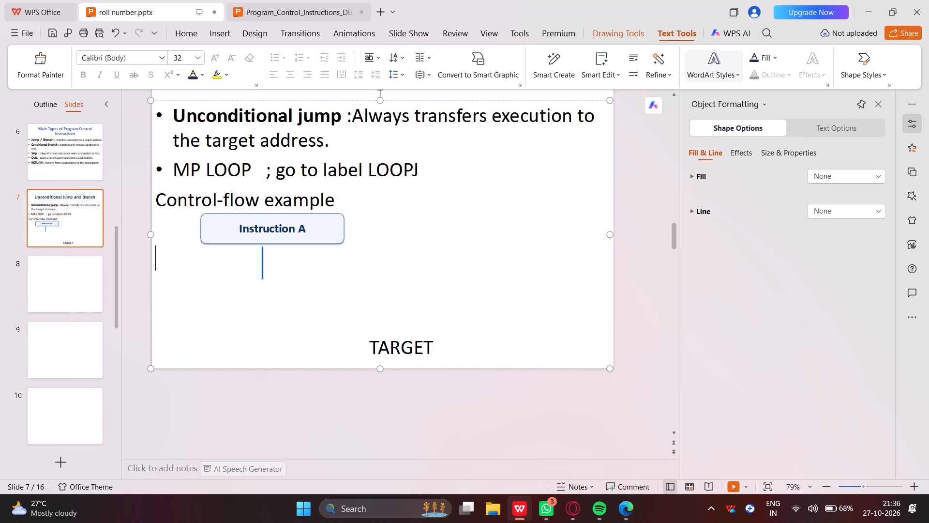
click(262, 261)
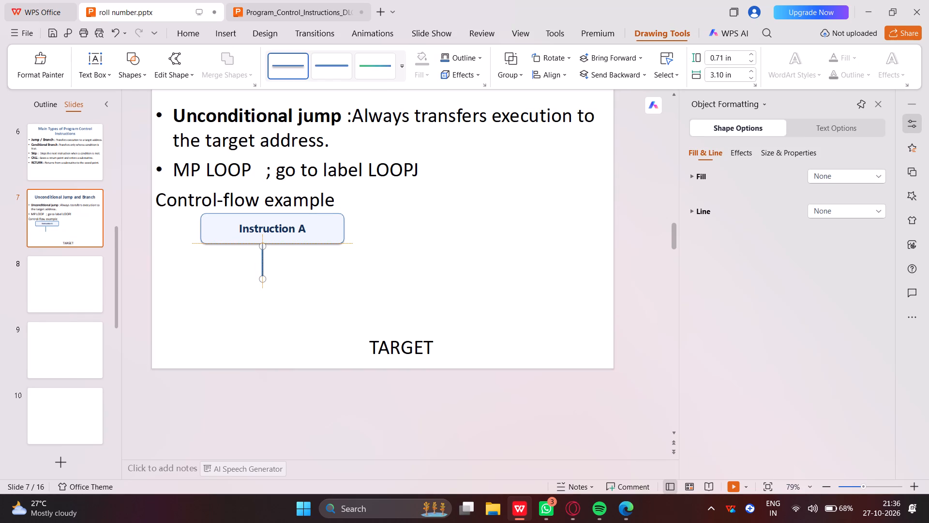
click(538, 190)
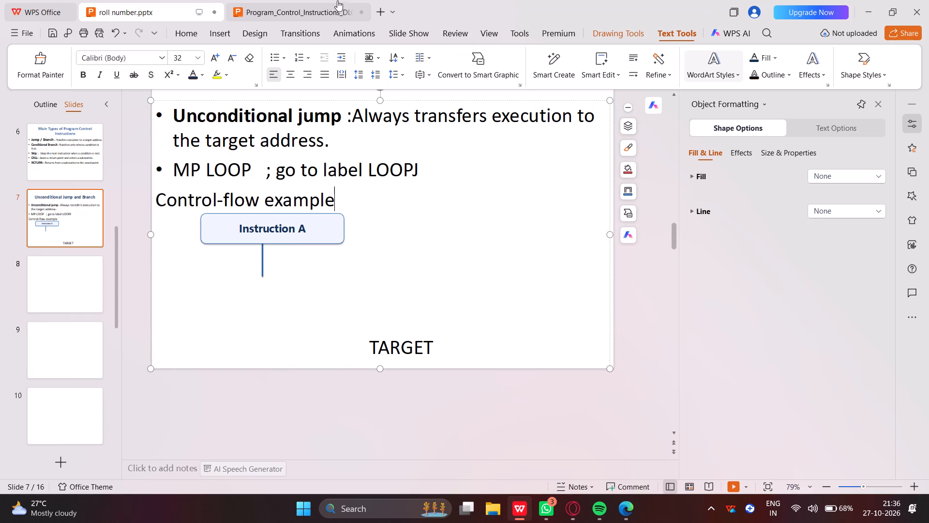
Copy the JMP TARGET box from slide 6 of the Program_Control_Instructions deck and place it on slide 7 below the vertical connector.
click(285, 4)
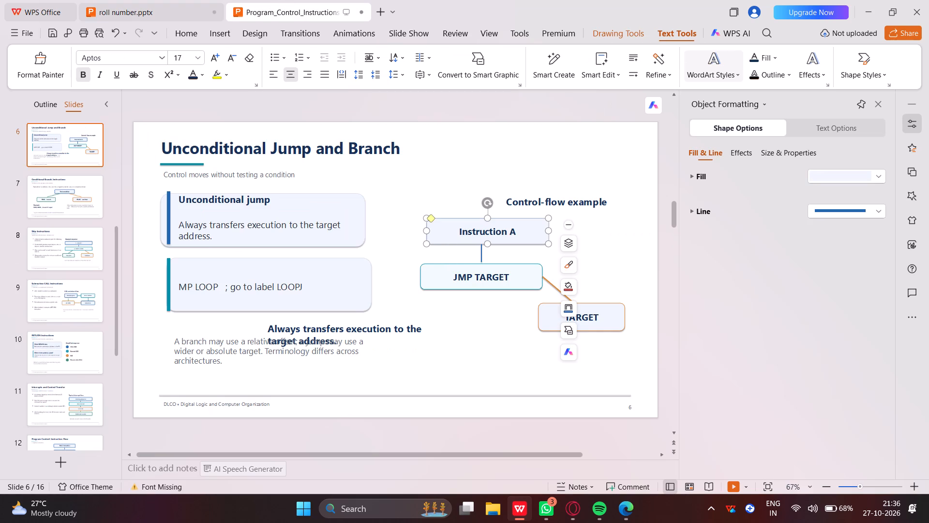
right_click(444, 266)
click(462, 8)
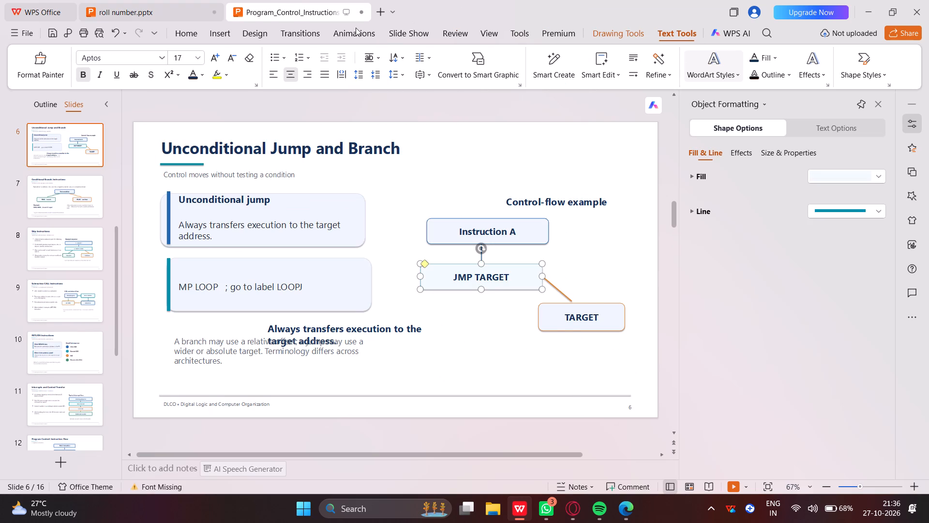
click(149, 12)
click(247, 287)
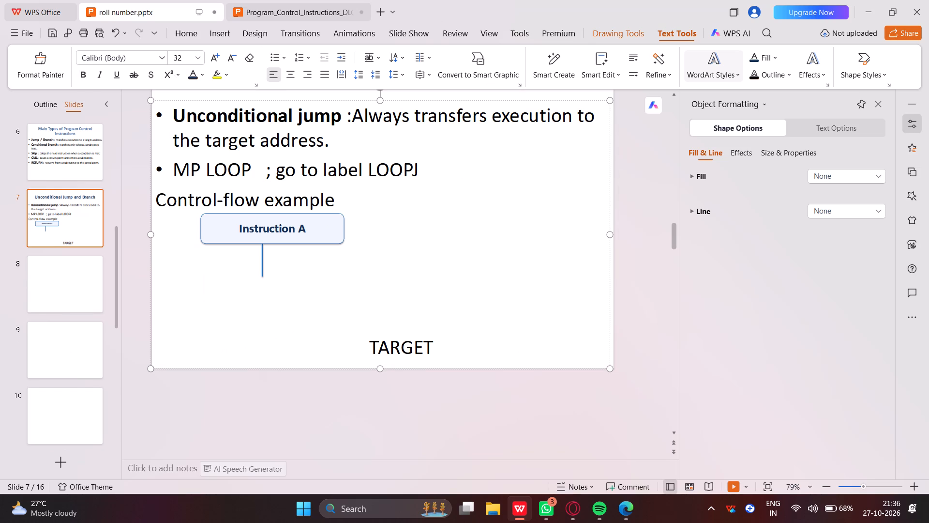
key(ctrl+v)
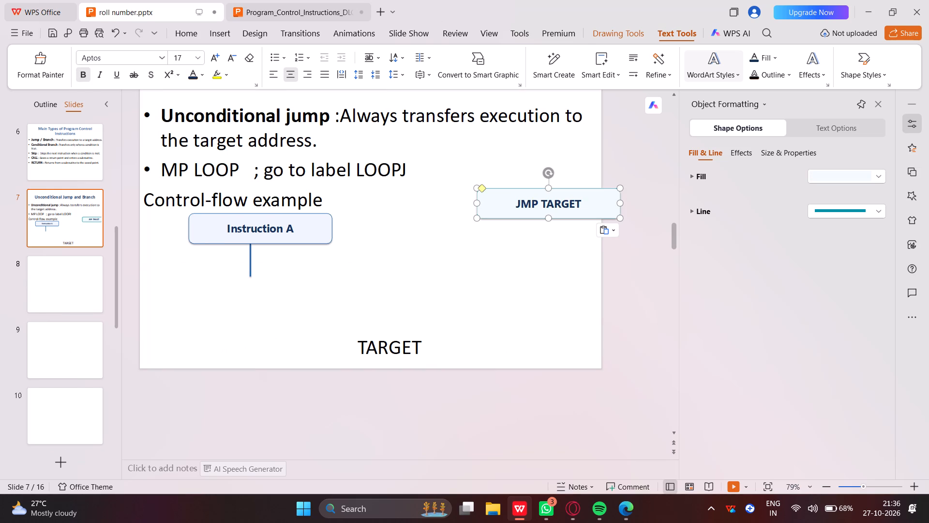
drag(515, 208, 228, 295)
drag(228, 295, 228, 295)
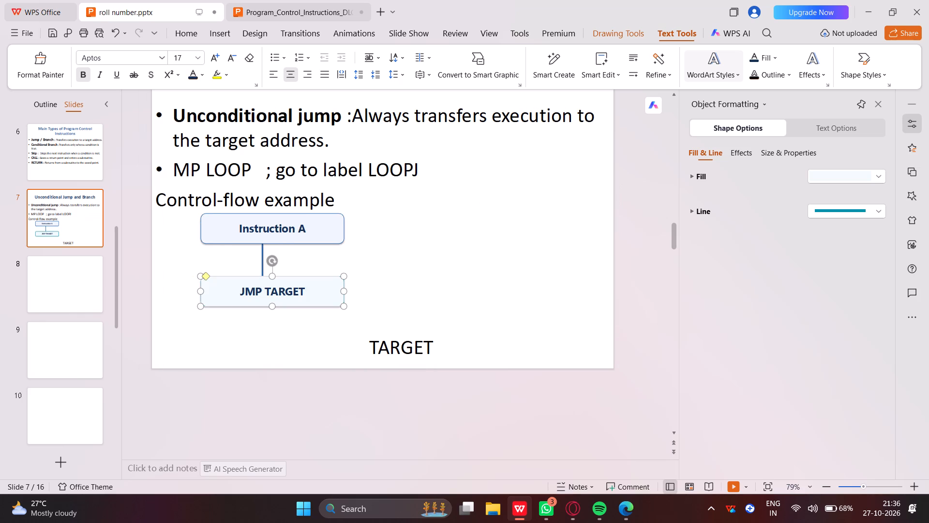
click(636, 162)
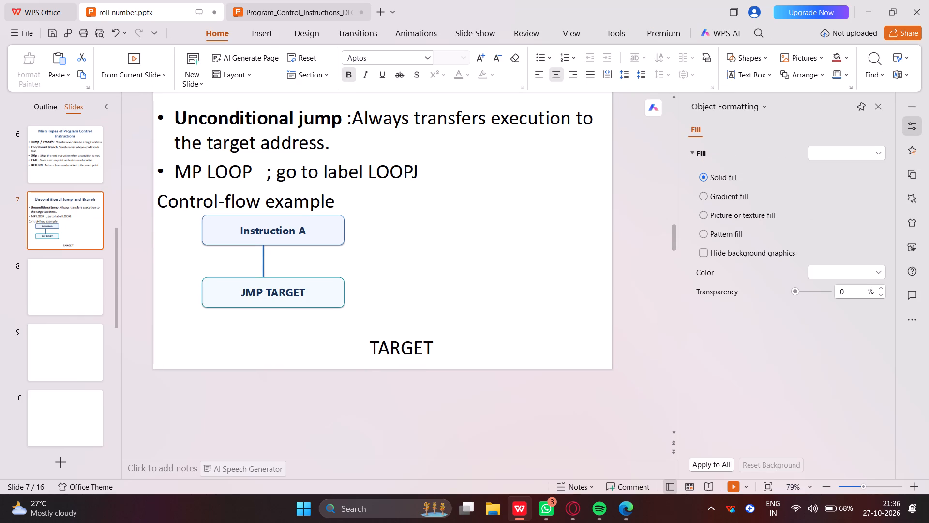
Delete the plain TARGET text below the JMP TARGET box.
click(447, 351)
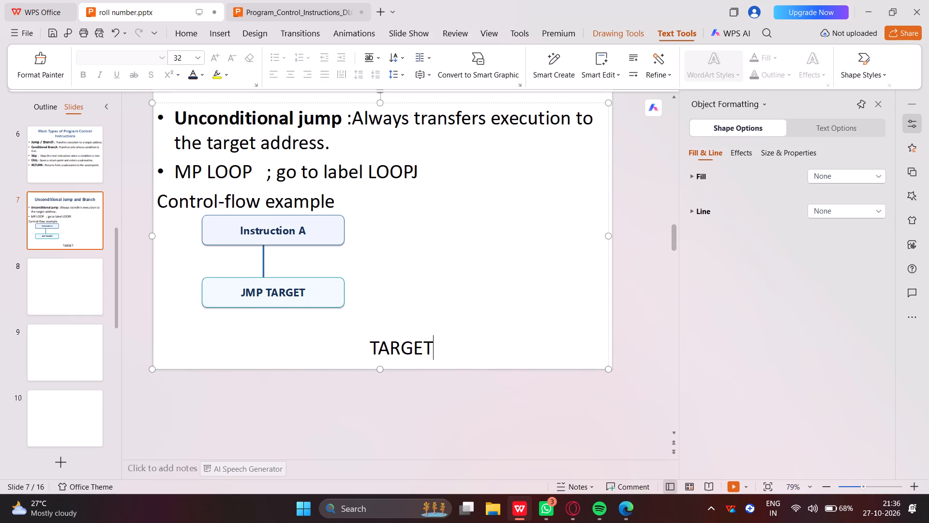
key(BackSpace)
key(BackSpace)
key(BackSpace)
key(BackSpace)
key(BackSpace)
key(BackSpace)
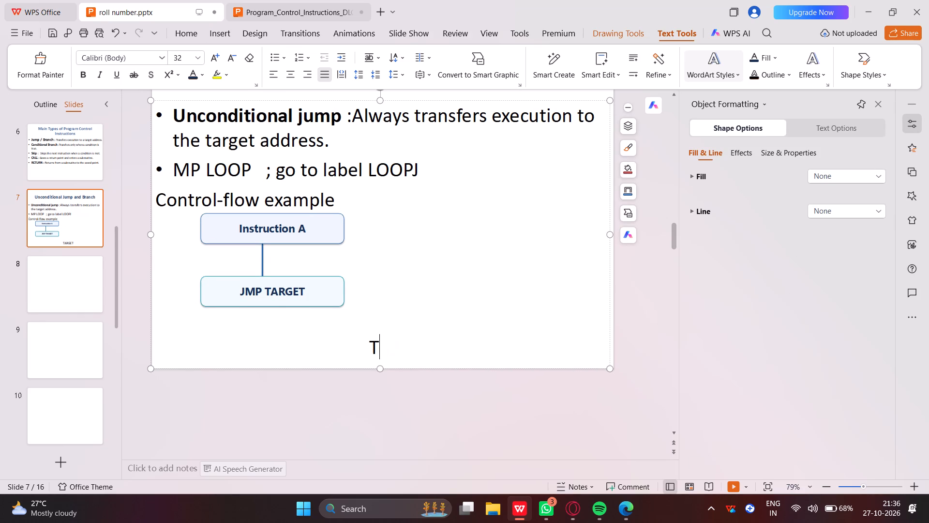
Copy the orange diagonal connector between JMP TARGET and TARGET on the source deck's slide 6.
click(271, 0)
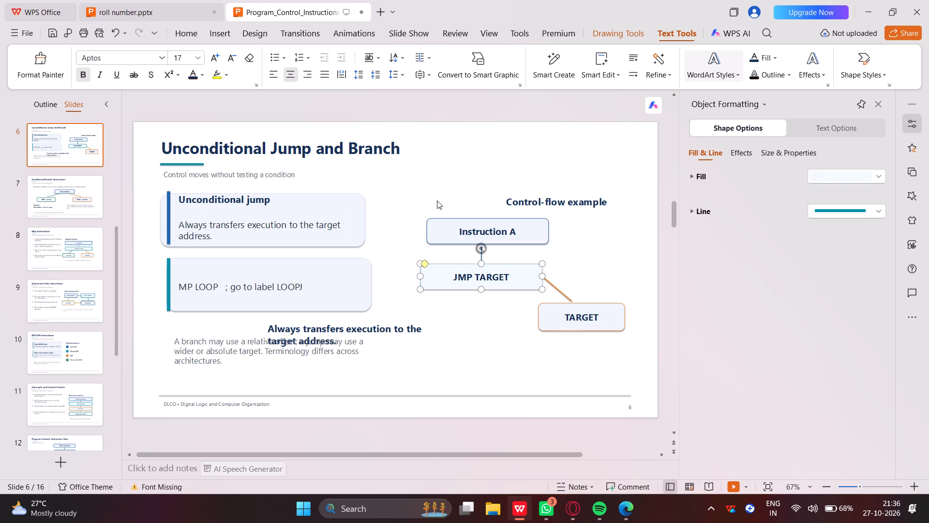
click(551, 279)
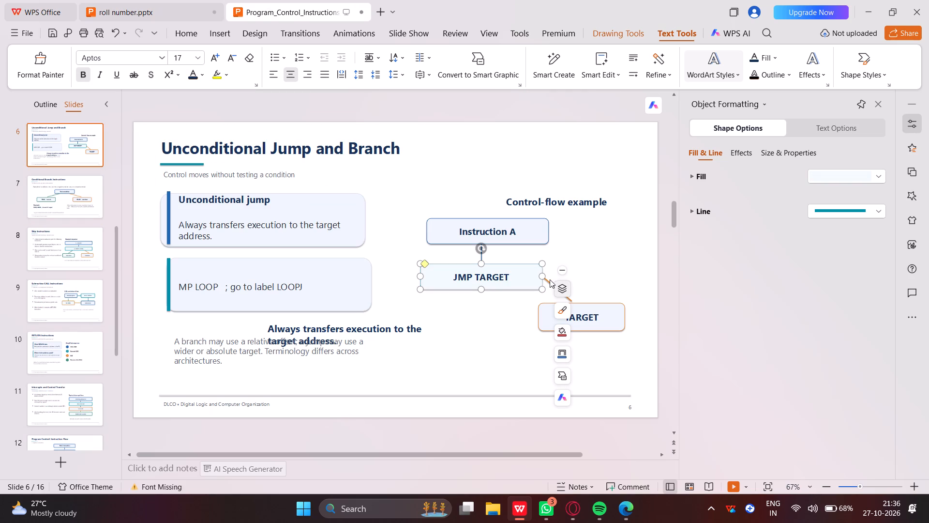
click(547, 283)
drag(547, 283, 558, 291)
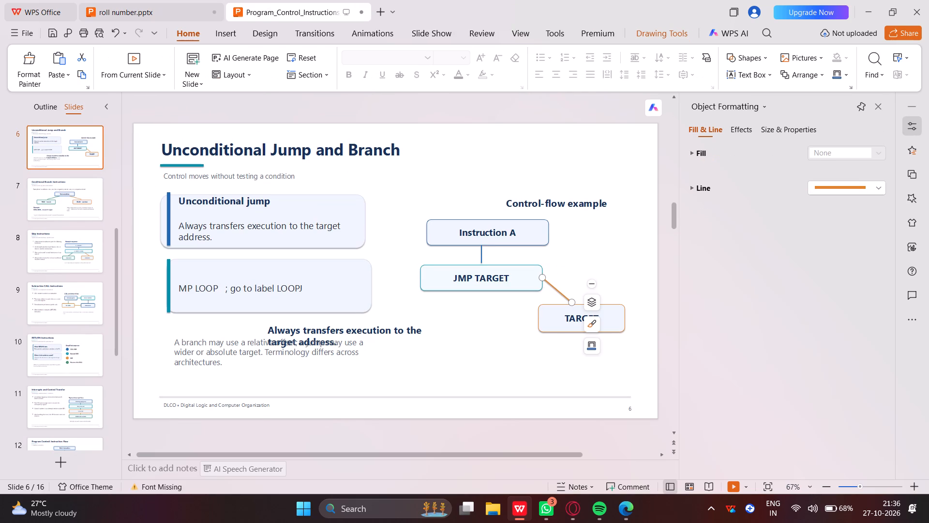
click(588, 303)
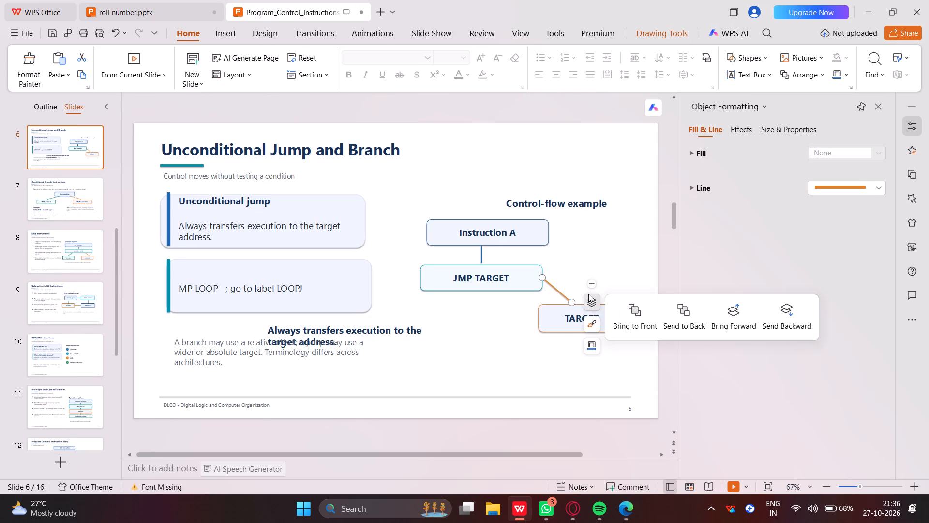
right_click(556, 291)
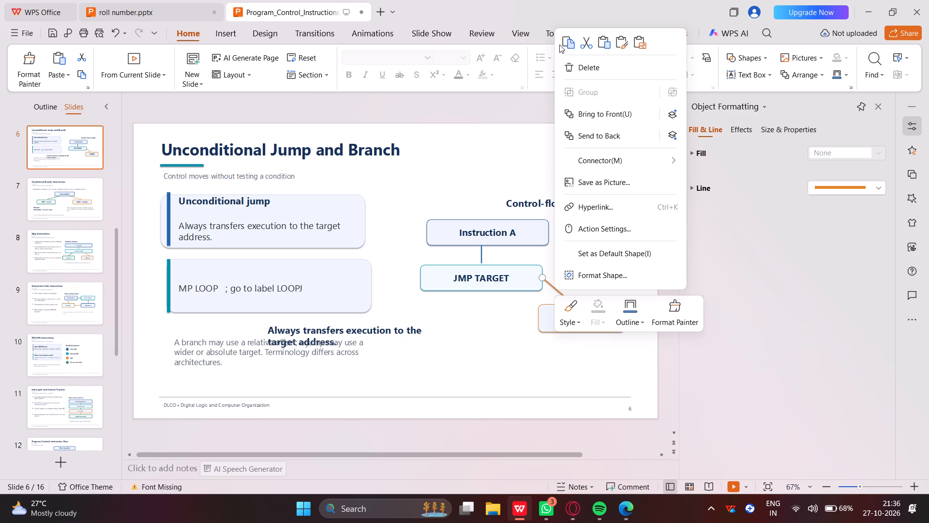
click(560, 45)
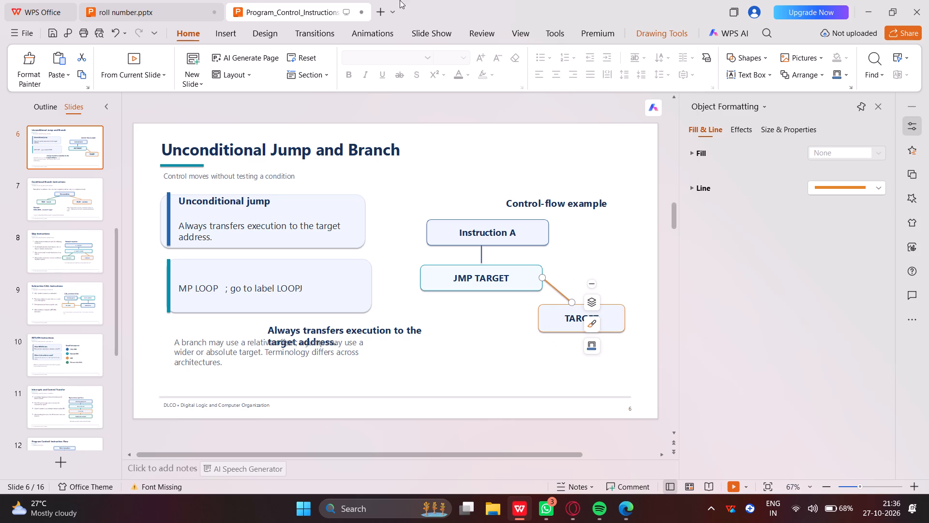
Paste the orange connector twice on slide 7 of roll number.pptx and attach one copy to the JMP TARGET box's right edge.
click(167, 14)
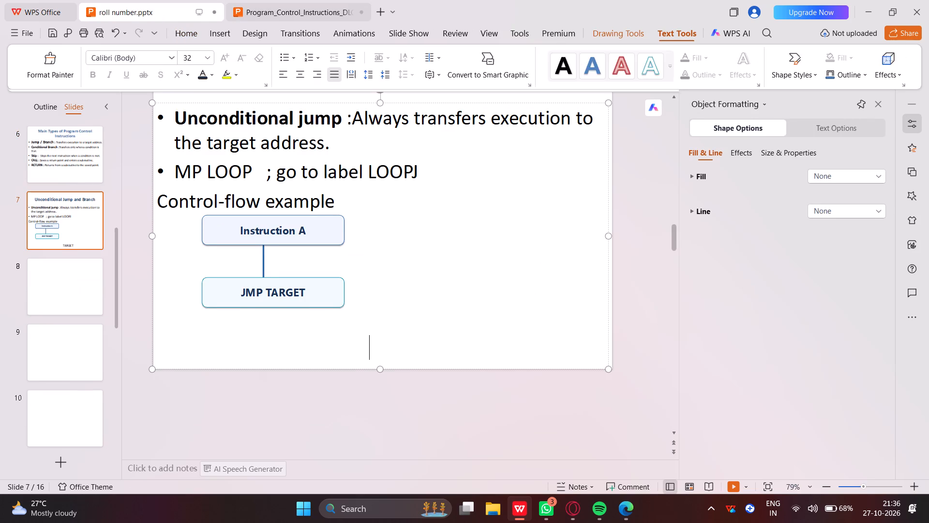
click(357, 304)
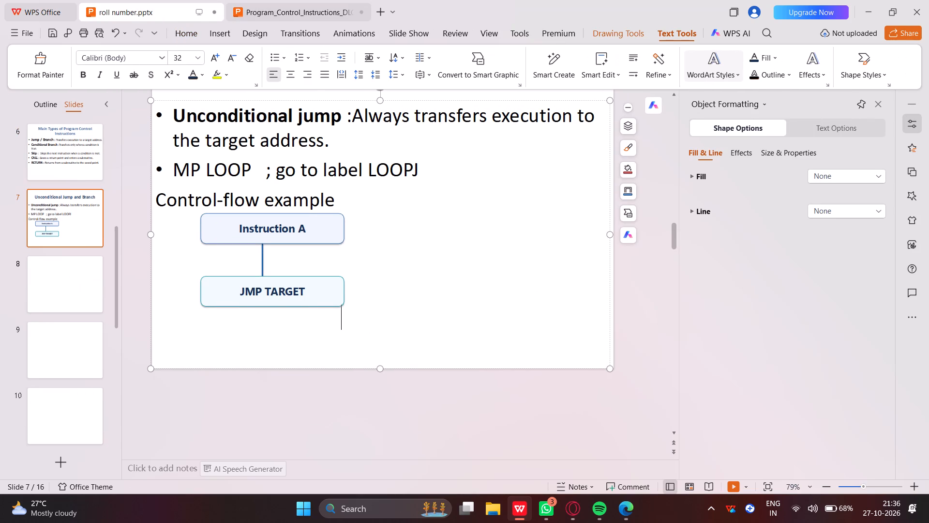
key(ctrl+v)
key(ctrl+v)
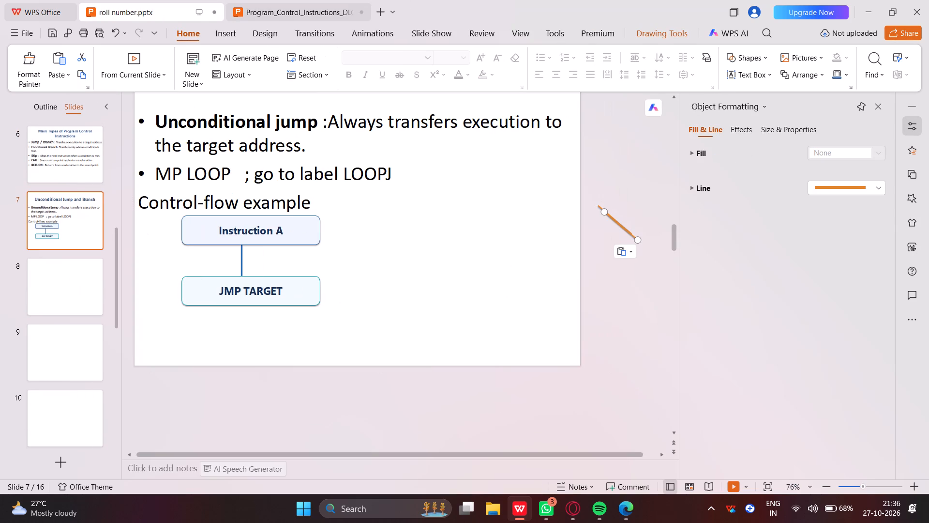
drag(628, 230, 360, 338)
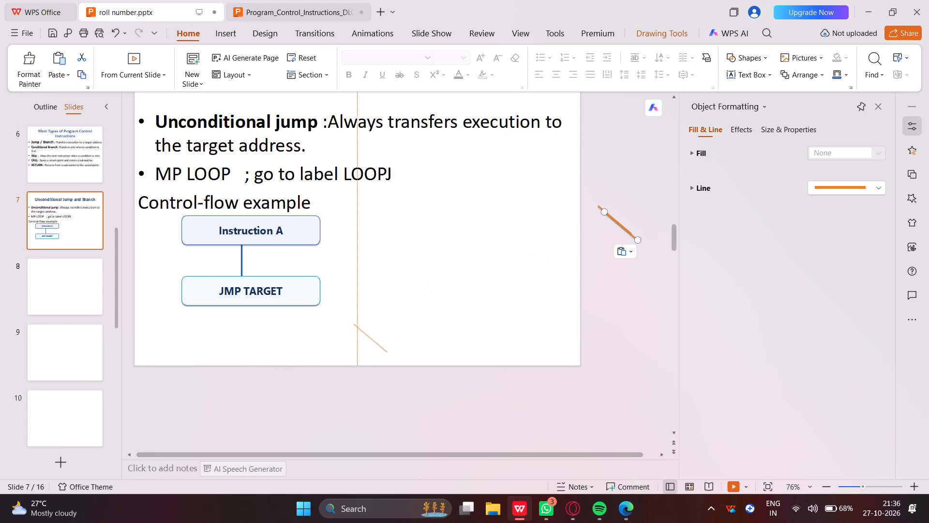
drag(360, 338, 354, 319)
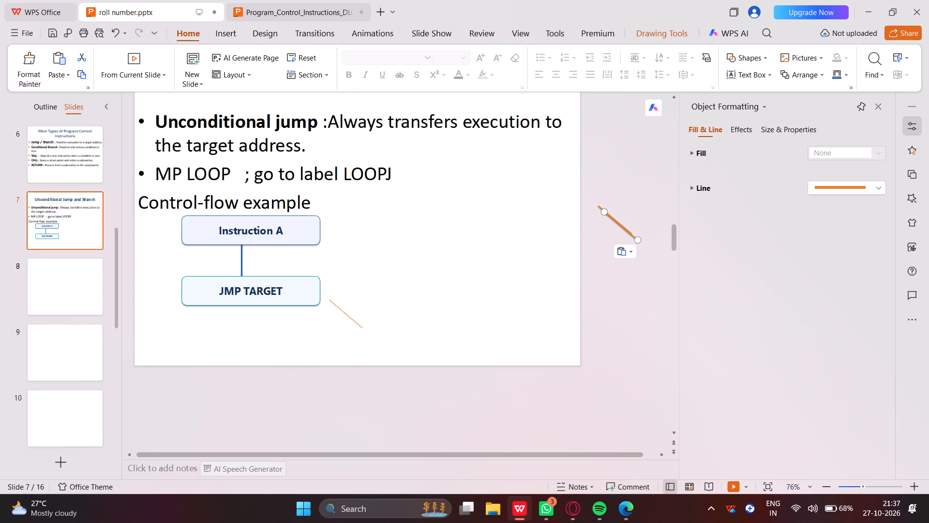
drag(354, 319, 345, 312)
drag(345, 312, 344, 305)
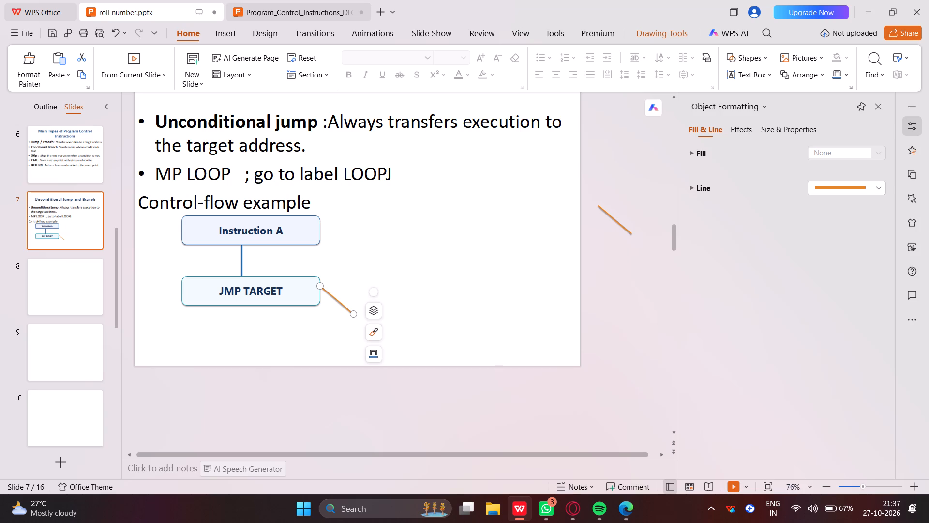
Delete the surplus orange connector lying outside the slide.
click(616, 223)
right_click(617, 224)
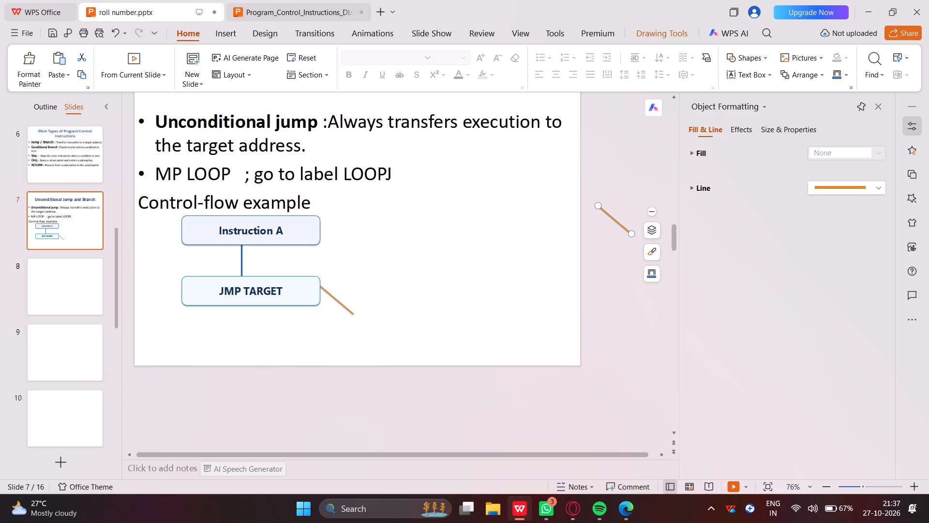
click(654, 270)
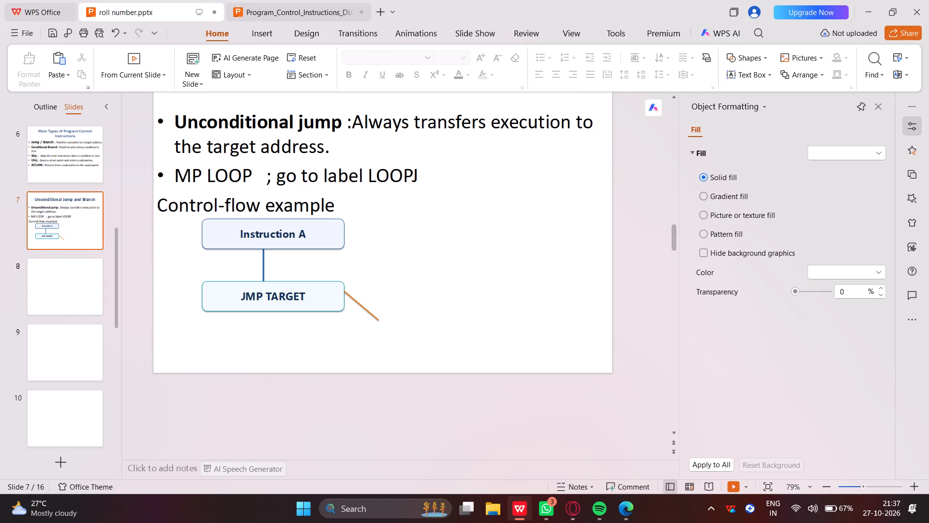
Nudge the remaining orange connector slightly lower along the JMP TARGET box's right edge.
click(355, 303)
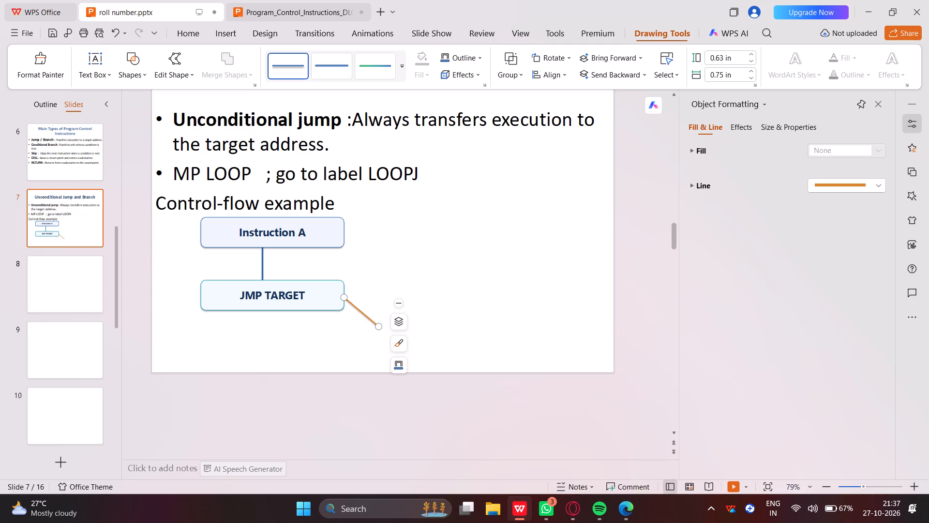
click(481, 245)
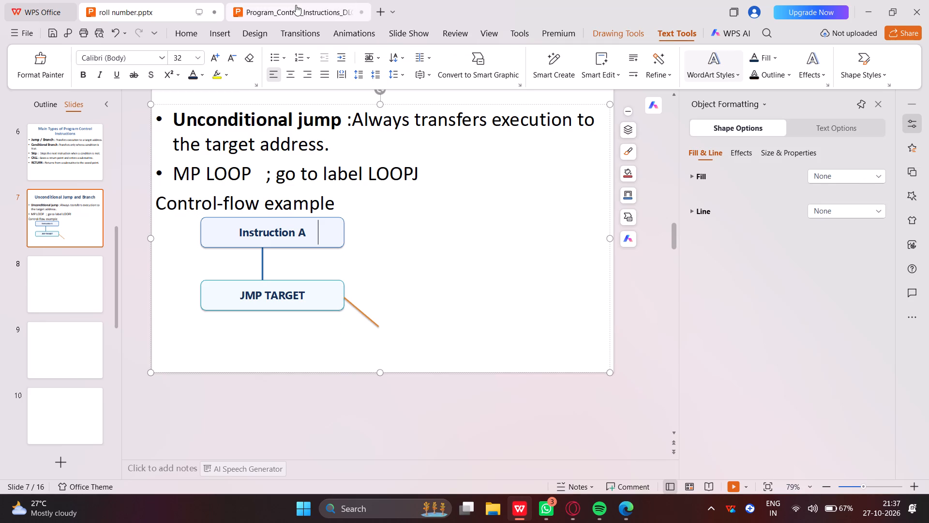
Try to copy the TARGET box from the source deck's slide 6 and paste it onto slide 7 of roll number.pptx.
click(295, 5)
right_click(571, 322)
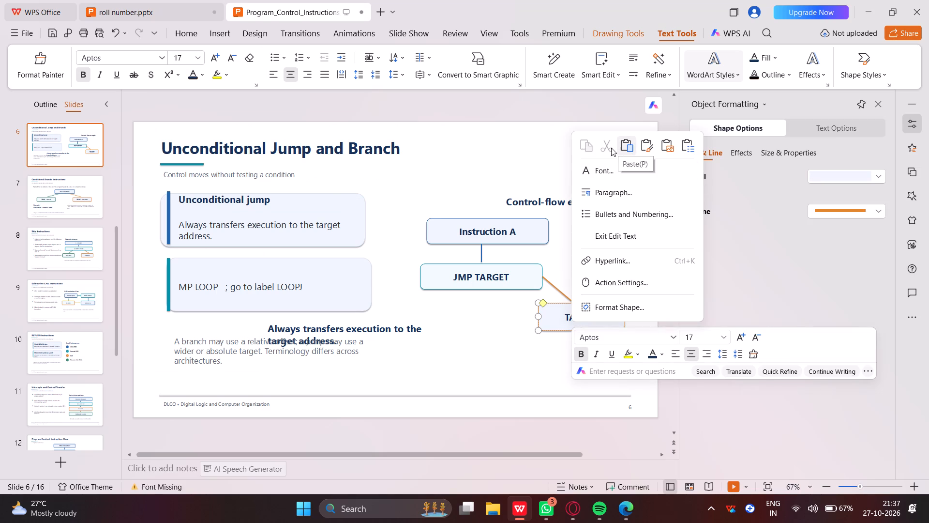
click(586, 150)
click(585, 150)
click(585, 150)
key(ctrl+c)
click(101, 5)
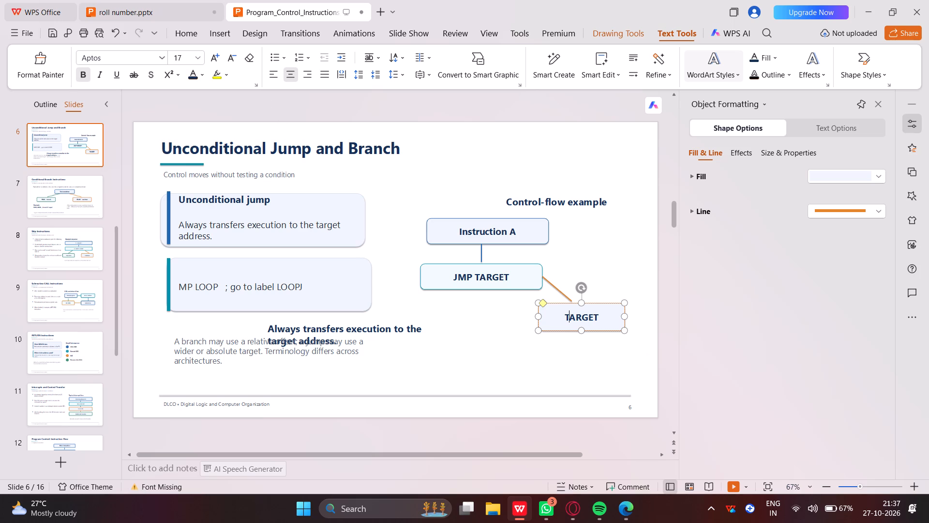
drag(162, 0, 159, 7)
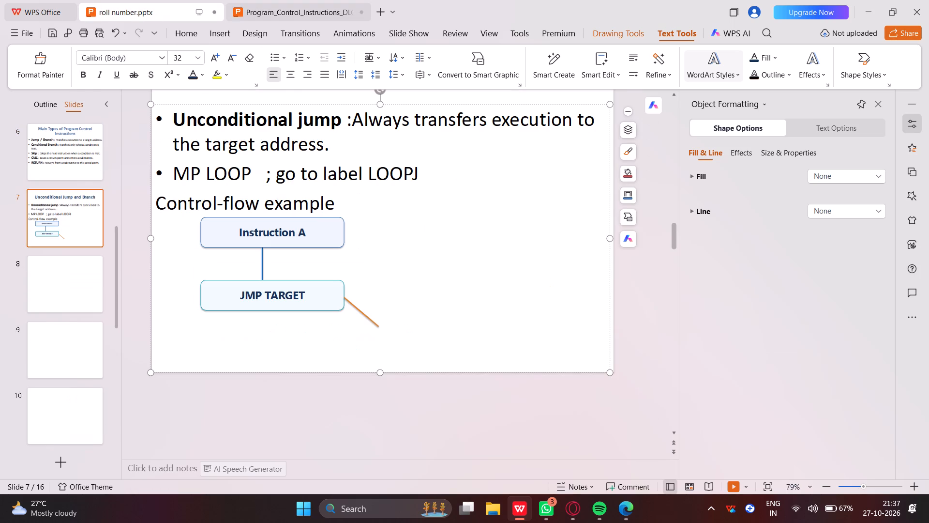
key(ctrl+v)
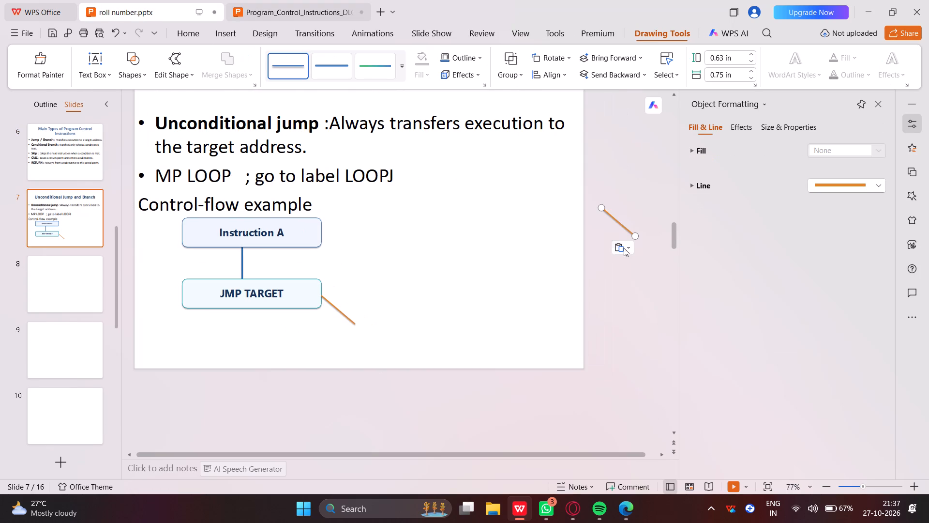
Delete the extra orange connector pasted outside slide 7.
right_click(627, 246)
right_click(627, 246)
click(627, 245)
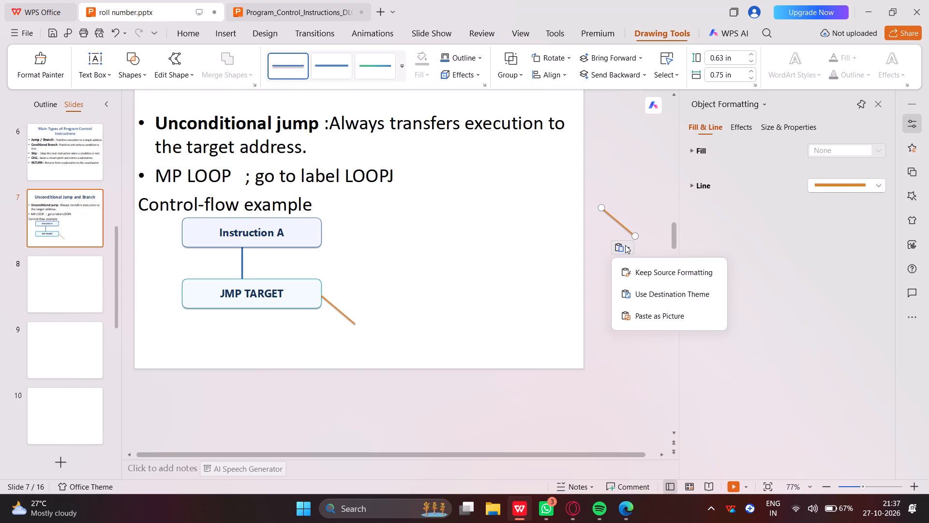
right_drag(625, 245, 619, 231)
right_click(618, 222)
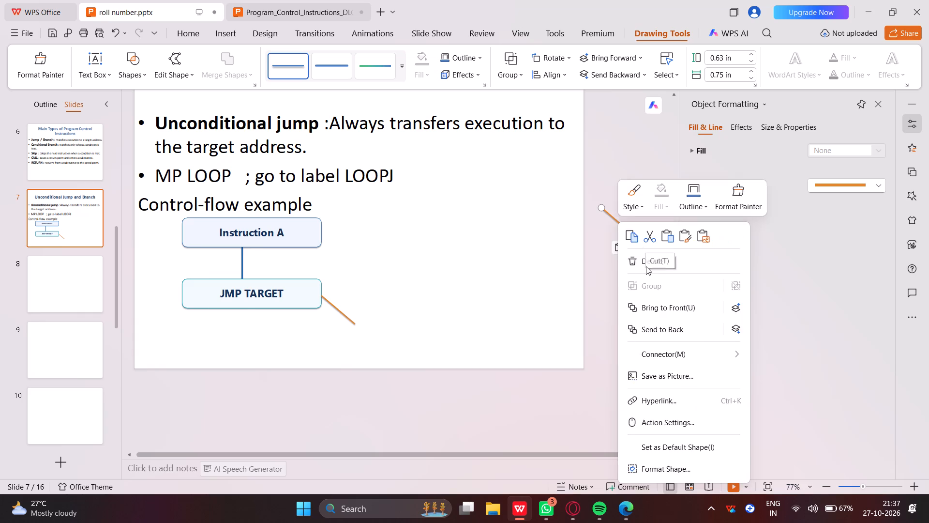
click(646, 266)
Copy the TARGET box from the source deck's slide 6 and paste it onto slide 7 of roll number.pptx.
click(281, 4)
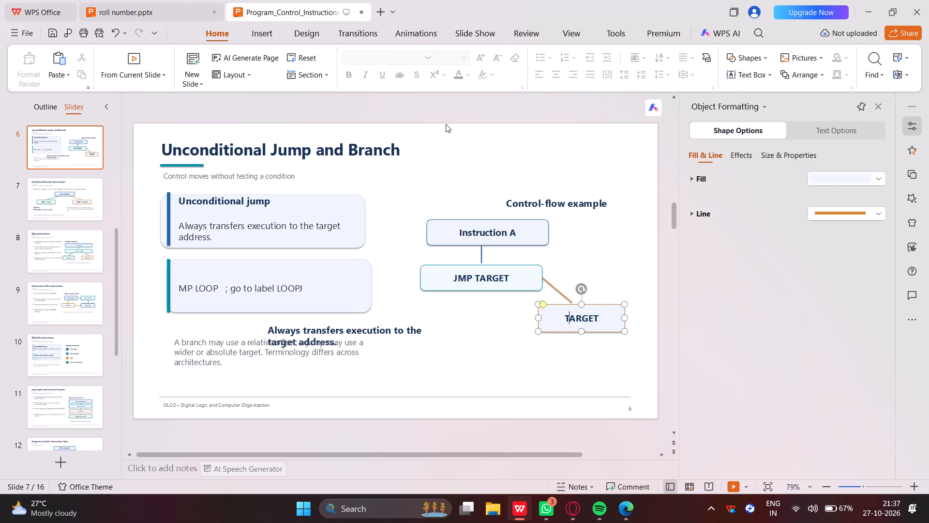
right_click(552, 311)
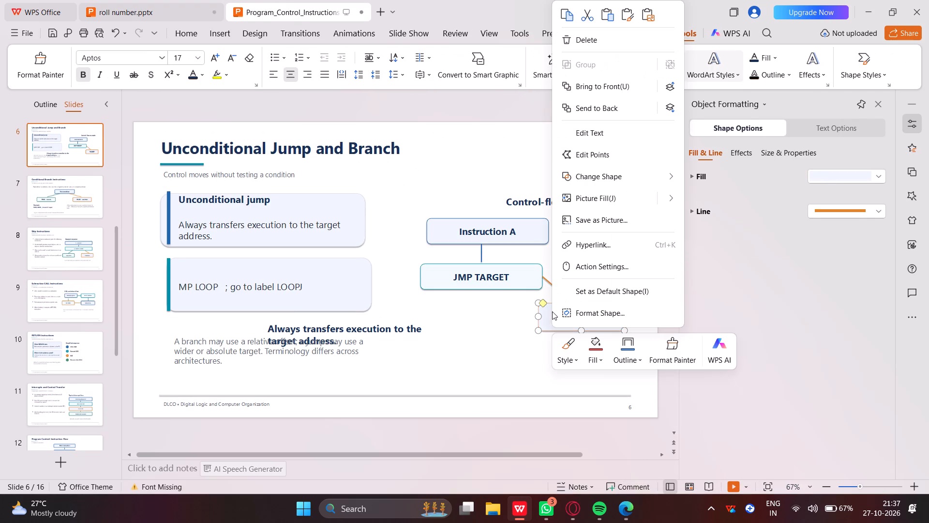
click(561, 11)
click(140, 22)
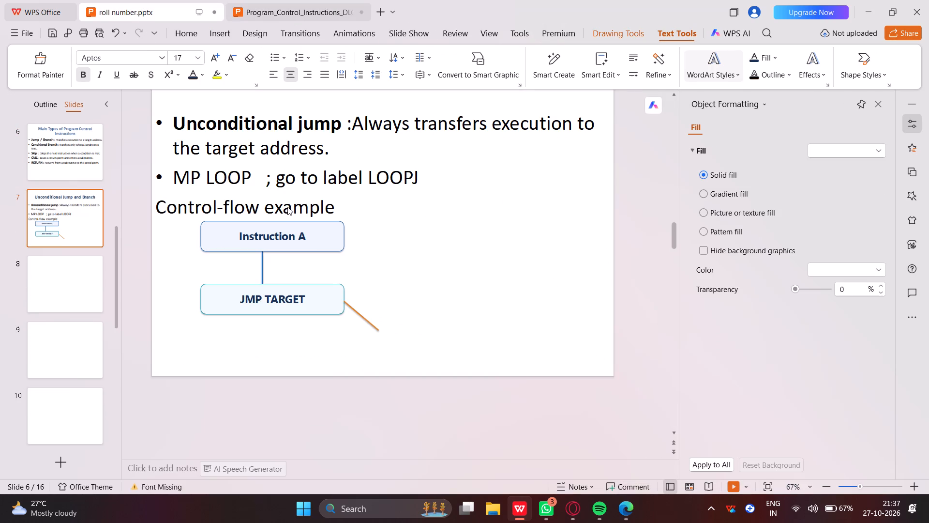
key(ctrl+v)
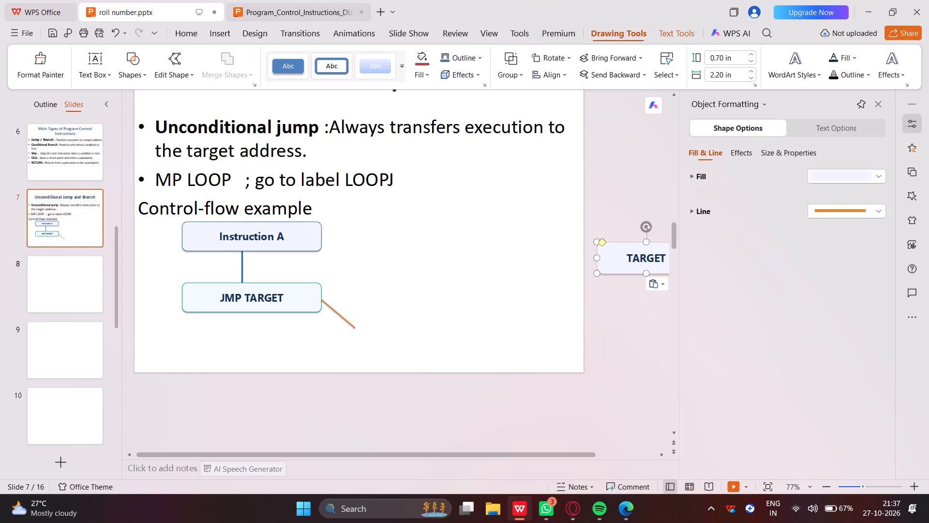
Move the pasted TARGET box onto the slide so its left edge meets the lower end of the orange connector.
drag(615, 249, 406, 304)
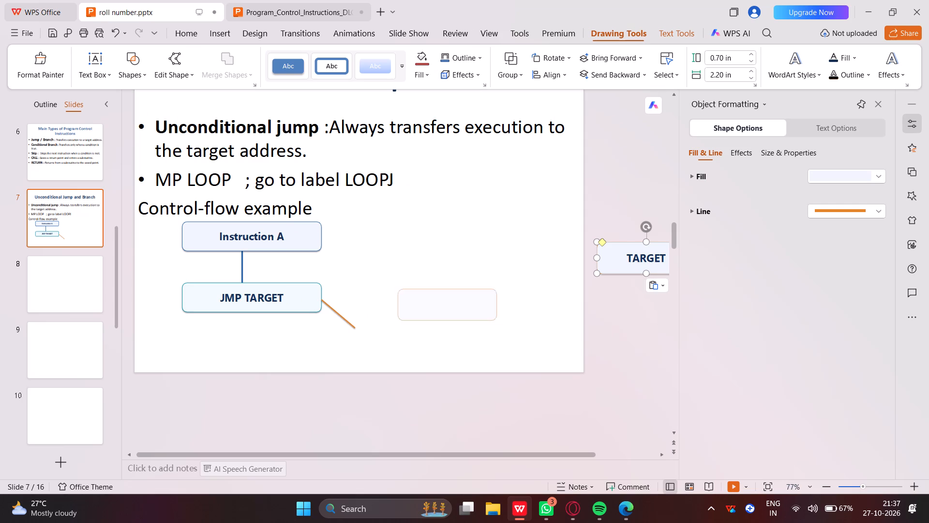
drag(406, 304, 373, 327)
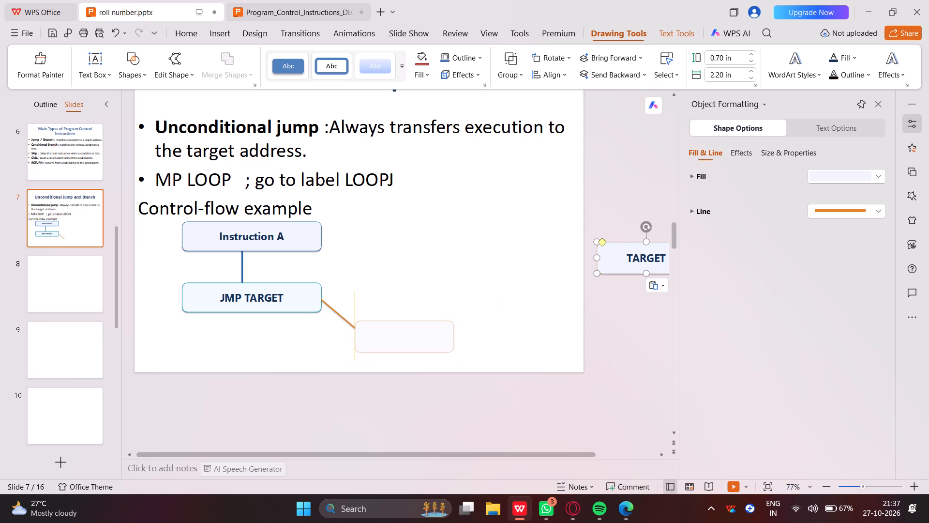
drag(373, 327, 373, 322)
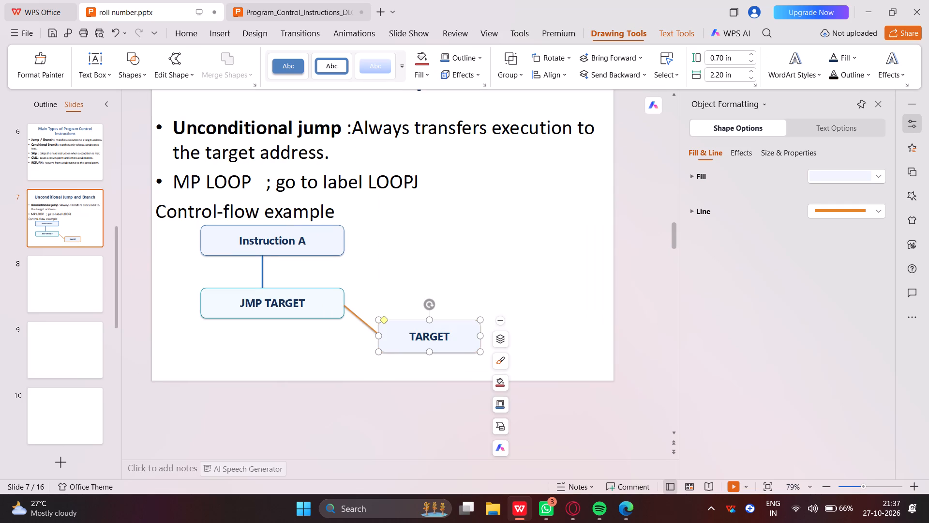
click(504, 275)
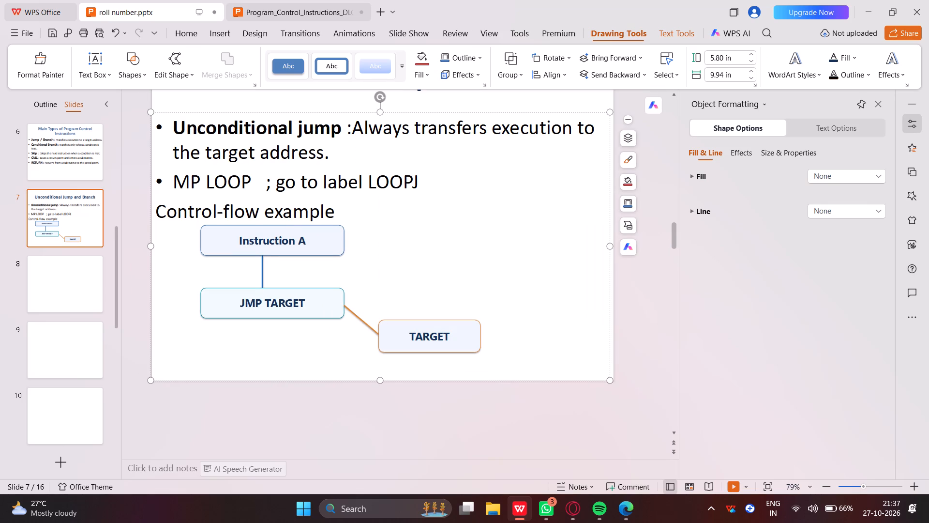
click(139, 199)
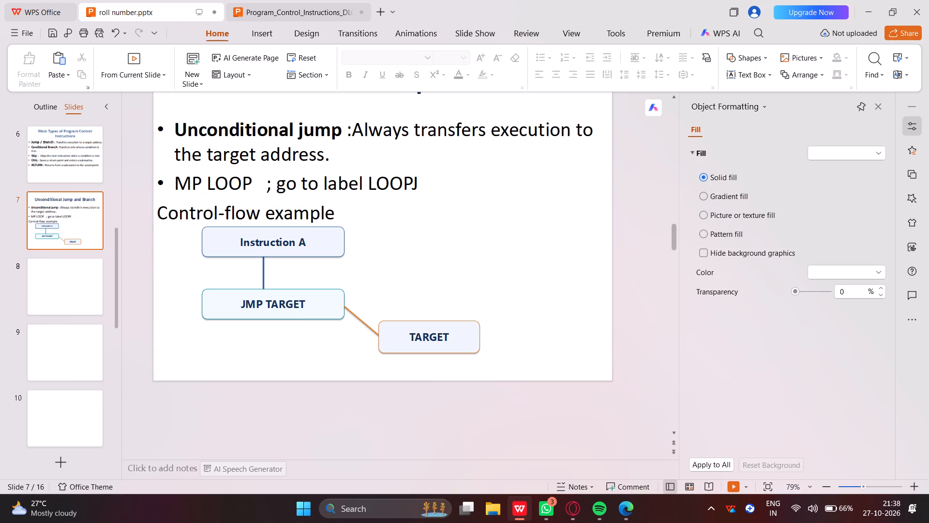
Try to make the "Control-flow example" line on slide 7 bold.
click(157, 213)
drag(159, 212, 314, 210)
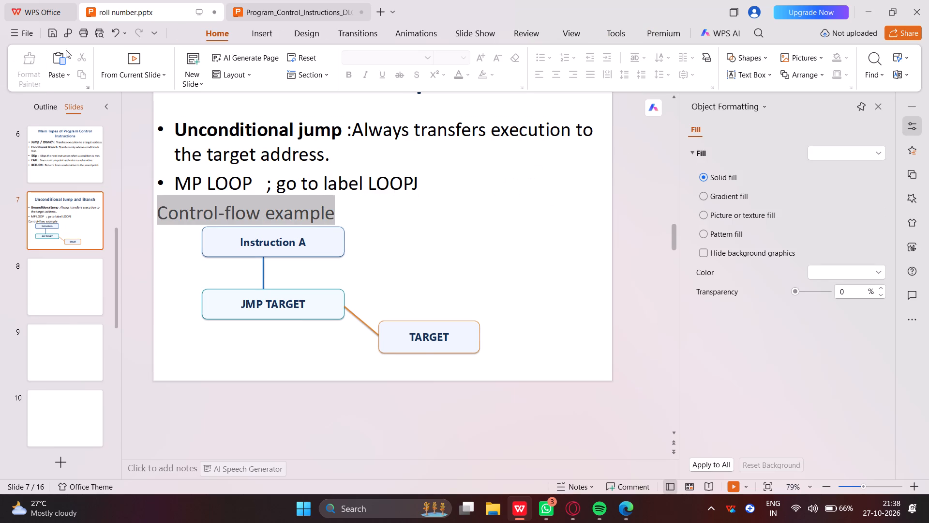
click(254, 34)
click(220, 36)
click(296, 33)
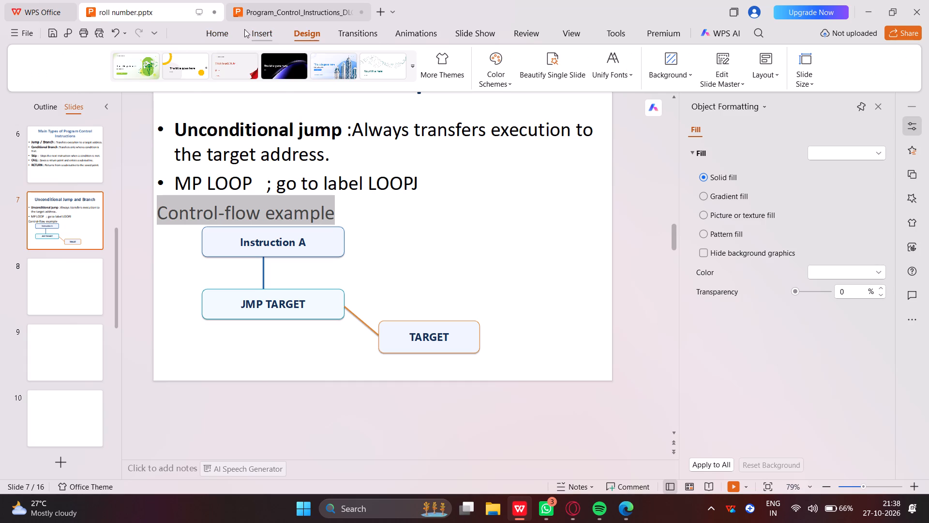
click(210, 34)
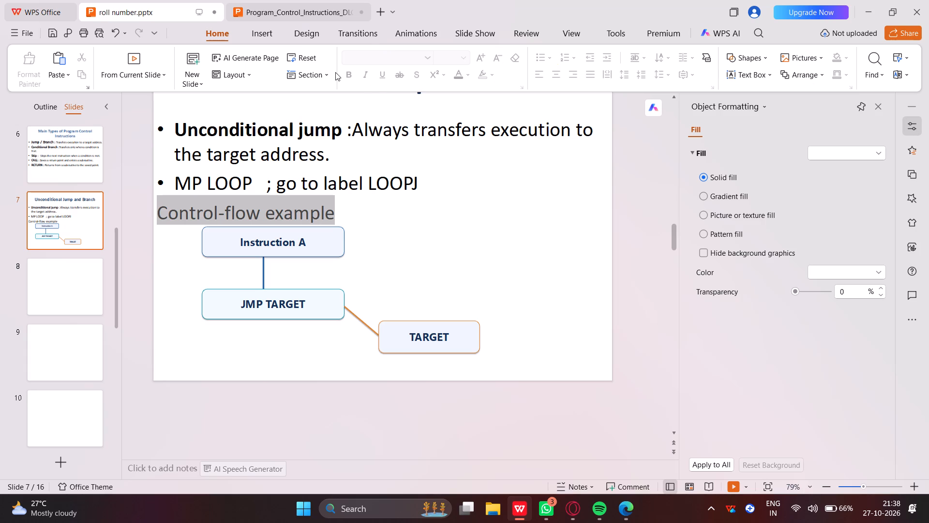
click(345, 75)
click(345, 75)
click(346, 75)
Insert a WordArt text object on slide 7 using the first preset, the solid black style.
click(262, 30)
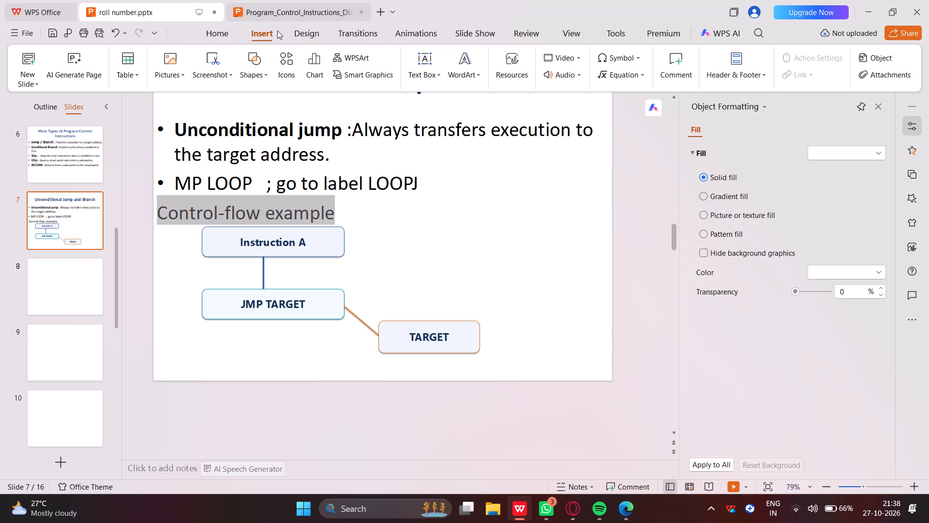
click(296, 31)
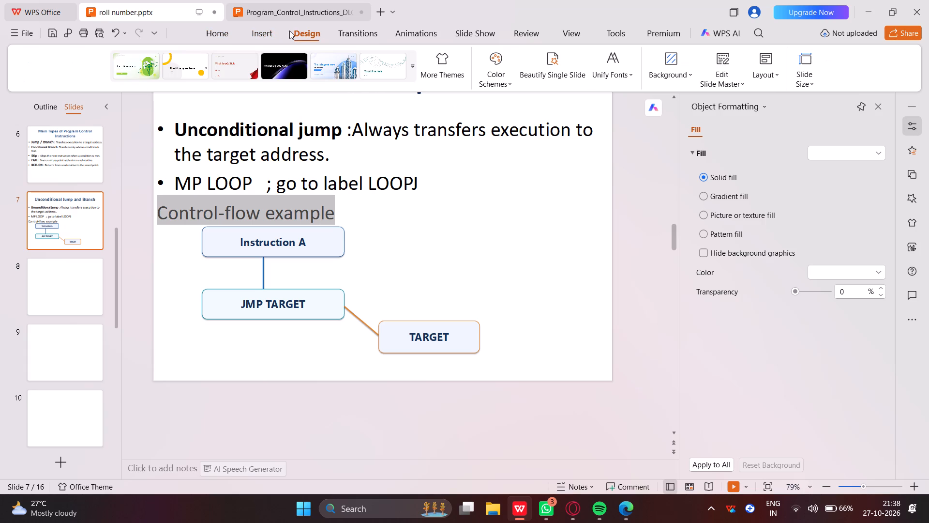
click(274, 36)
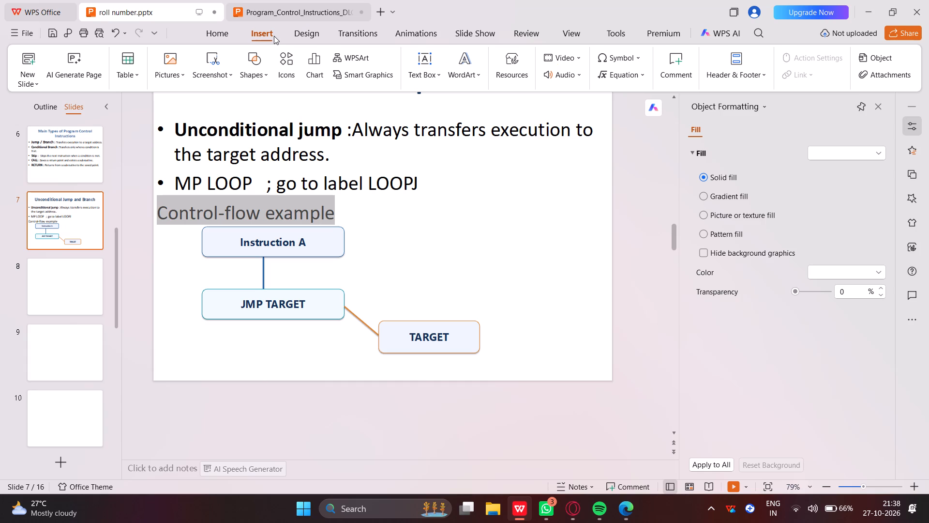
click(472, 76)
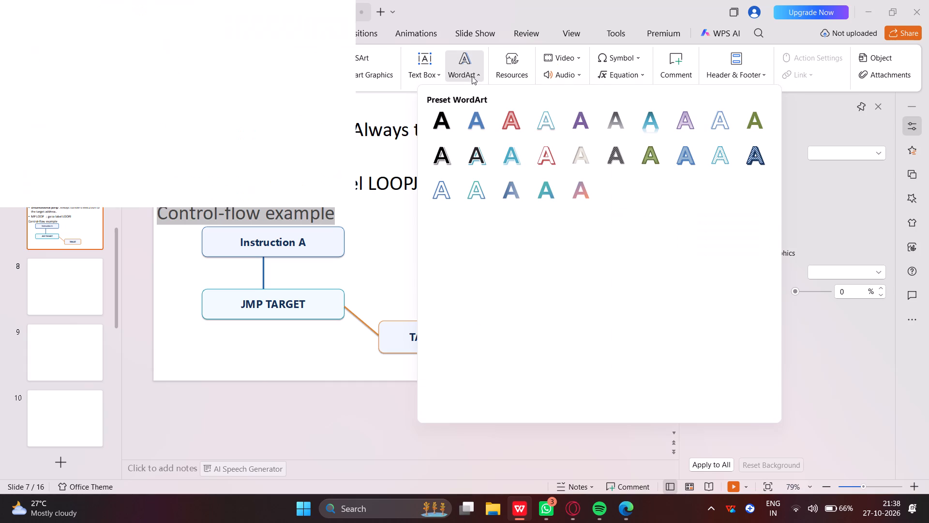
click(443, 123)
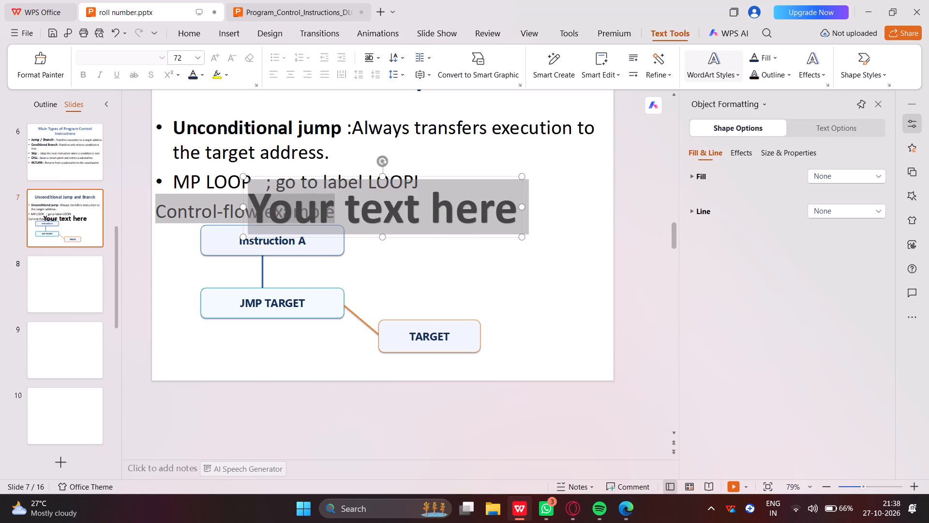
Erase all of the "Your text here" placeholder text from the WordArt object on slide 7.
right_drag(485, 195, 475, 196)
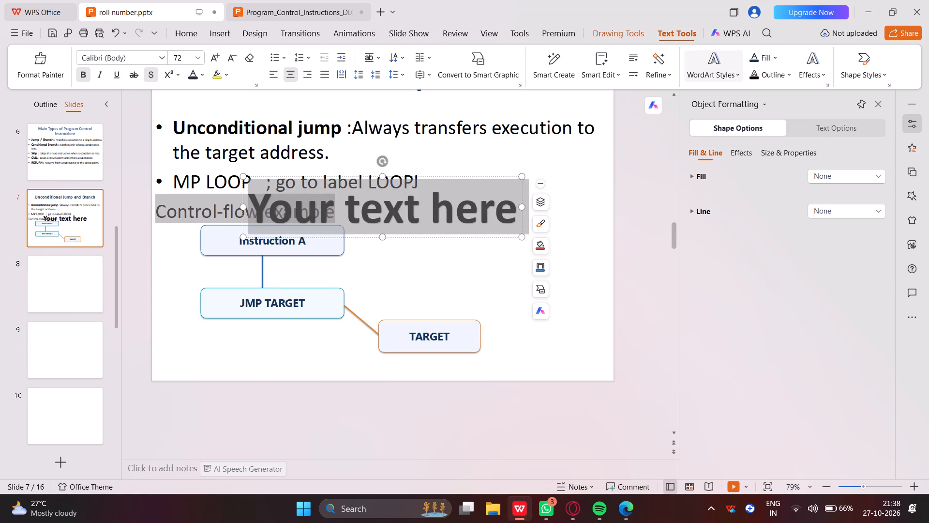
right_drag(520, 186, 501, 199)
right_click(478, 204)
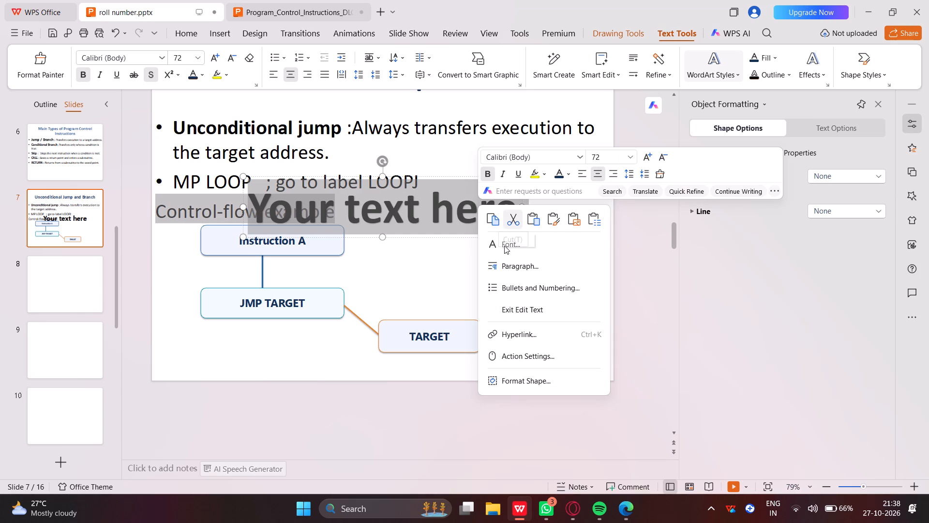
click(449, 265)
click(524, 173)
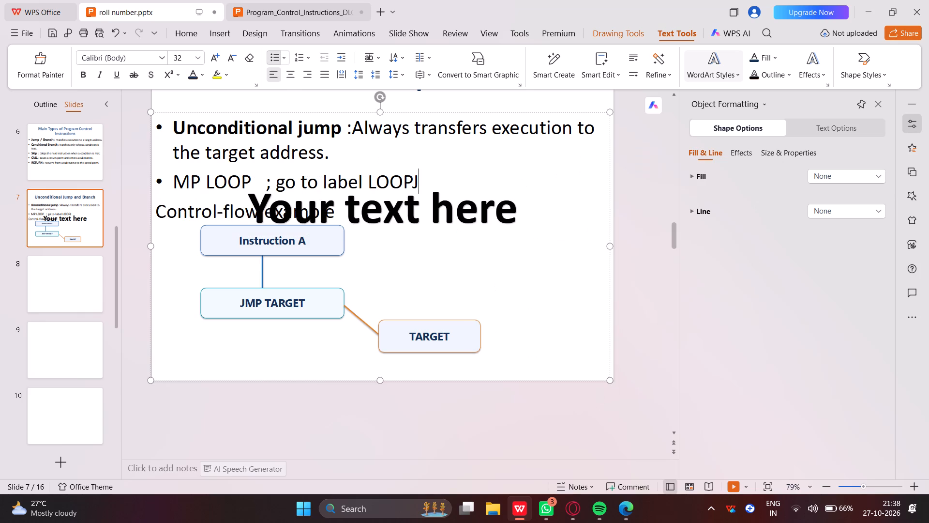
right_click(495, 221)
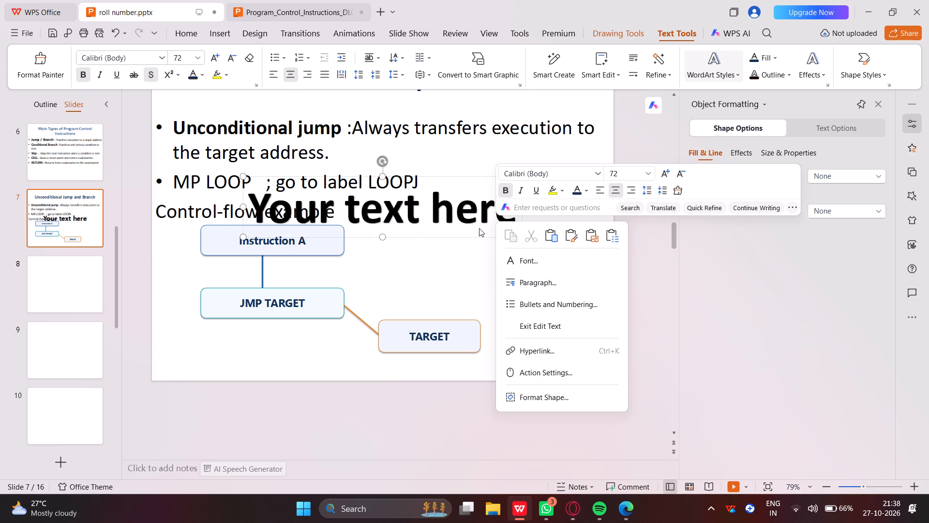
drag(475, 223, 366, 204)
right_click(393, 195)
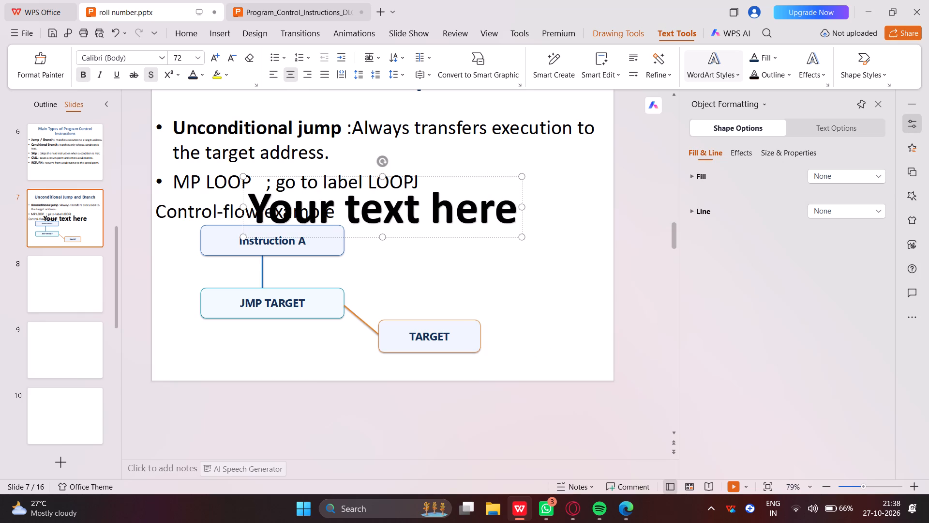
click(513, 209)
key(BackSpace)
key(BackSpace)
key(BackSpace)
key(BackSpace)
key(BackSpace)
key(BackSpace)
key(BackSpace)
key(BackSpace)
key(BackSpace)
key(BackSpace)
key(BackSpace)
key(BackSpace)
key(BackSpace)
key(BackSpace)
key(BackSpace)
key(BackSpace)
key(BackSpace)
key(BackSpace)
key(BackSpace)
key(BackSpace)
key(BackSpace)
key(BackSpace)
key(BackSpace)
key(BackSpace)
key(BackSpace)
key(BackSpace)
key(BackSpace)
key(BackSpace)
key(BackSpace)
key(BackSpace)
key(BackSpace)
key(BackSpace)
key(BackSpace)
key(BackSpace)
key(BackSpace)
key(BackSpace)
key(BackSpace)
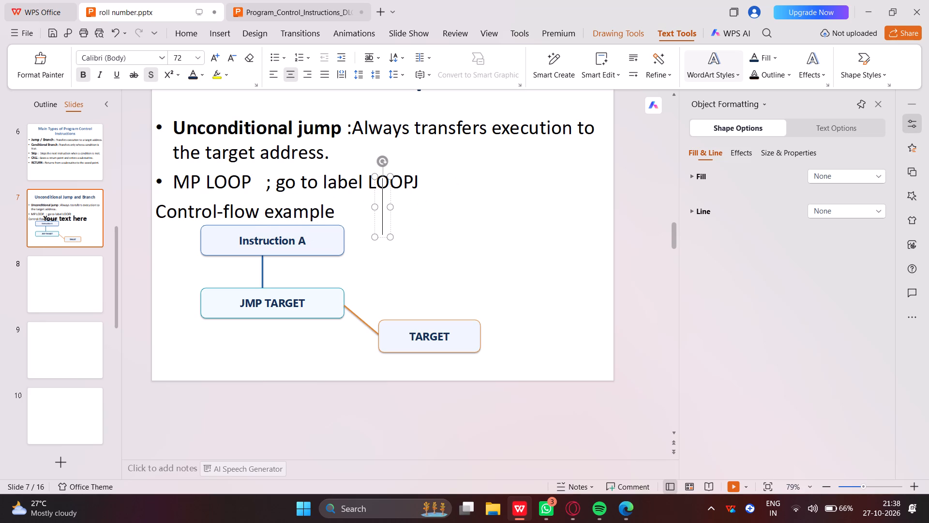
Delete the emptied WordArt object from slide 7.
right_click(391, 218)
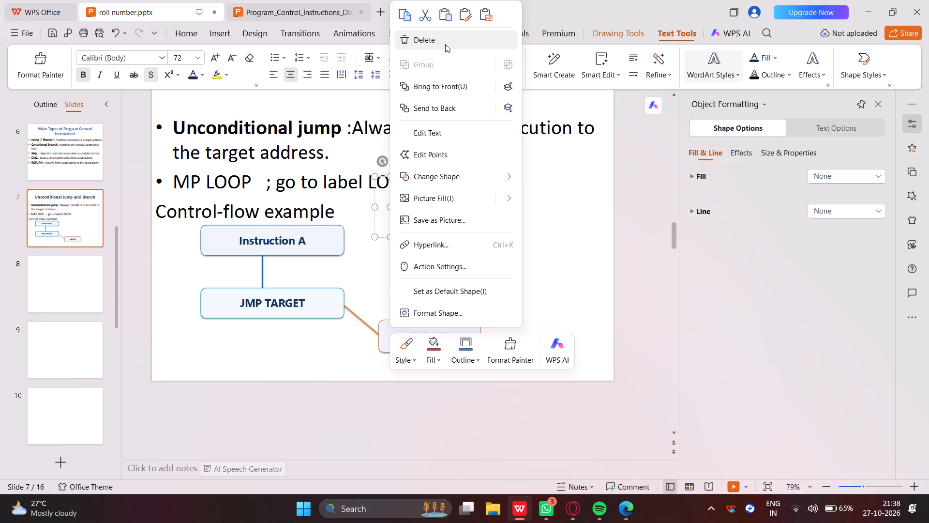
click(445, 44)
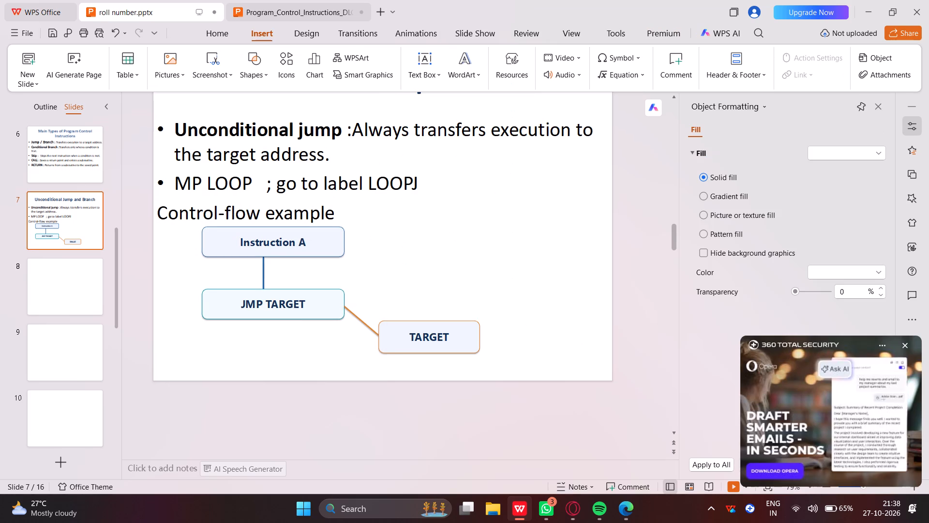
Add one extra space after the semicolon in slide 7's "MP LOOP ; go to label LOOPJ" bullet.
click(269, 189)
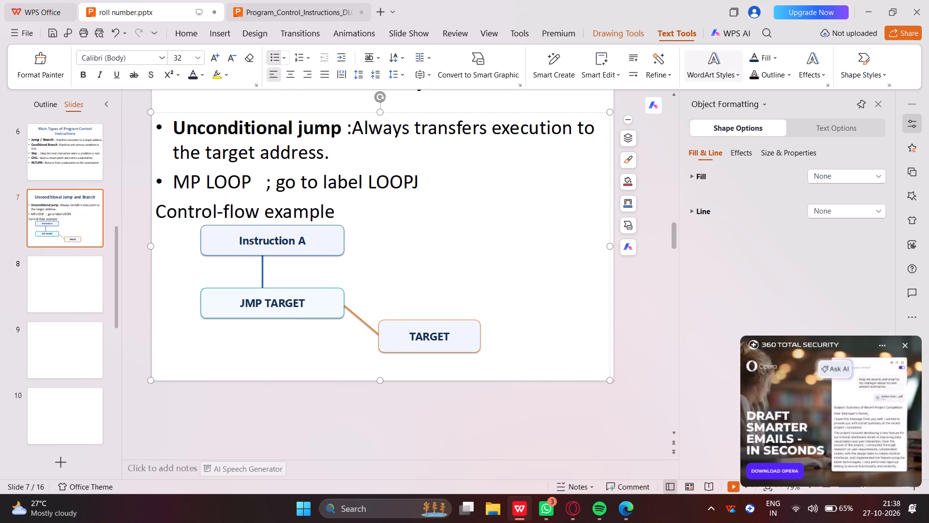
key(space)
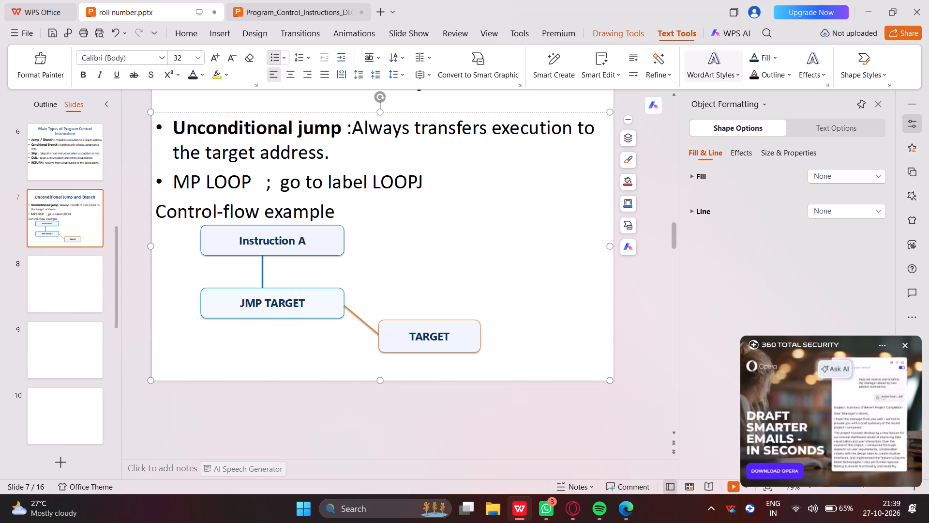
Make the "Control-flow example" line on slide 7 bold.
drag(157, 215, 368, 215)
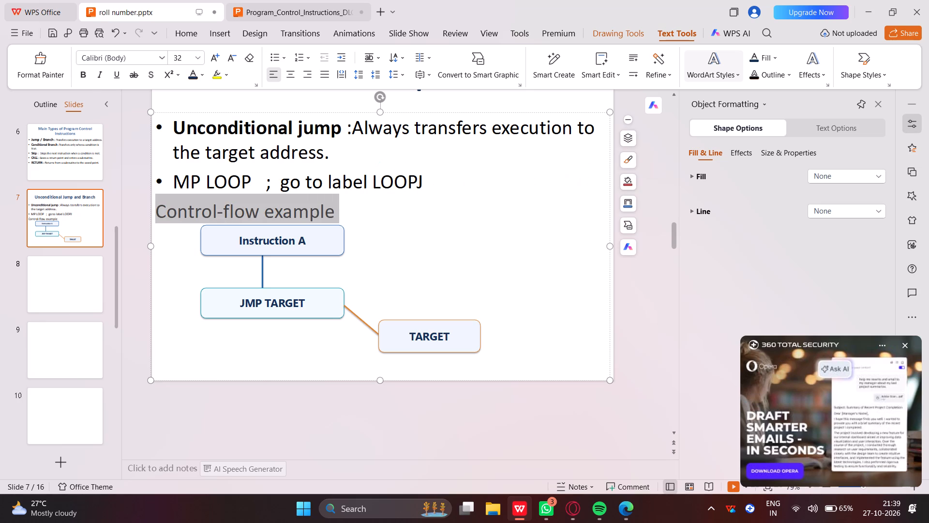
click(82, 76)
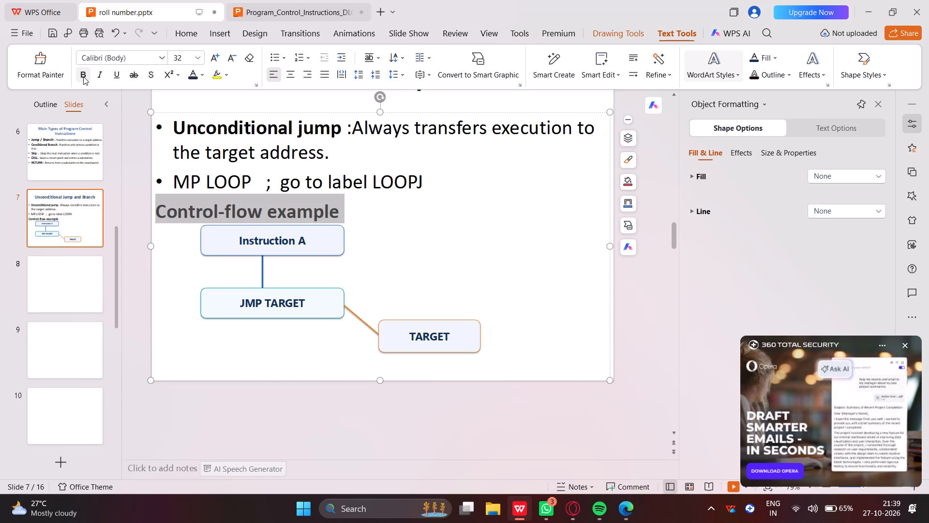
Indent the "Control-flow example" line with nine leading spaces so it starts above the Instruction A box.
click(156, 206)
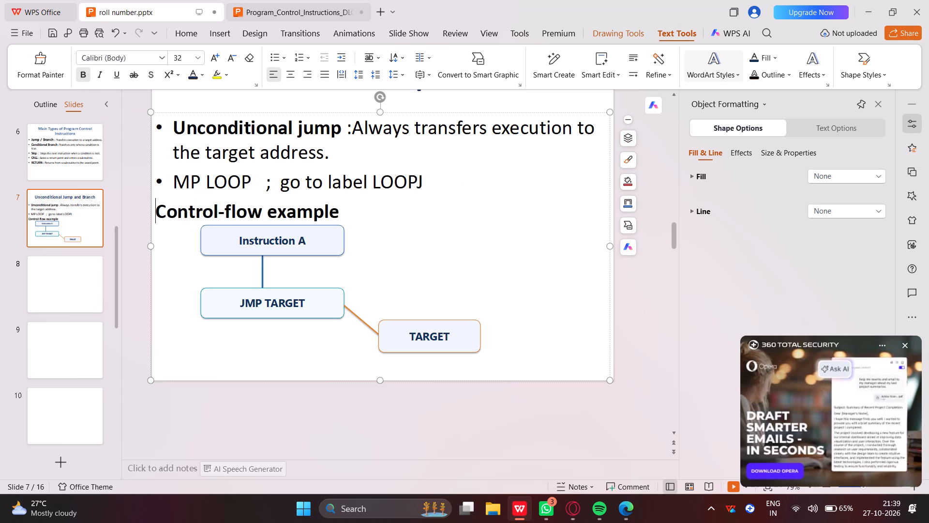
key(space)
key(space)
key(space)
key(space)
key(space)
key(space)
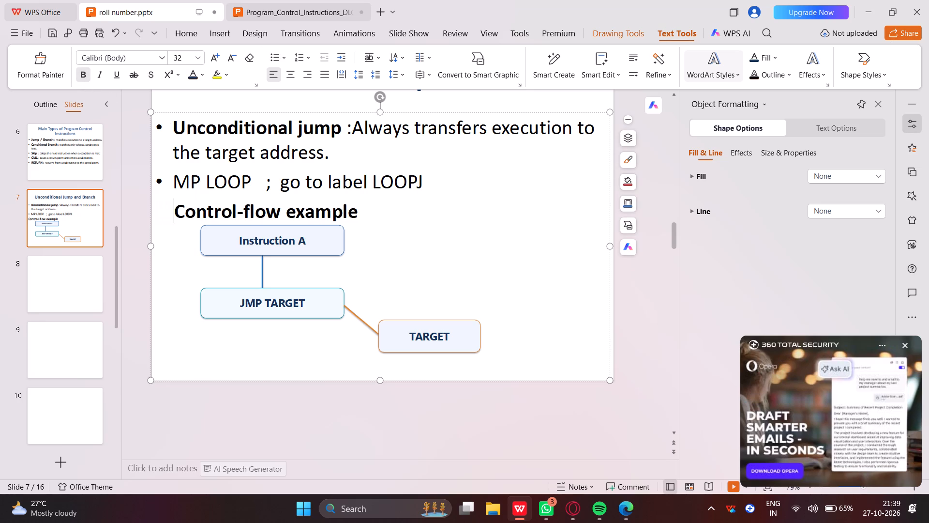
key(space)
key(space)
key(space)
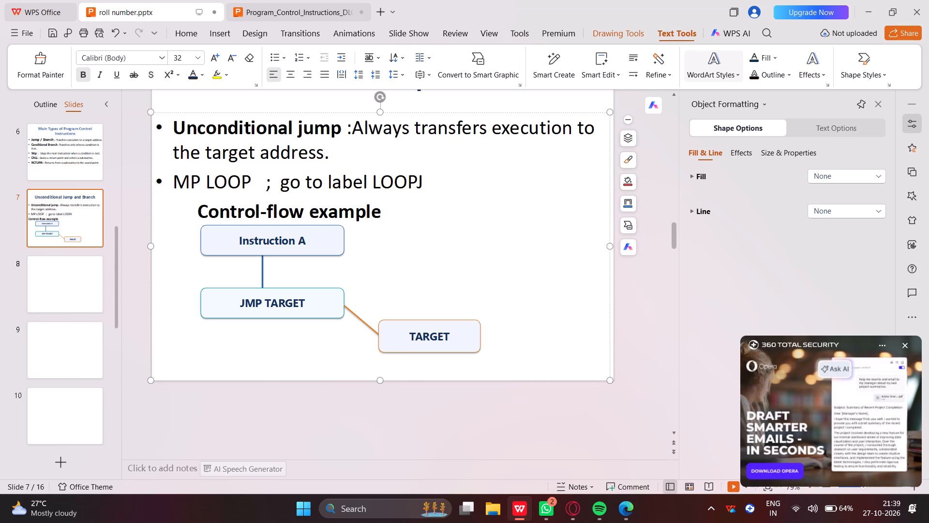
Review slides 1 to 5 of the Program_Control_Instructions source deck against the slides rebuilt in roll number.pptx.
click(304, 6)
scroll(77, 198, up, 3)
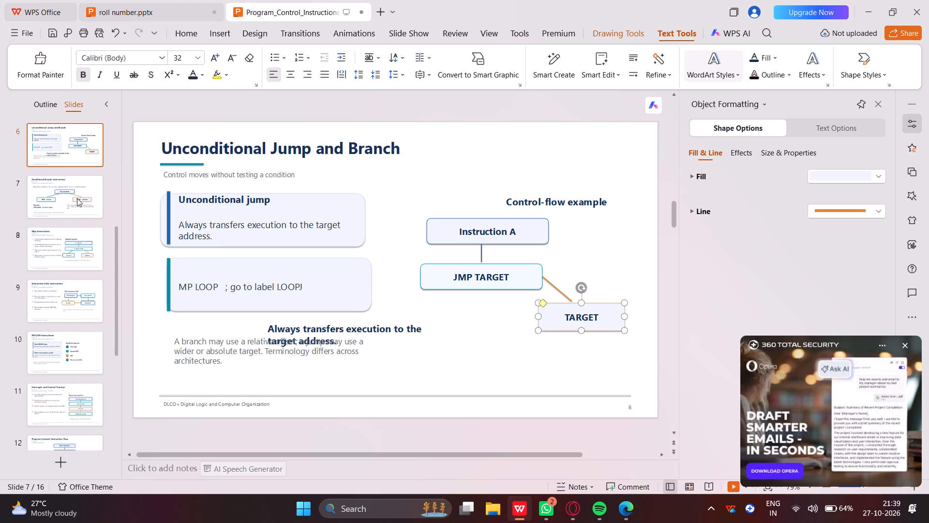
scroll(77, 197, up, 2)
click(77, 197)
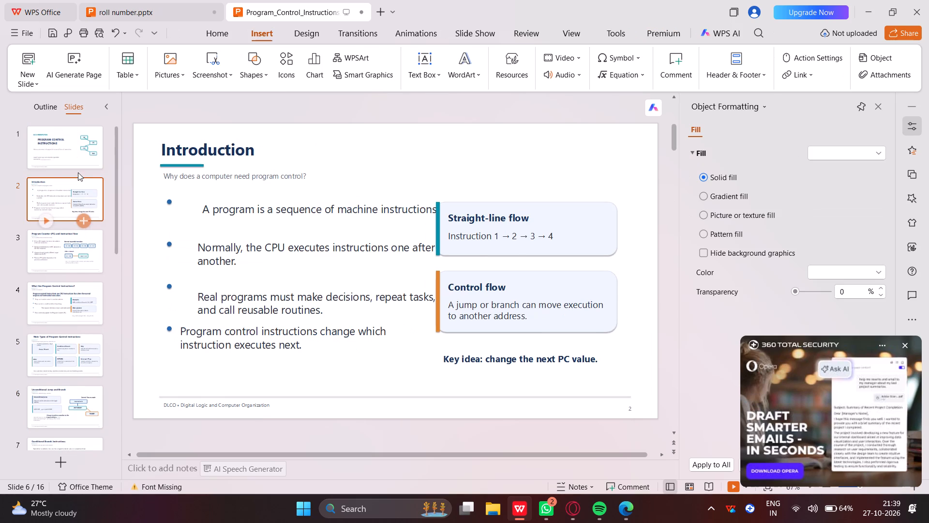
click(78, 157)
scroll(78, 157, up, 3)
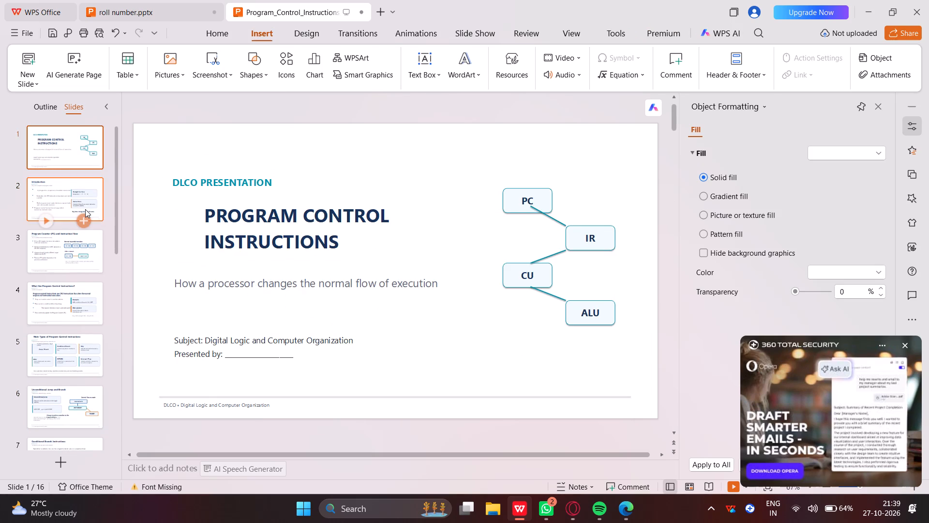
click(85, 209)
click(85, 253)
click(69, 313)
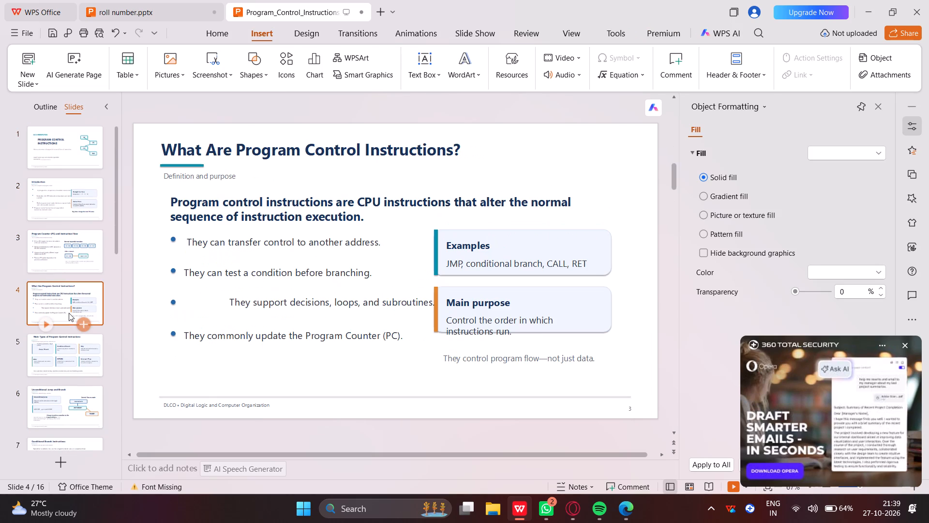
click(60, 377)
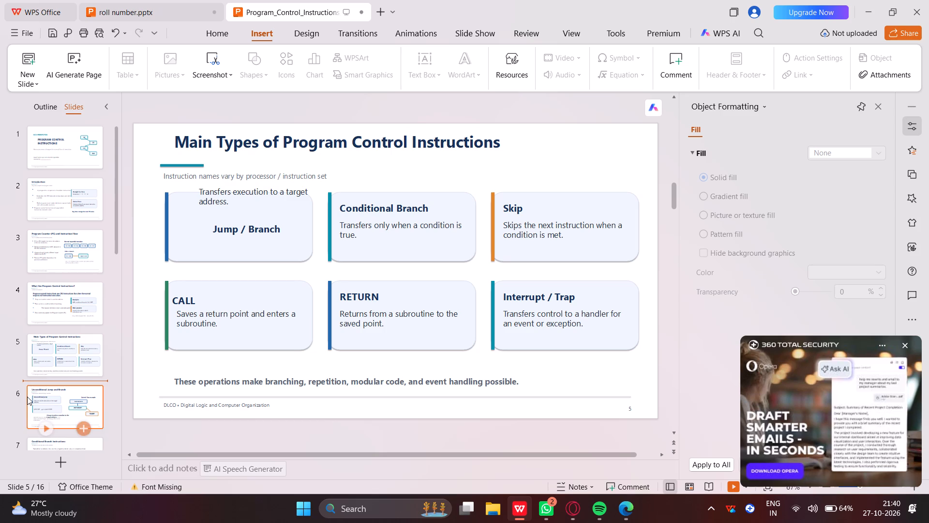
click(117, 9)
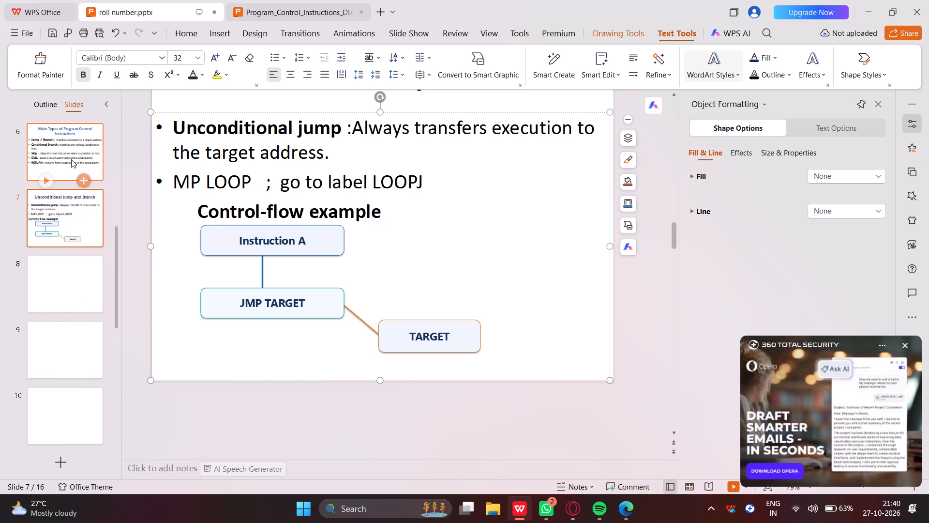
key(Up)
key(Up)
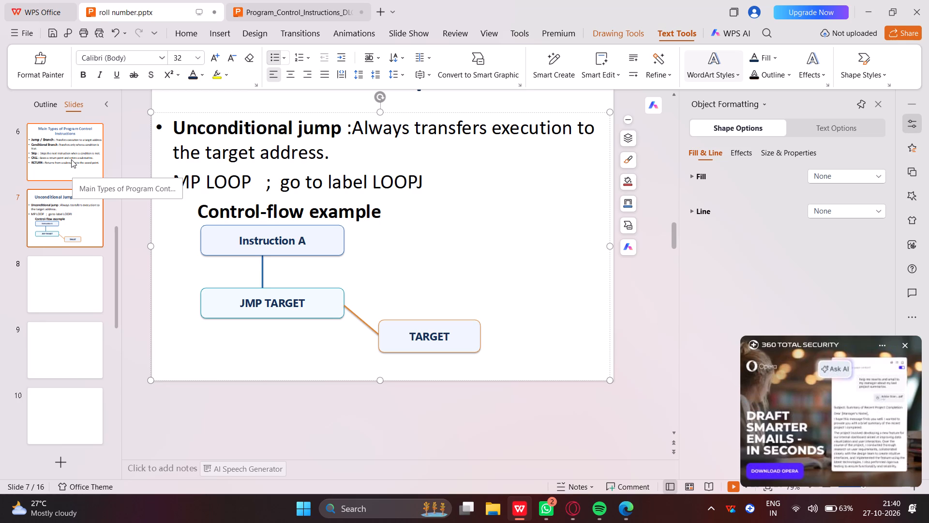
Copy the title "Conditional Branch Instructions" from the source deck's slide 7 into the title placeholder of slide 8 in roll number.pptx.
click(265, 0)
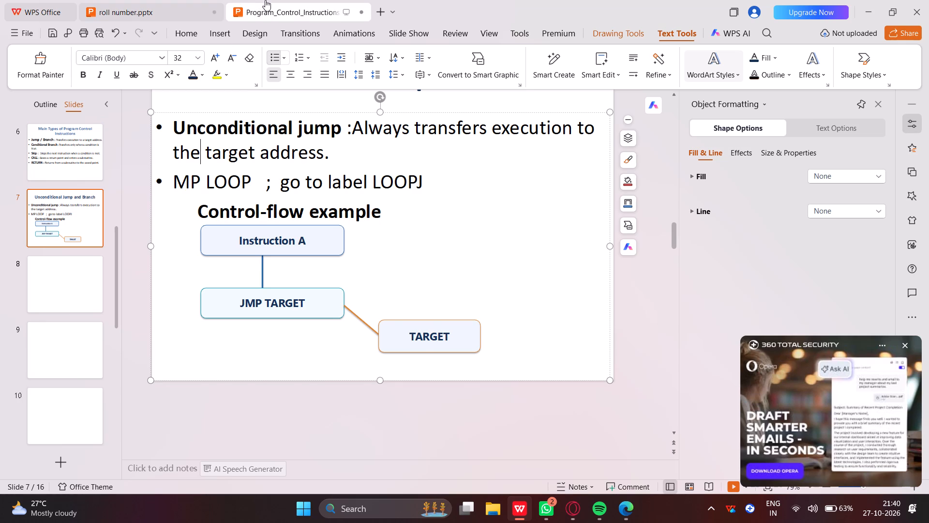
click(60, 412)
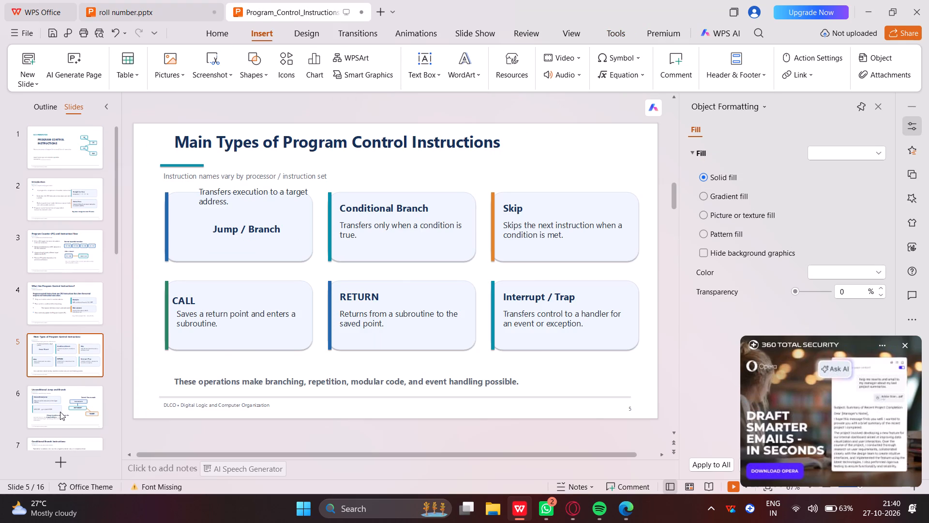
scroll(60, 412, down, 1)
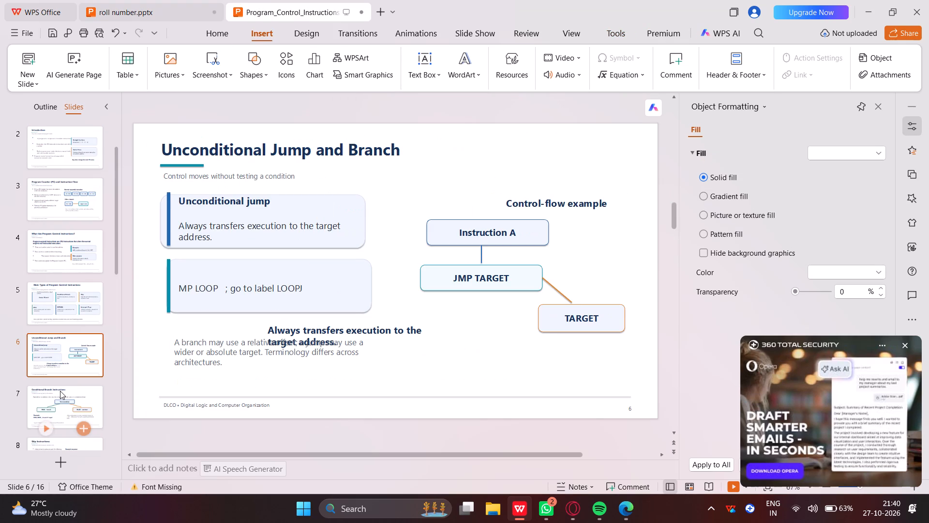
click(59, 400)
click(55, 364)
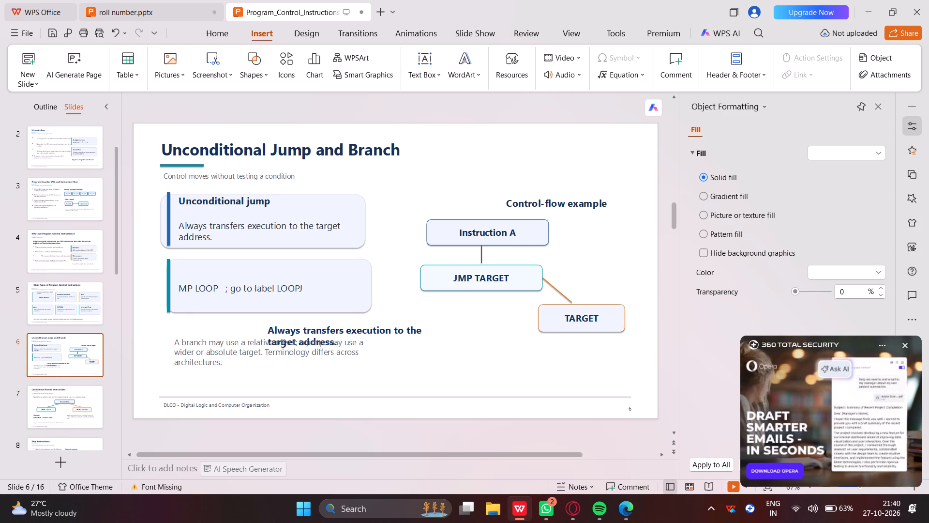
click(66, 413)
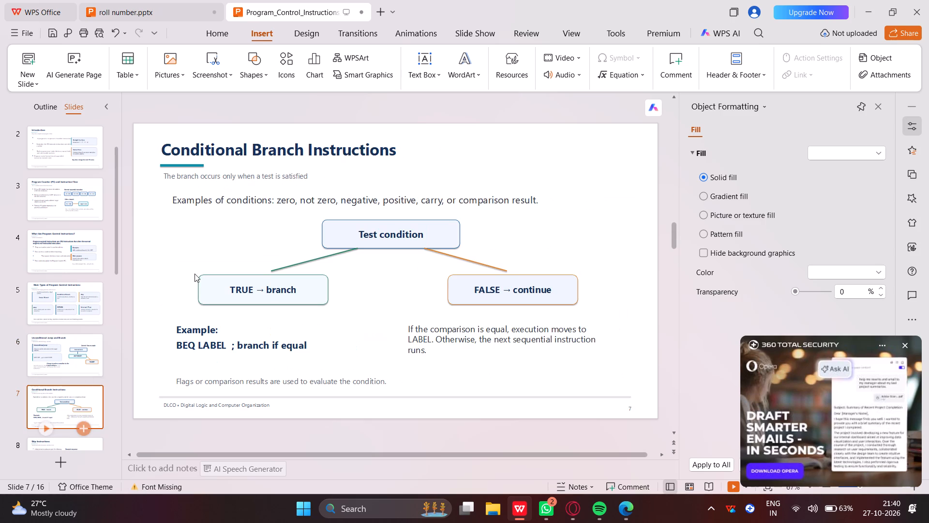
drag(163, 147, 333, 144)
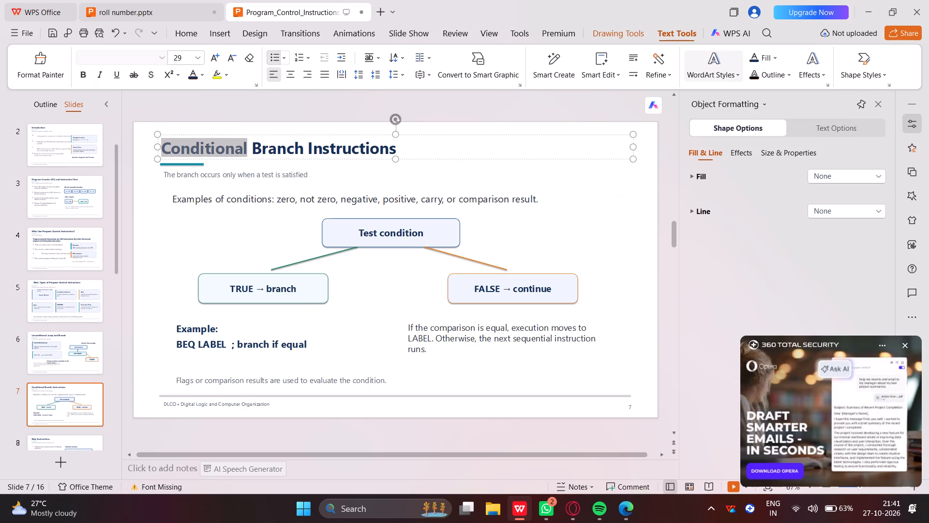
drag(333, 144, 478, 142)
key(ctrl+c)
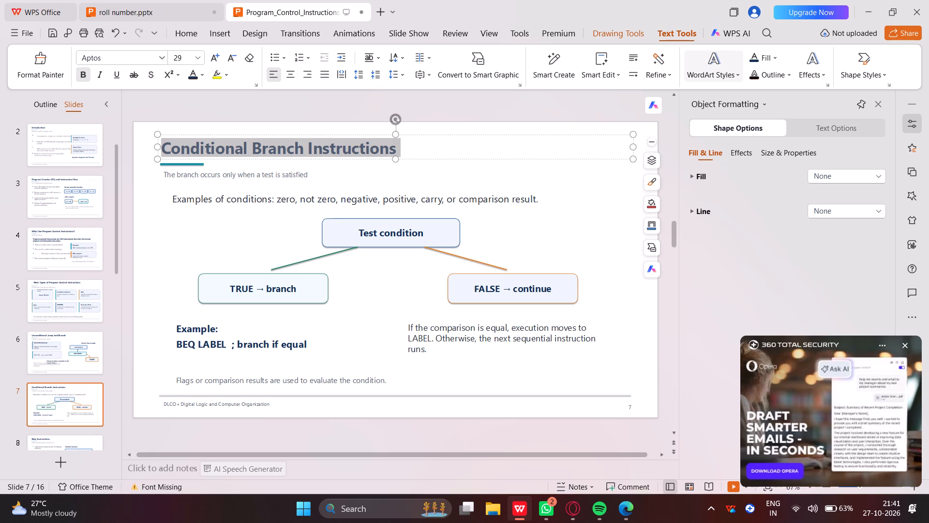
click(160, 13)
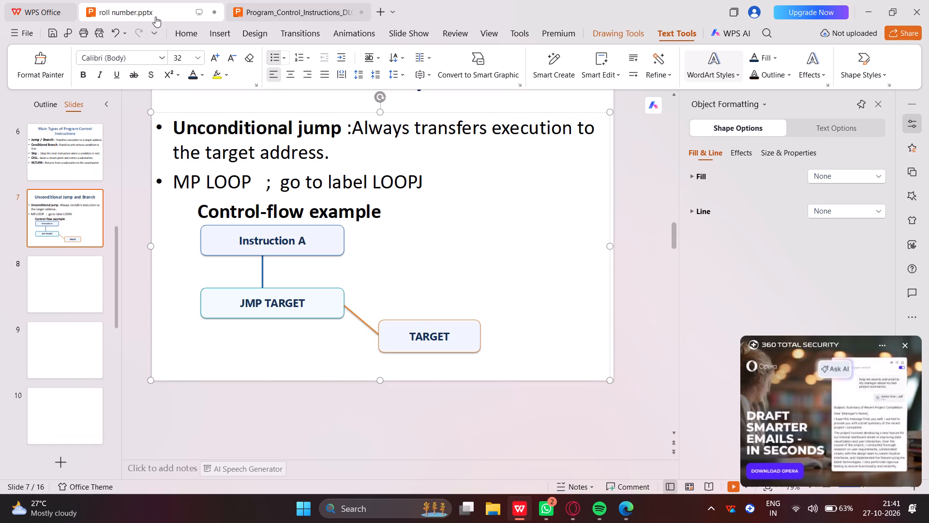
click(155, 16)
click(55, 293)
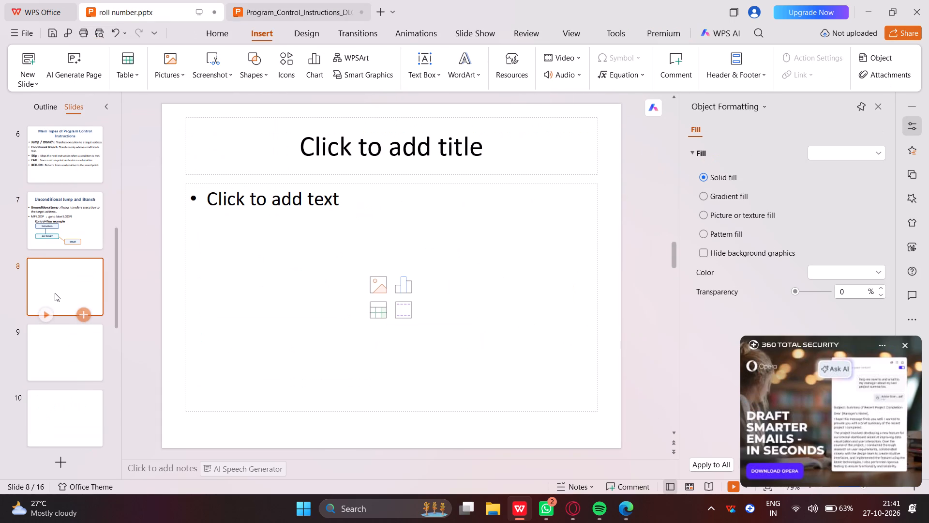
click(483, 147)
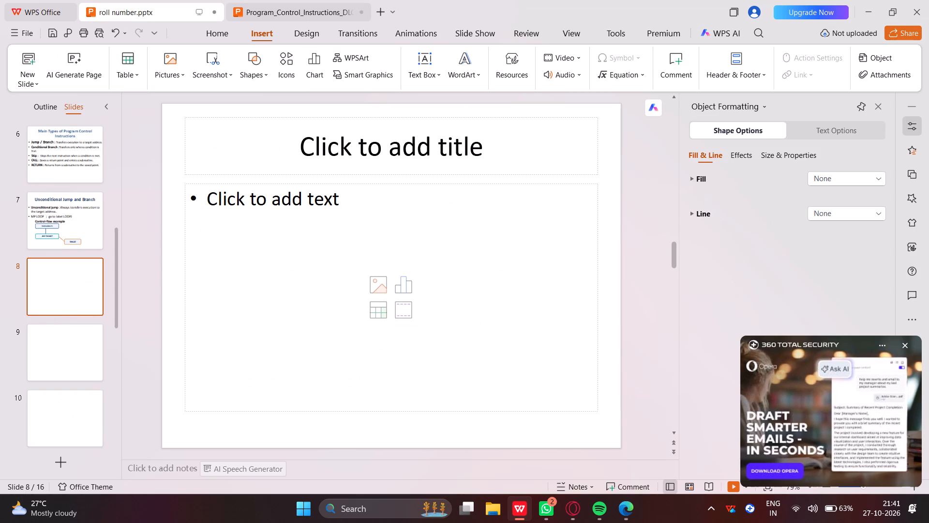
key(ctrl+v)
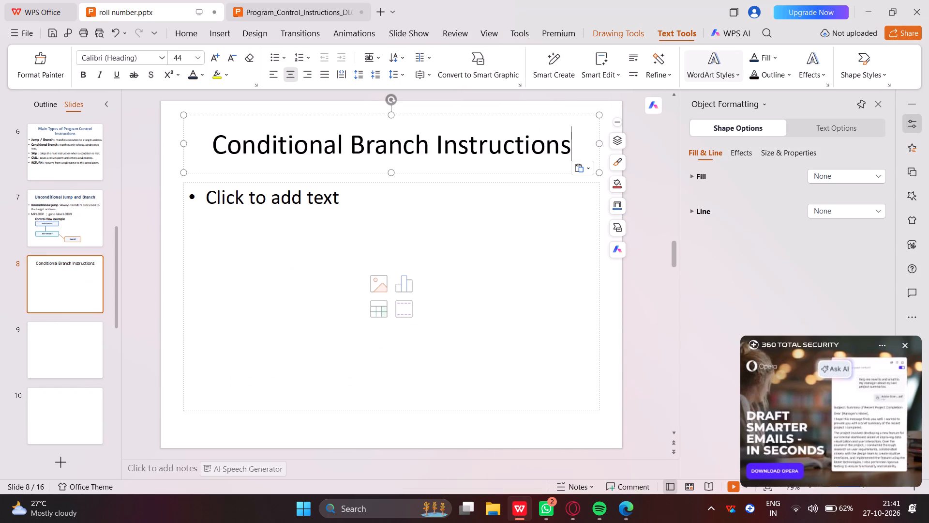
Format slide 8's title "Conditional Branch Instructions" as bold with a darker blue theme text fill.
drag(202, 144, 628, 122)
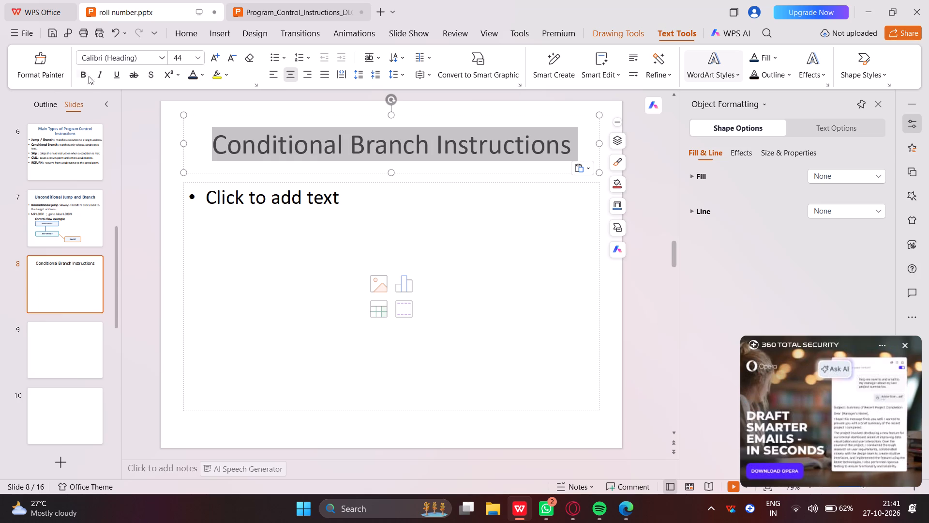
click(89, 78)
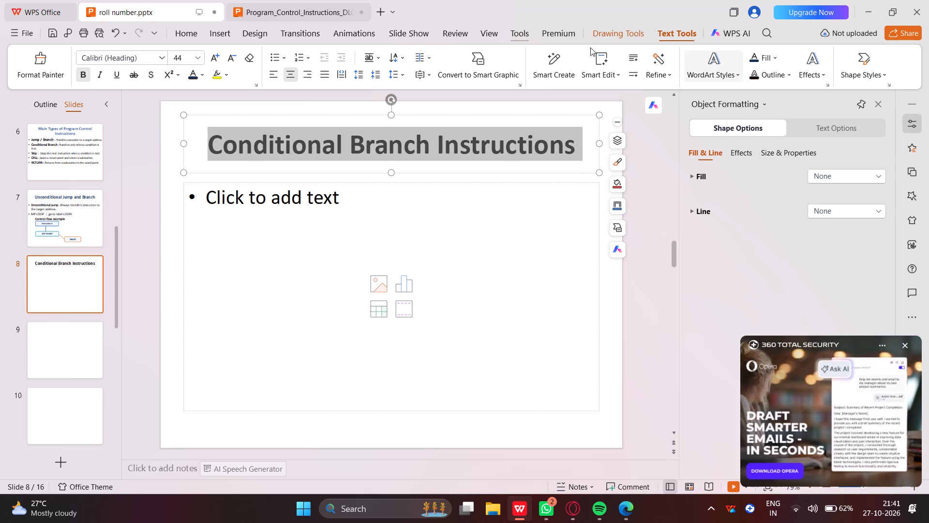
click(775, 55)
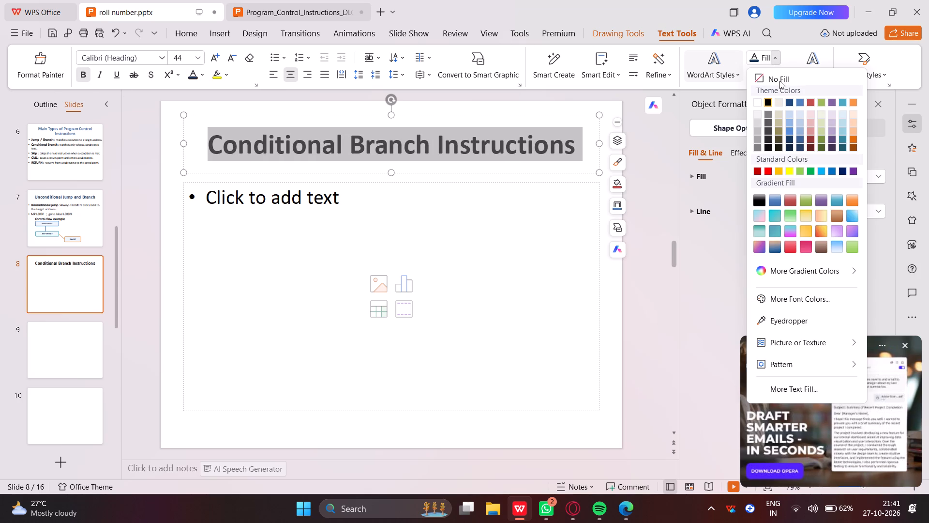
click(801, 138)
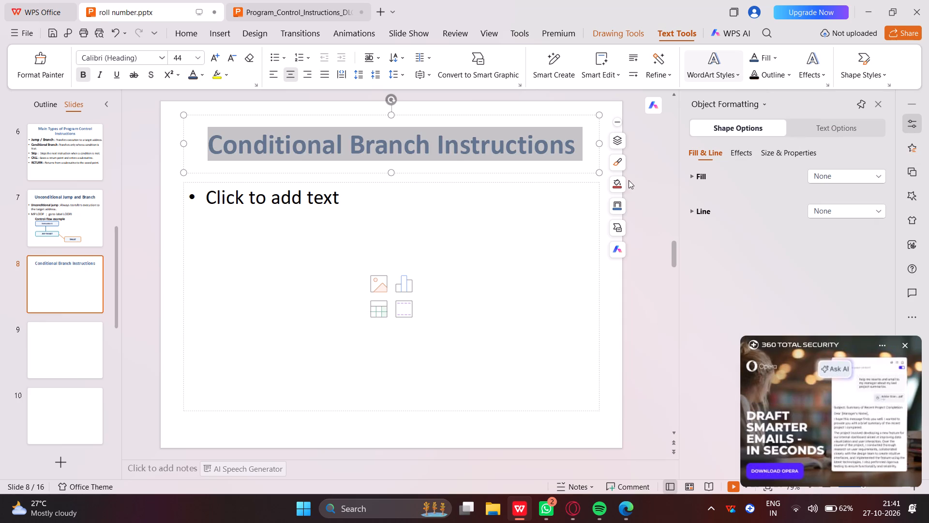
click(650, 177)
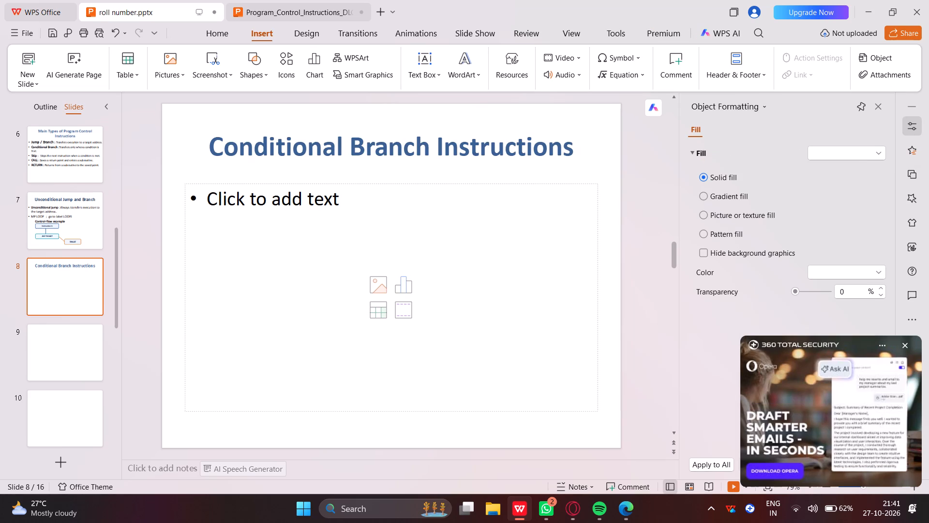
Copy the "Examples of conditions" line from the source deck's slide 7 into the body placeholder of slide 8 in roll number.pptx.
click(308, 10)
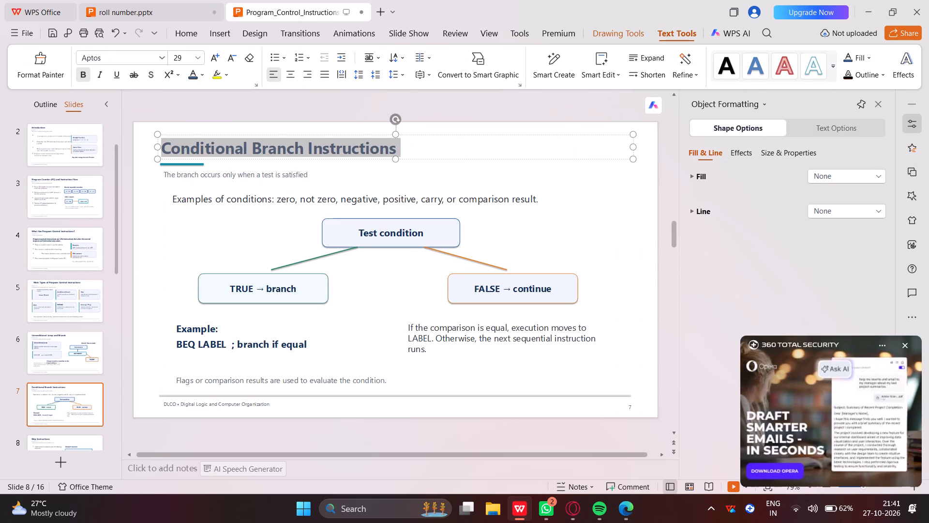
drag(173, 197, 286, 191)
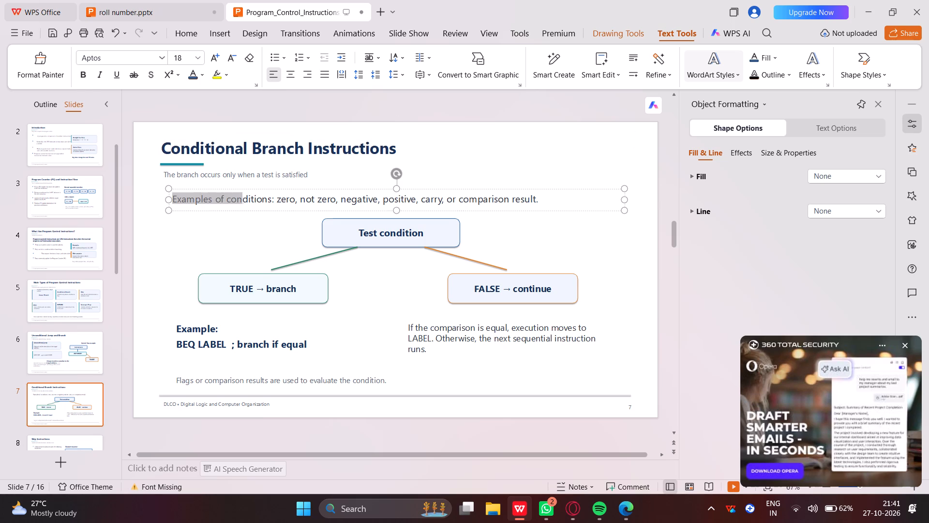
drag(286, 191, 585, 168)
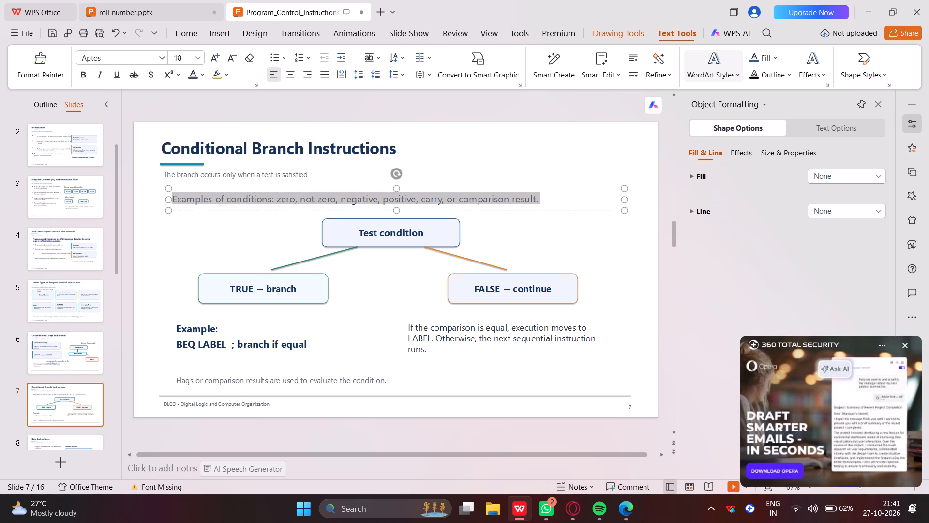
key(ctrl+c)
click(168, 0)
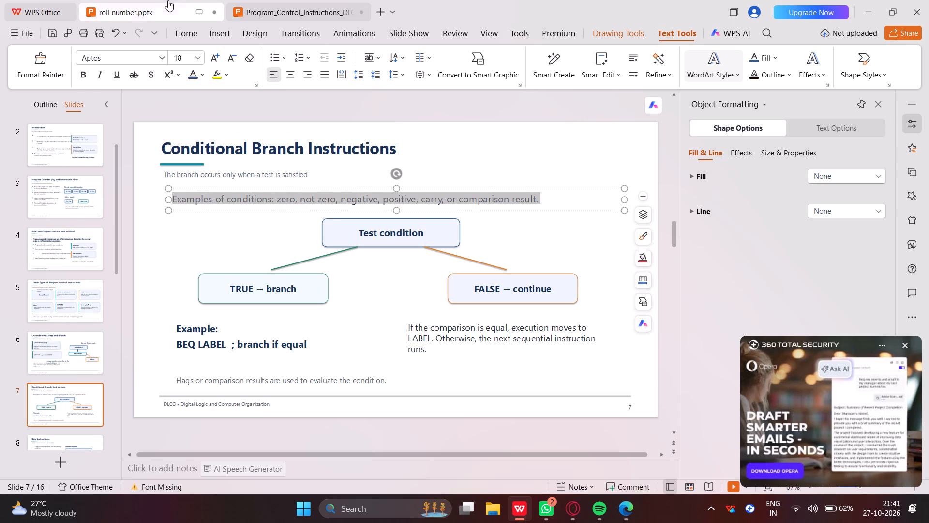
click(339, 207)
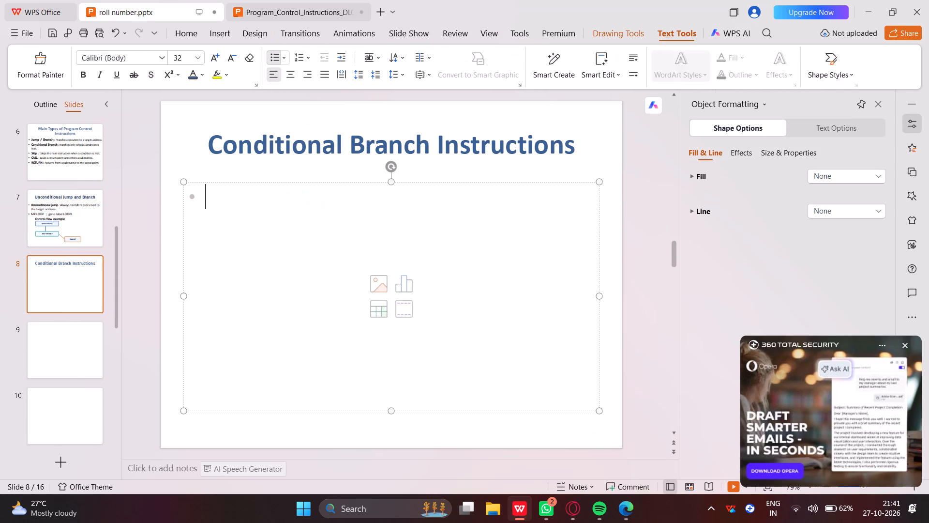
key(ctrl+v)
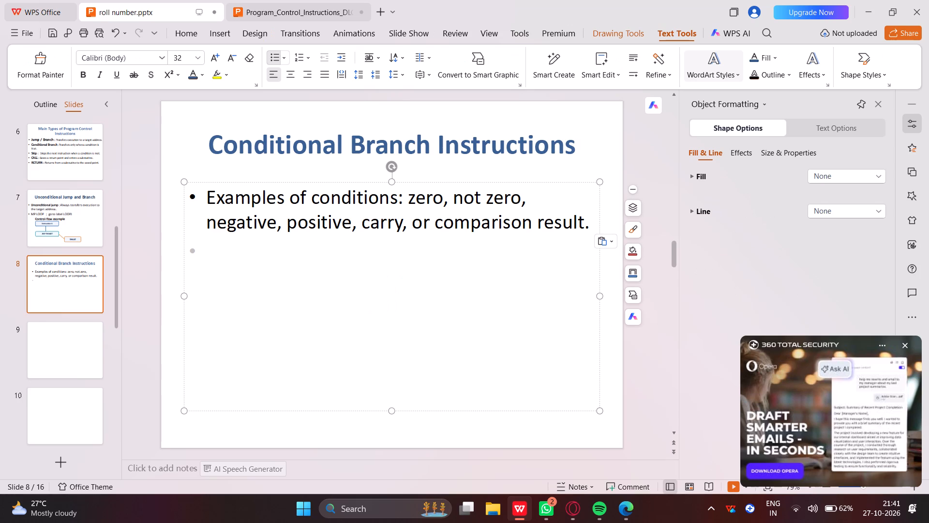
Copy the "Test condition" box from the source deck's slide 7 to slide 8 in roll number.pptx, placing it centrally beneath the bullet text.
click(257, 9)
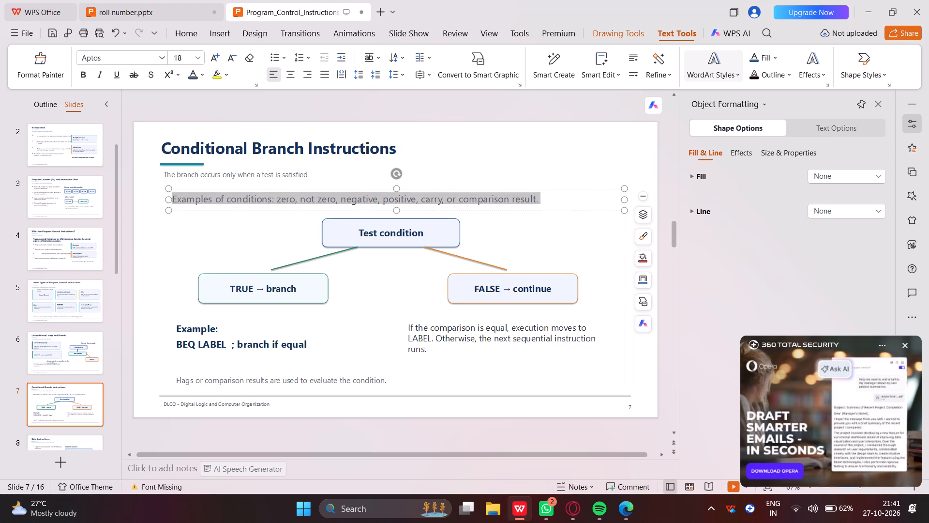
right_click(318, 232)
right_click(354, 229)
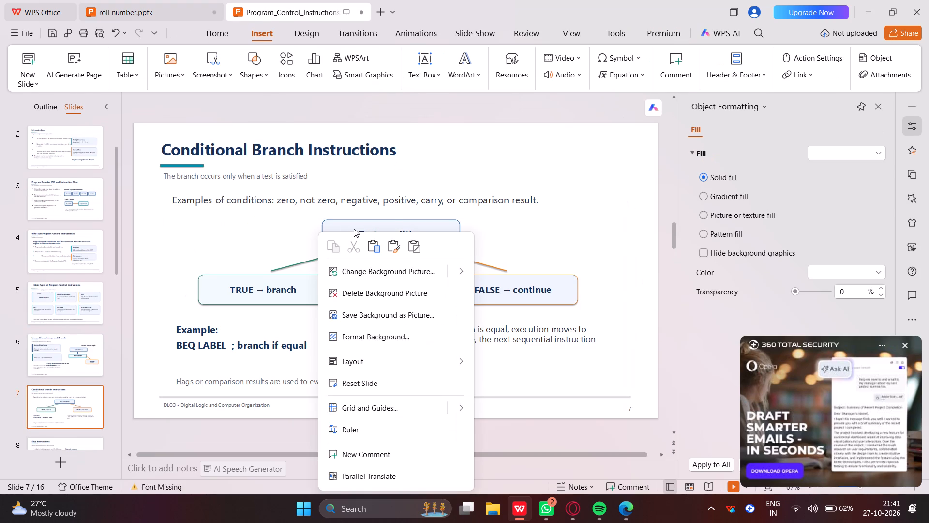
right_click(354, 229)
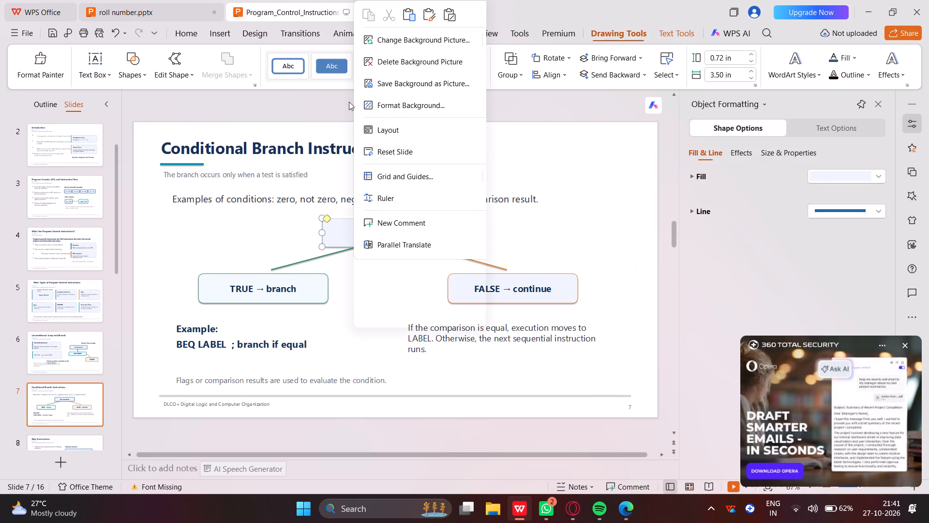
click(371, 20)
click(133, 5)
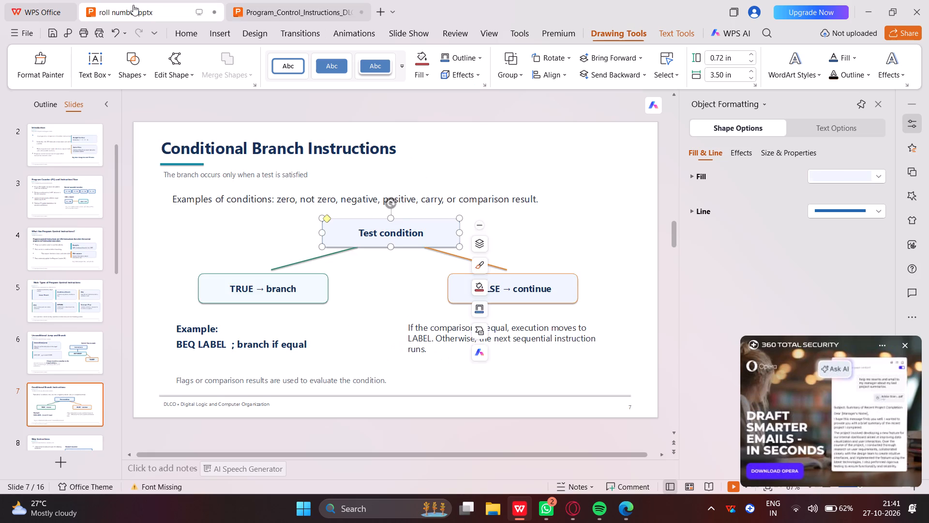
click(325, 254)
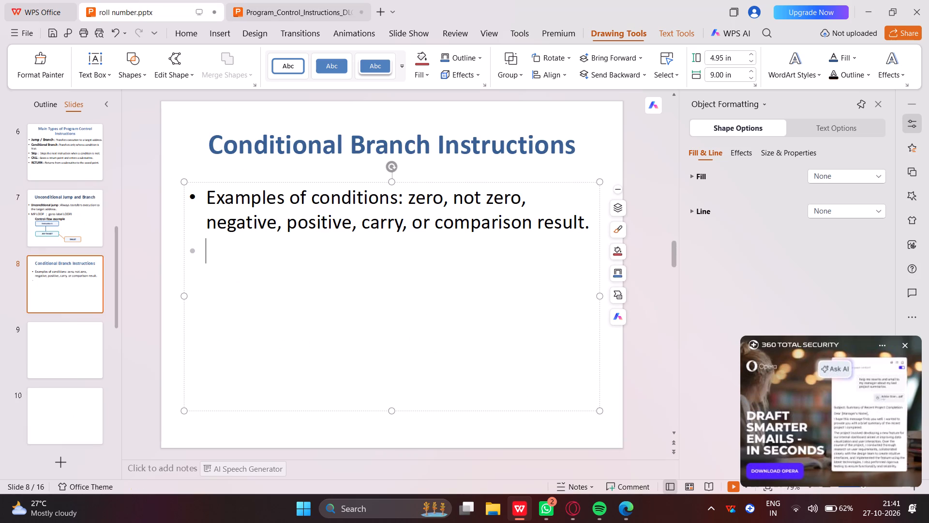
key(ctrl+v)
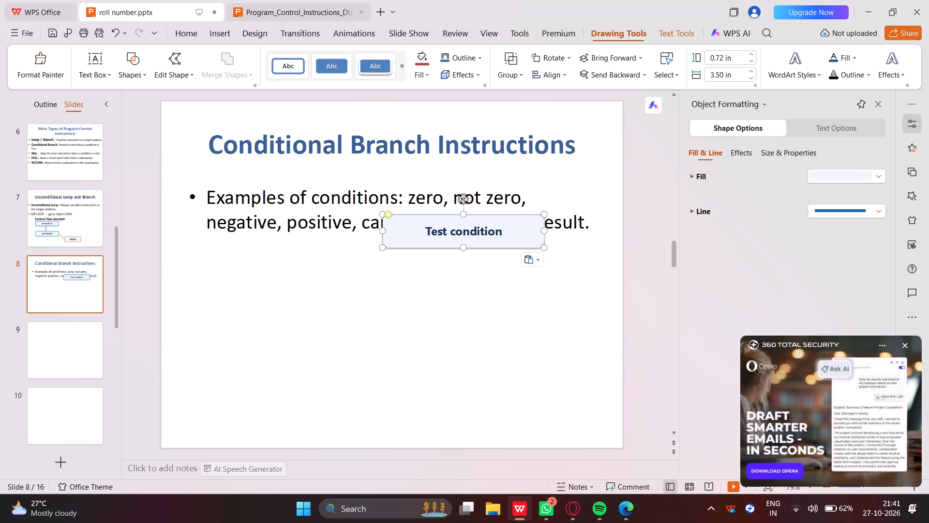
drag(404, 230, 315, 261)
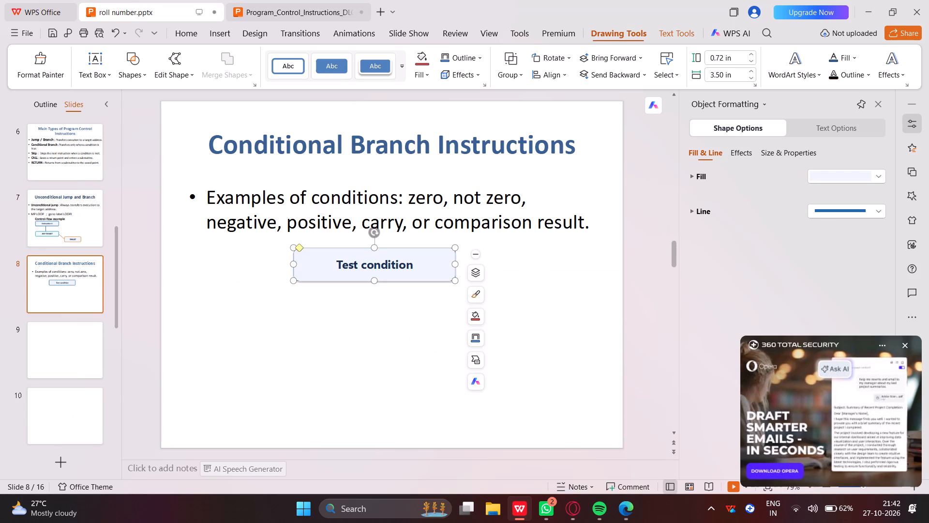
Copy the "TRUE → branch" box from the source deck's slide 7 and return to slide 8 in roll number.pptx.
click(243, 3)
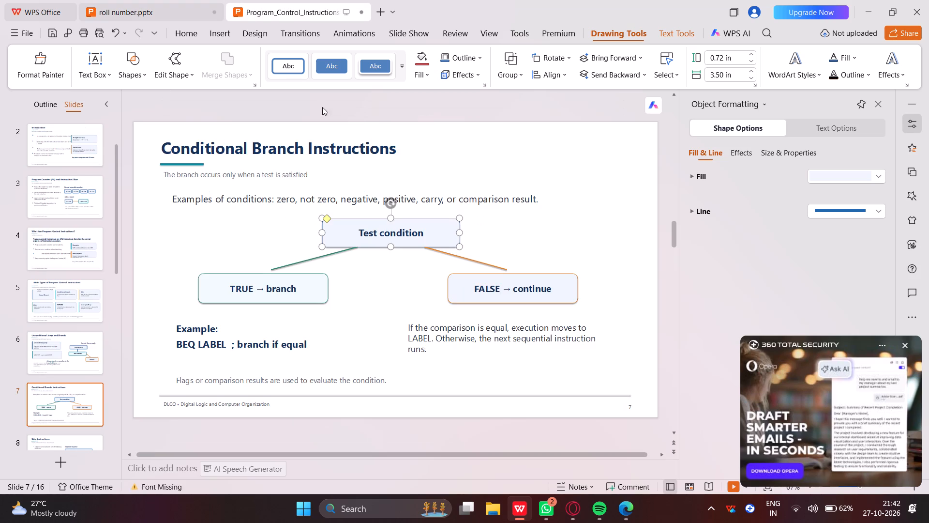
right_click(302, 284)
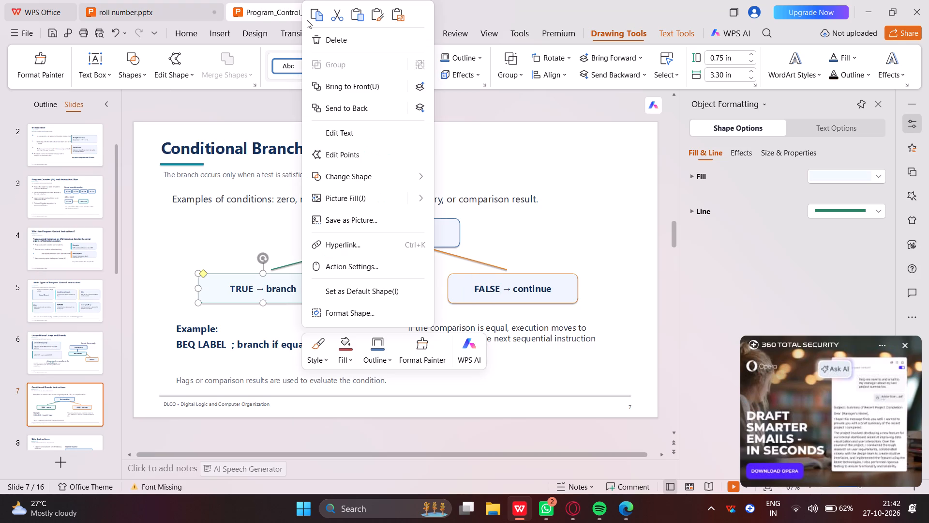
click(312, 15)
click(165, 19)
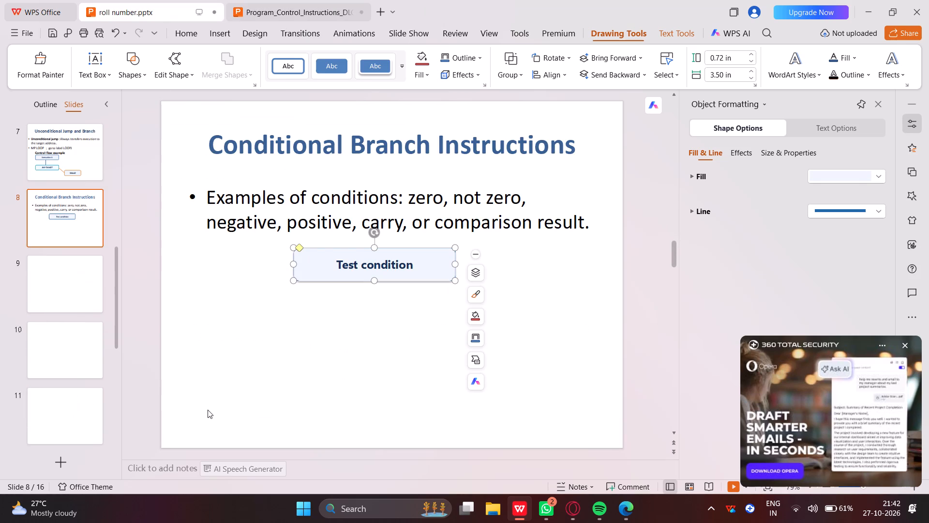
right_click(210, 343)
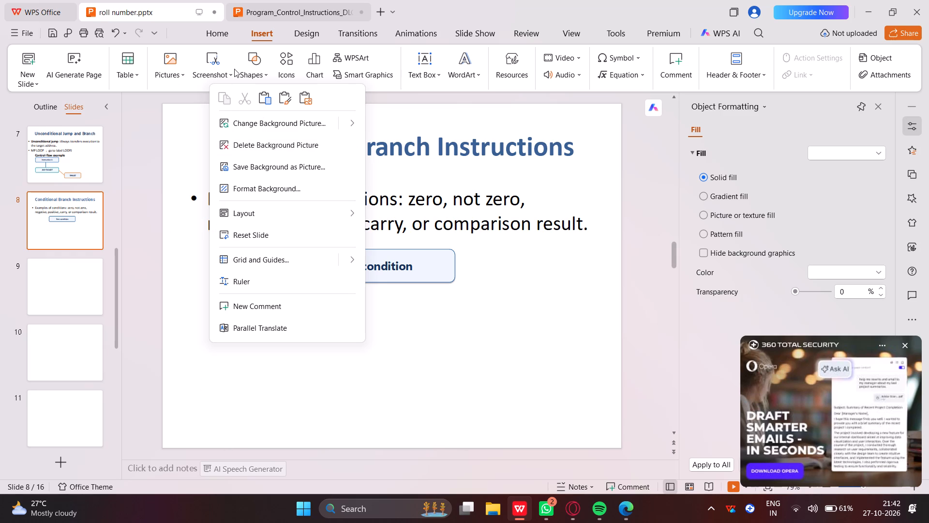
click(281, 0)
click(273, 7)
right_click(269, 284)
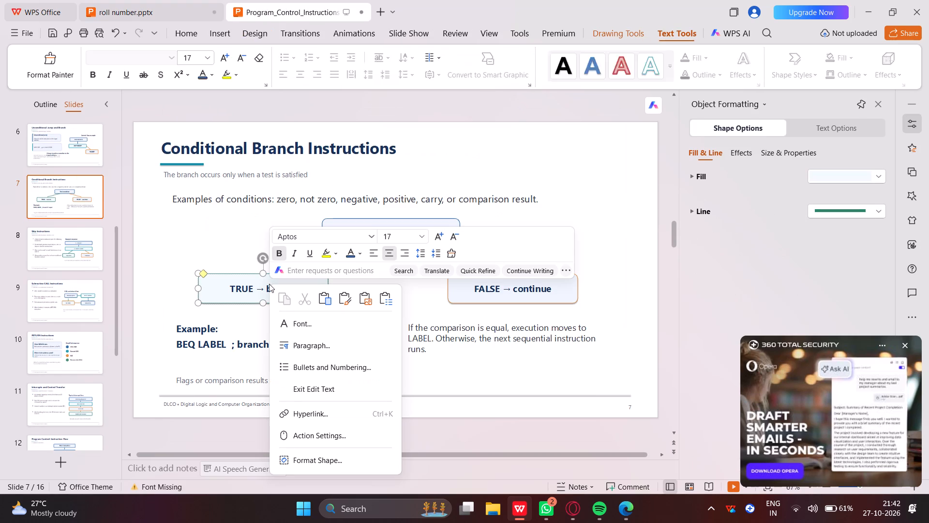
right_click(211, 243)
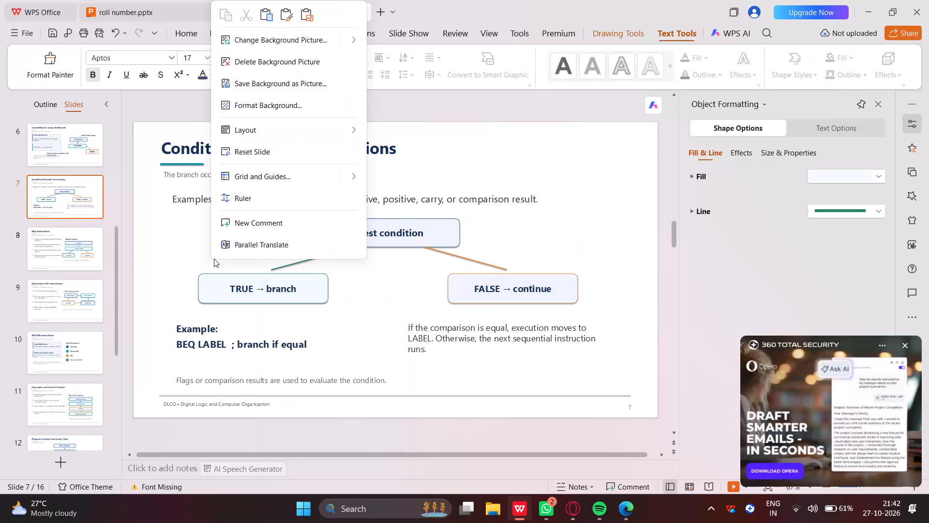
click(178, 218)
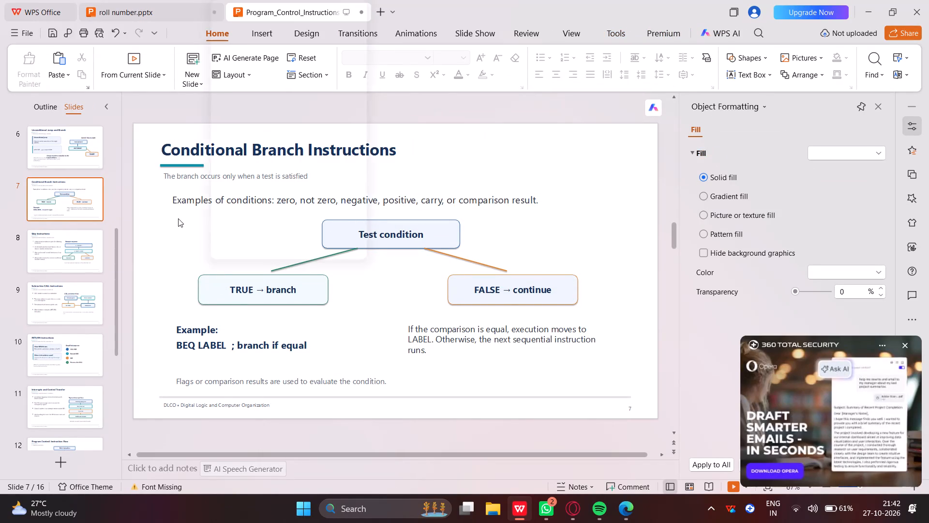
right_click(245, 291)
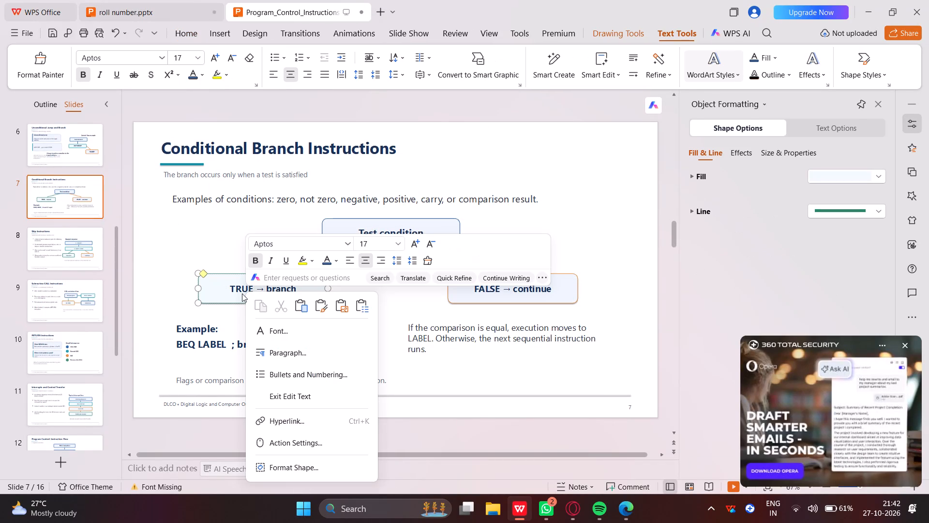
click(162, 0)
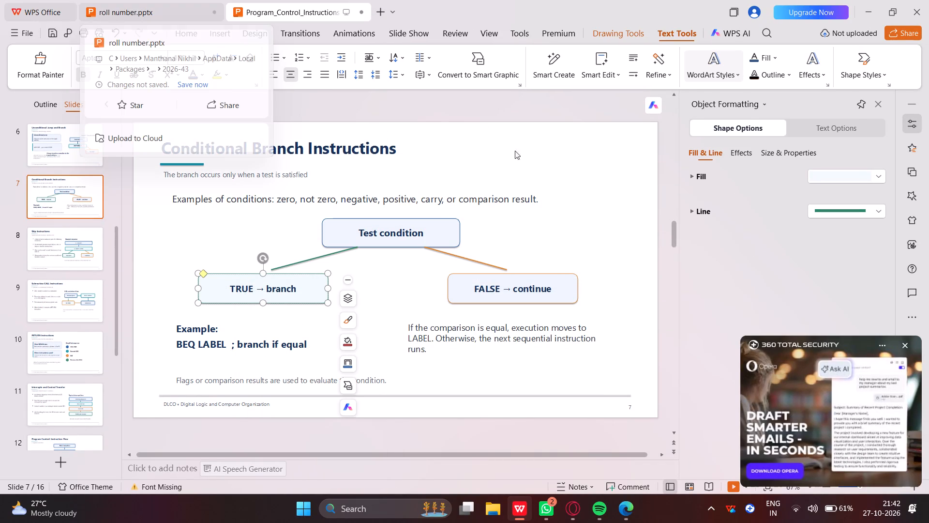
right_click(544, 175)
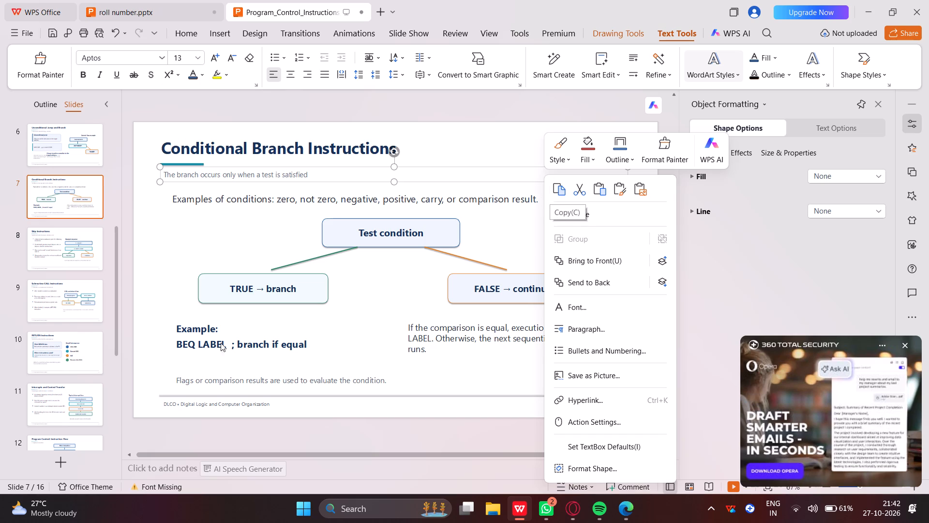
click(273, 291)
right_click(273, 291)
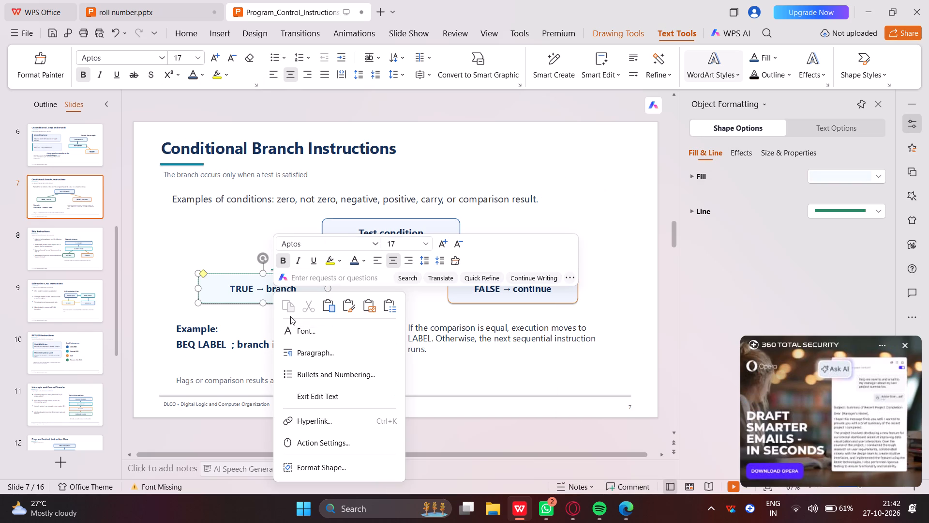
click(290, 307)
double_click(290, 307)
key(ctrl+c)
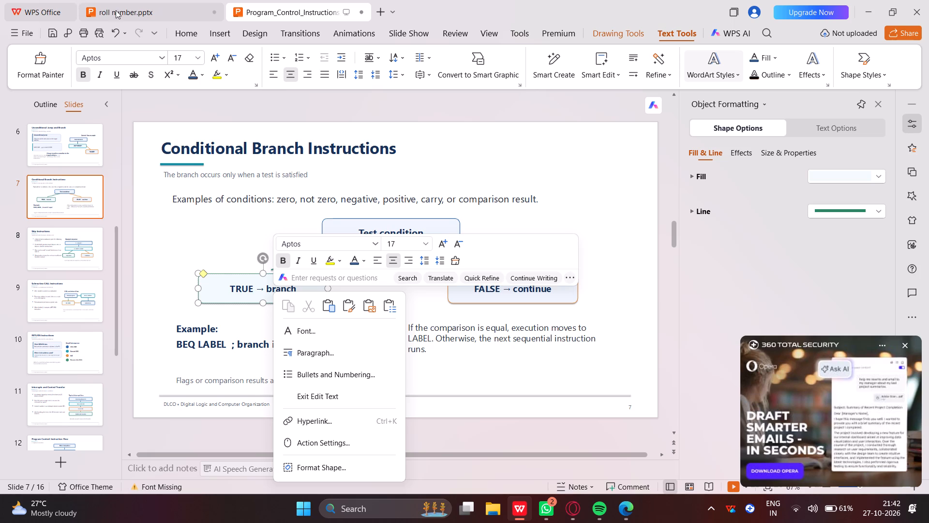
Paste the "TRUE → branch" box onto slide 8 in roll number.pptx and place it below and to the left of "Test condition".
click(121, 1)
click(121, 10)
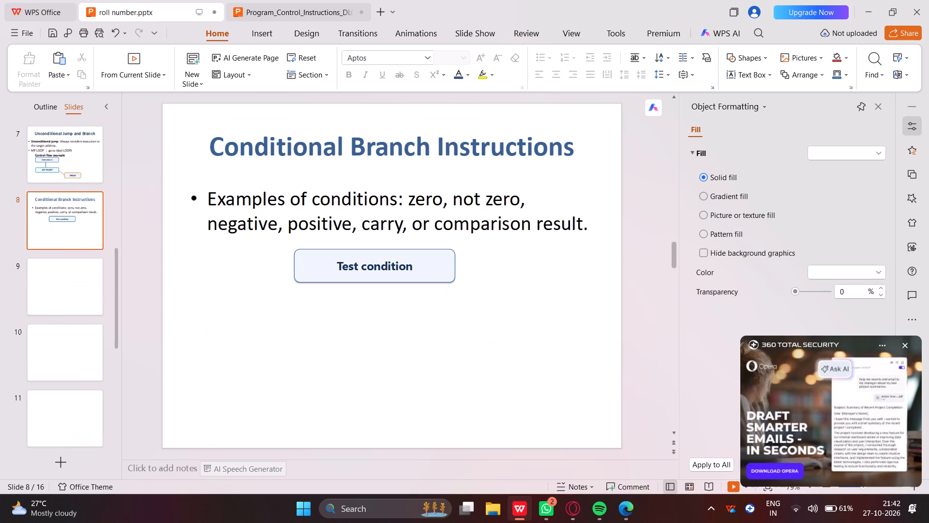
key(ctrl+v)
ctrl+drag(331, 337, 335, 332)
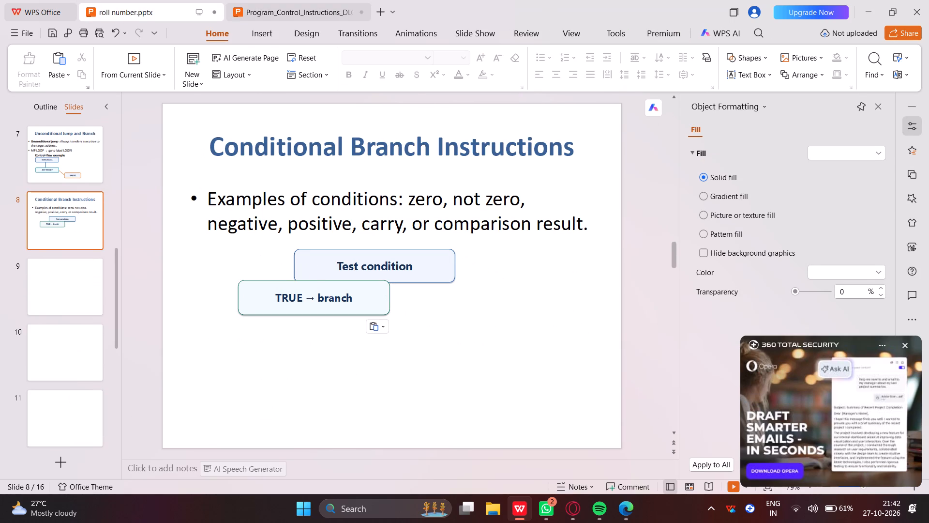
drag(330, 284, 301, 343)
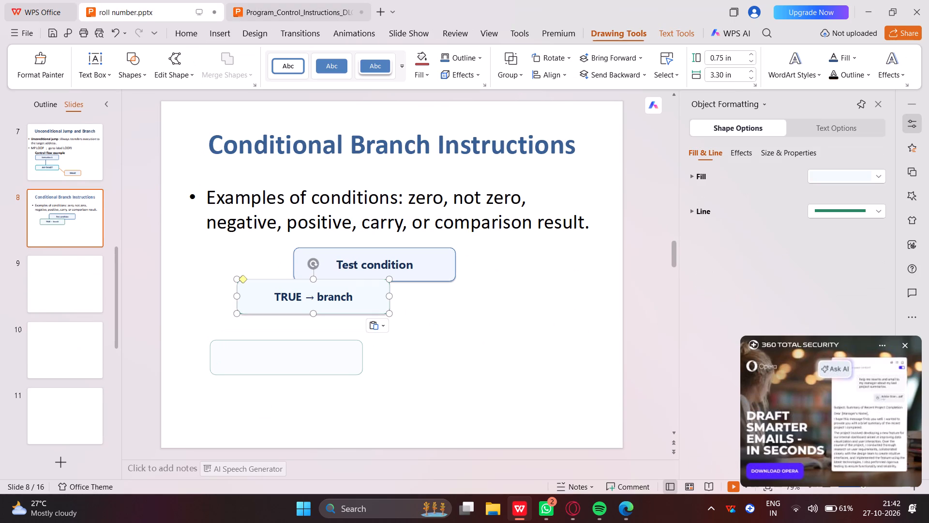
drag(301, 343, 300, 329)
Copy the green connector line from the source deck's slide 7 to slide 8 in roll number.pptx, its lower end touching the "TRUE → branch" box.
click(285, 10)
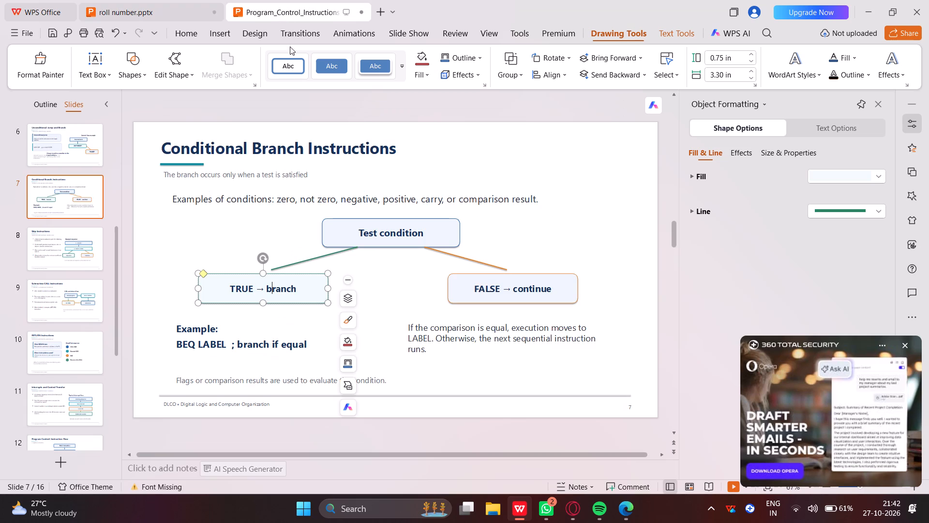
click(330, 255)
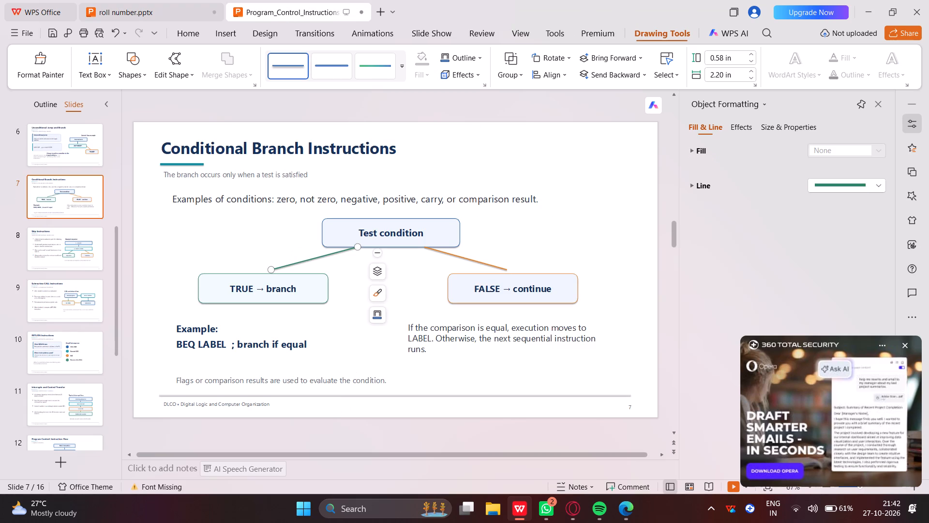
click(371, 267)
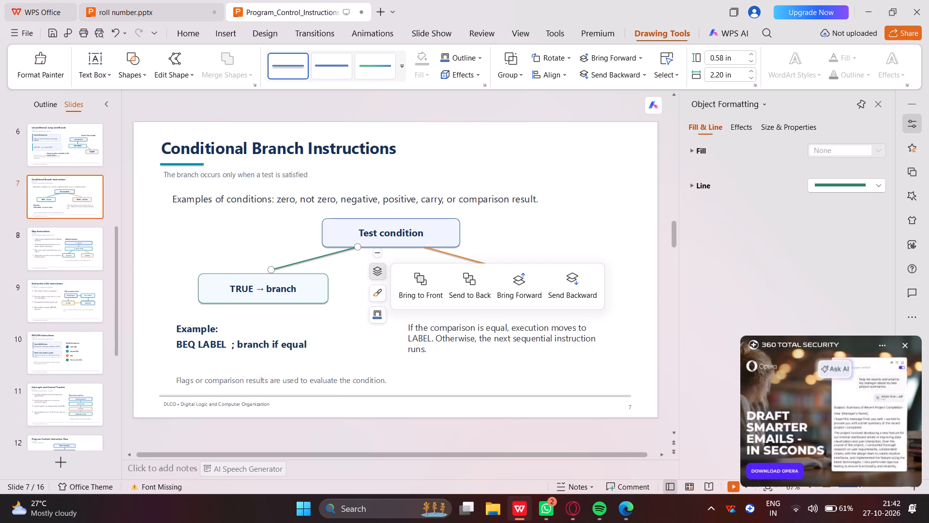
right_click(333, 257)
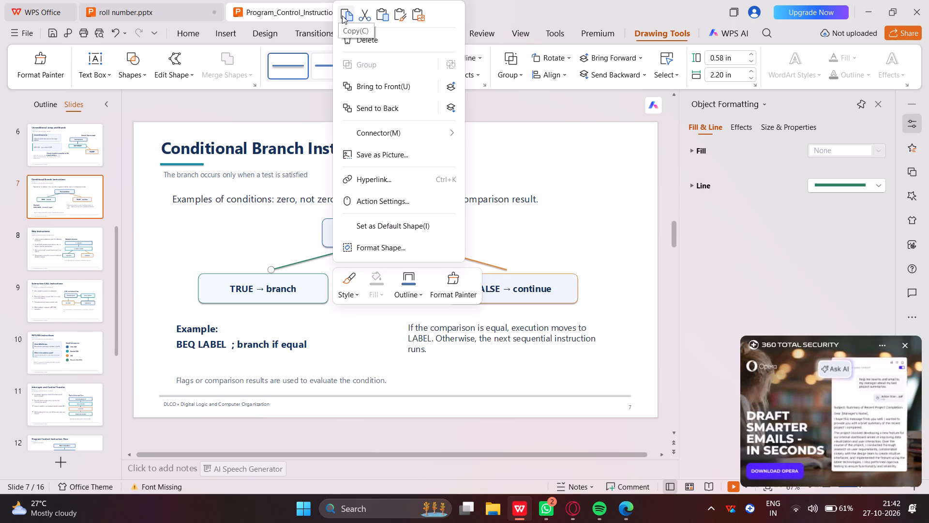
click(343, 15)
click(132, 0)
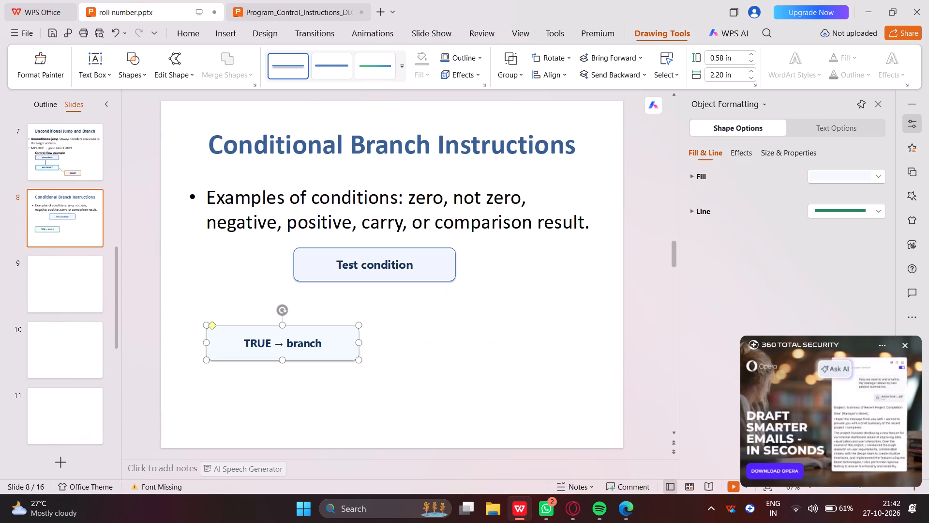
key(ctrl+v)
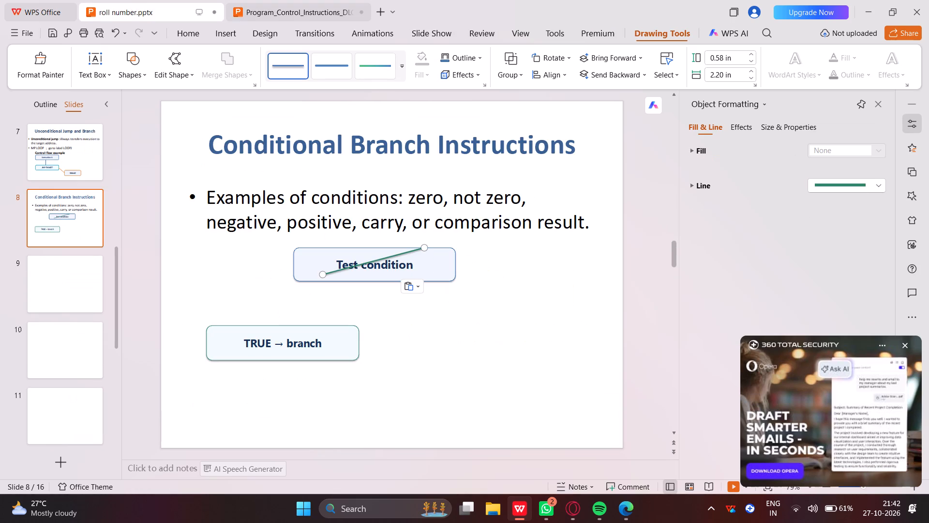
drag(354, 265, 283, 308)
drag(283, 308, 297, 299)
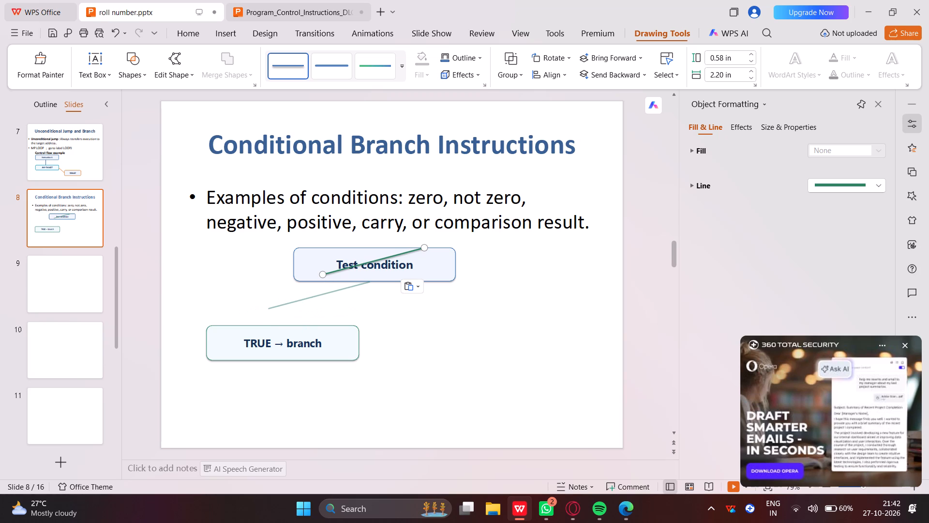
drag(297, 299, 298, 312)
drag(298, 312, 308, 319)
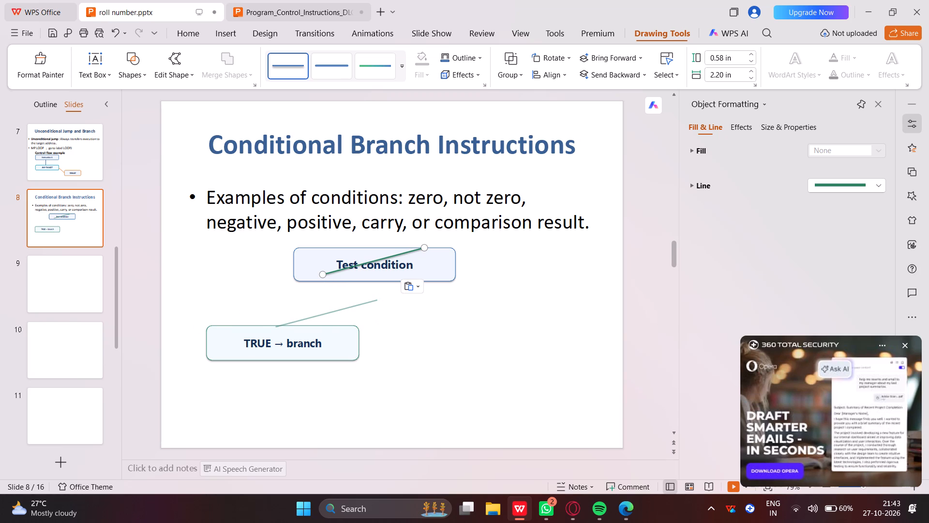
drag(308, 319, 308, 317)
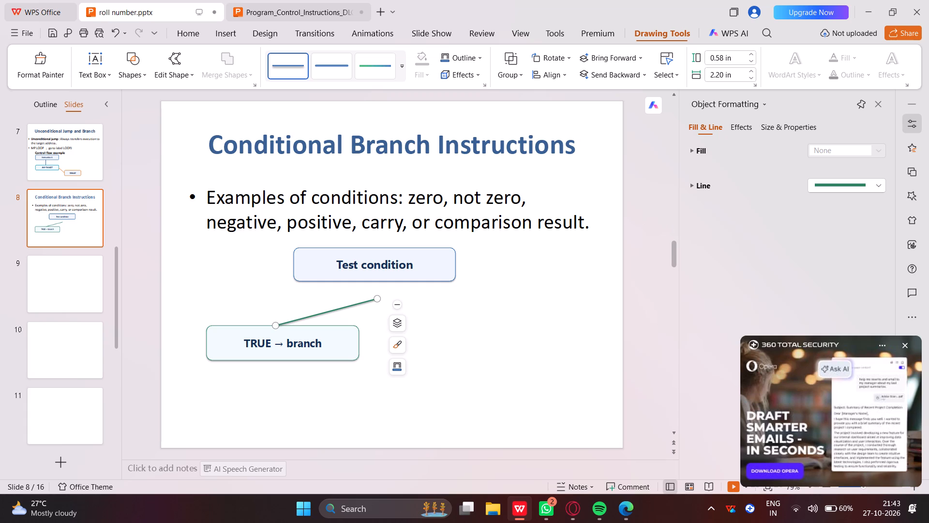
Move the "Test condition" box down and slightly right so its bottom edge meets the green connector's upper end.
drag(380, 274, 405, 285)
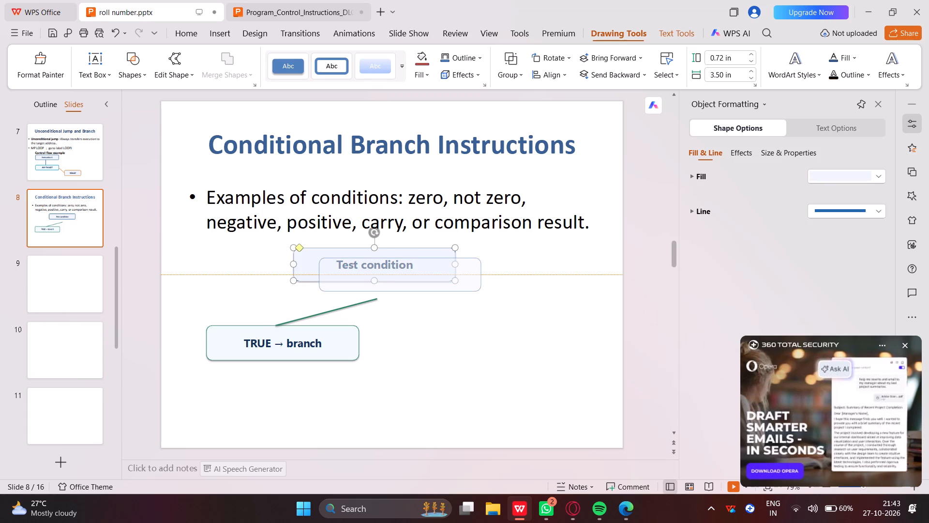
drag(405, 285, 402, 288)
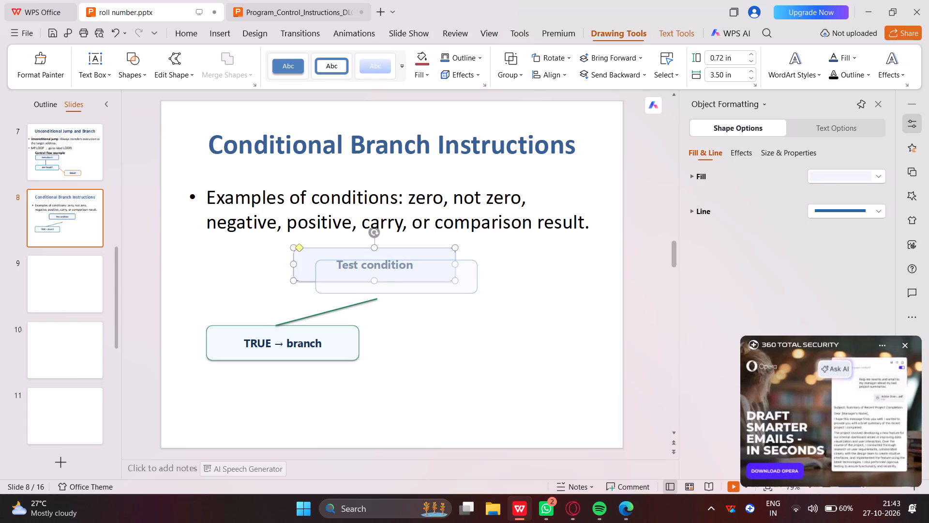
drag(402, 288, 401, 291)
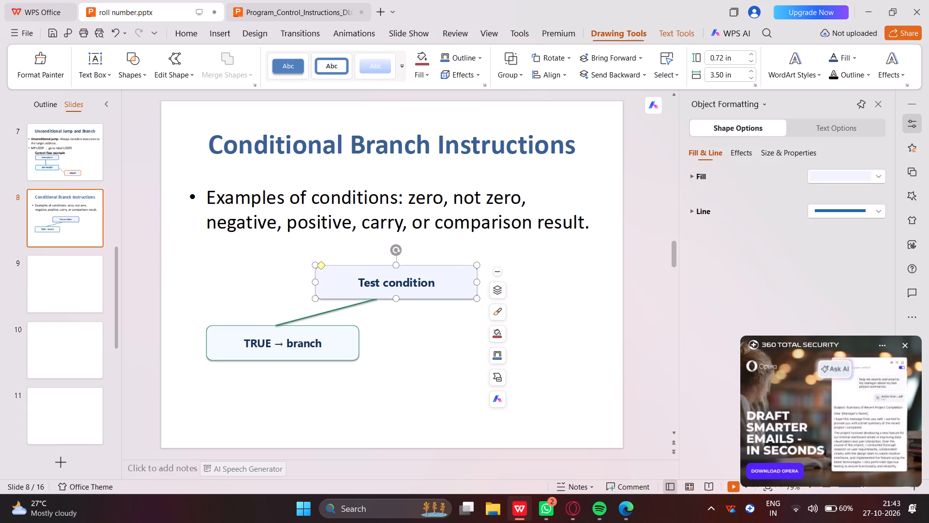
click(640, 209)
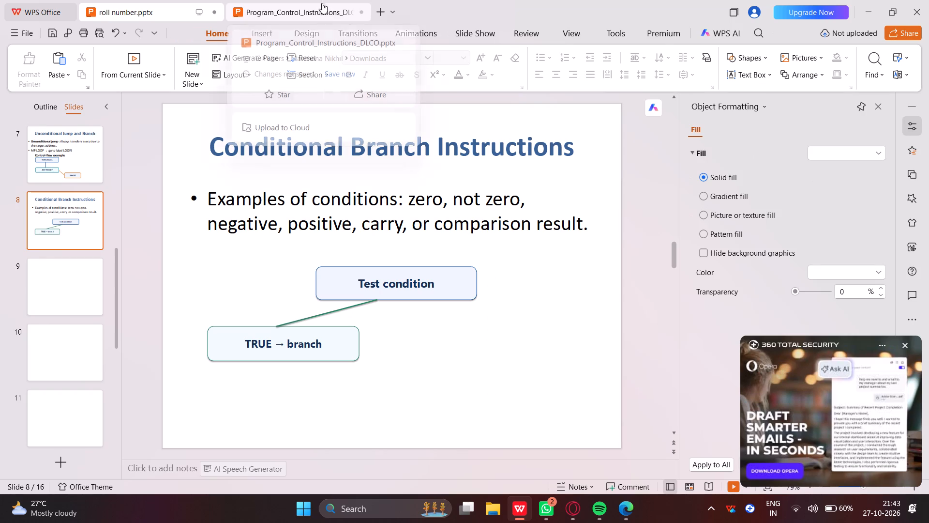
Shift the "TRUE → branch" box slightly left so the green connector meets the middle of its top edge.
click(301, 342)
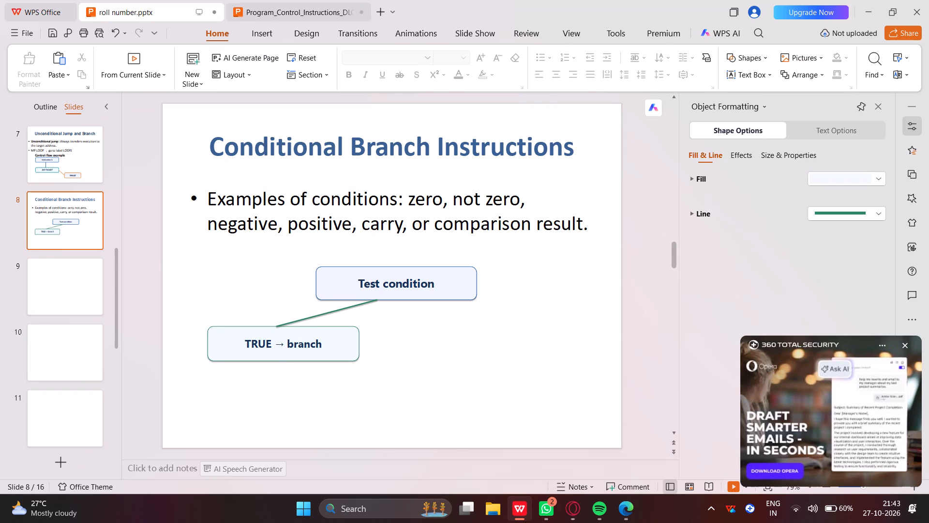
click(234, 268)
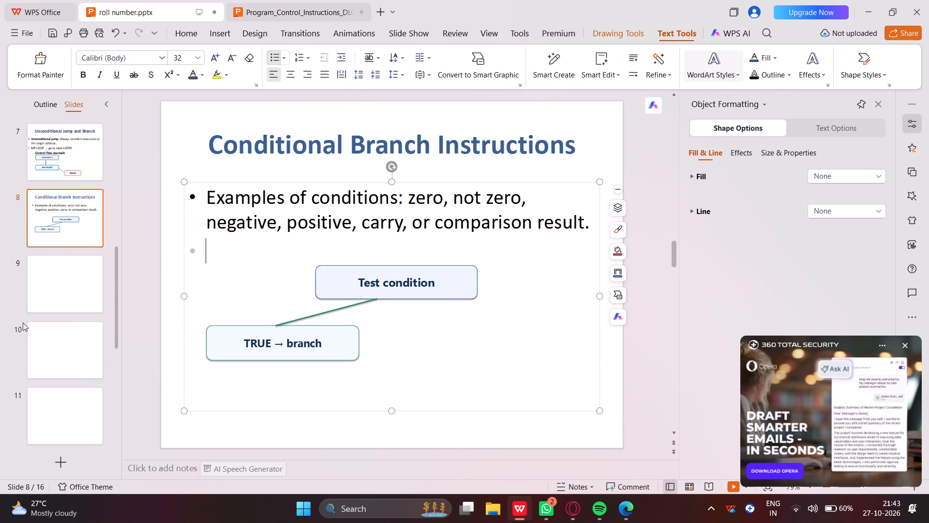
click(143, 205)
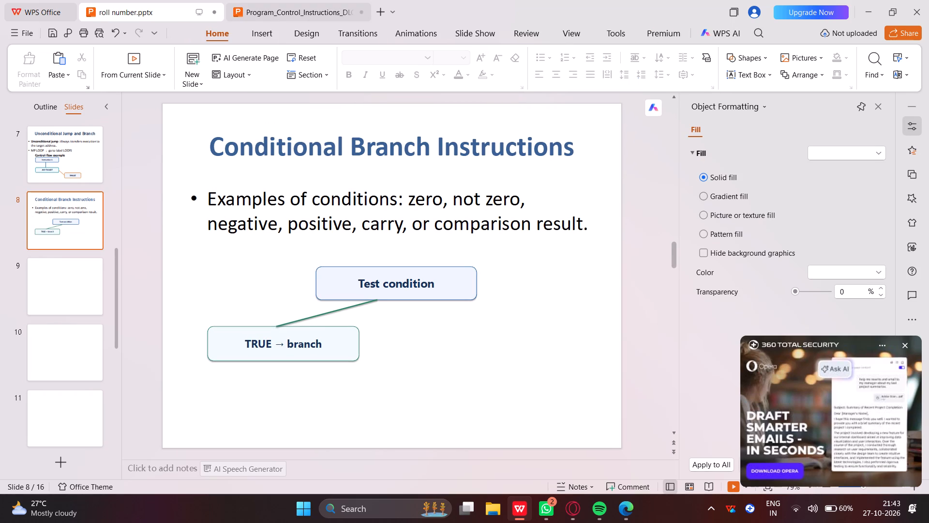
drag(280, 334, 280, 339)
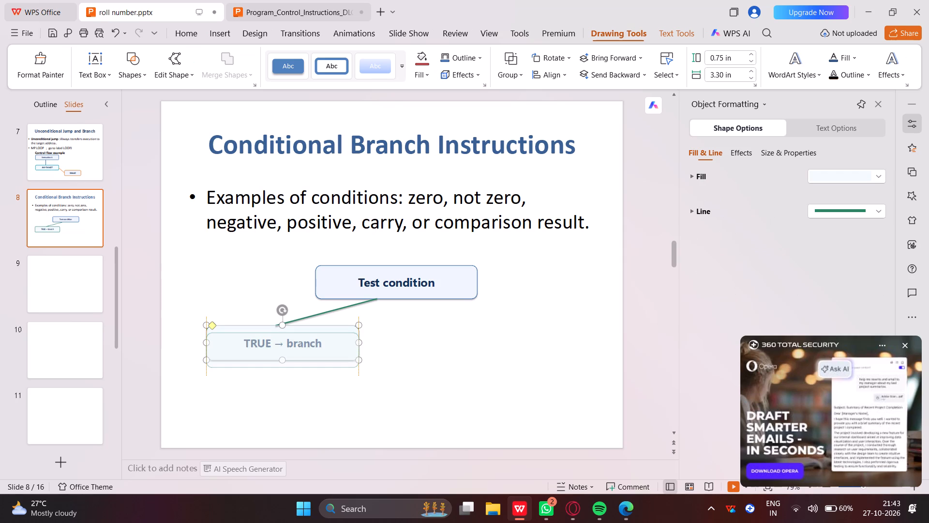
drag(280, 339, 270, 333)
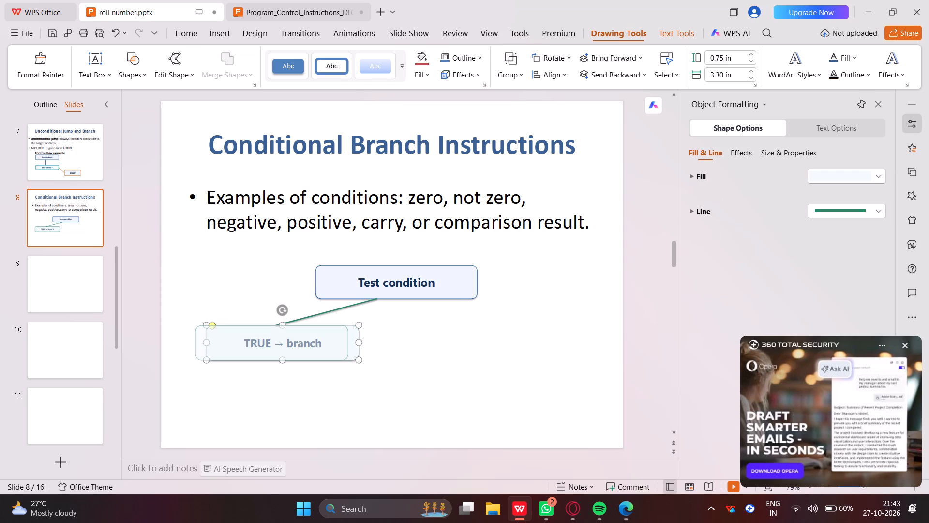
drag(270, 333, 269, 333)
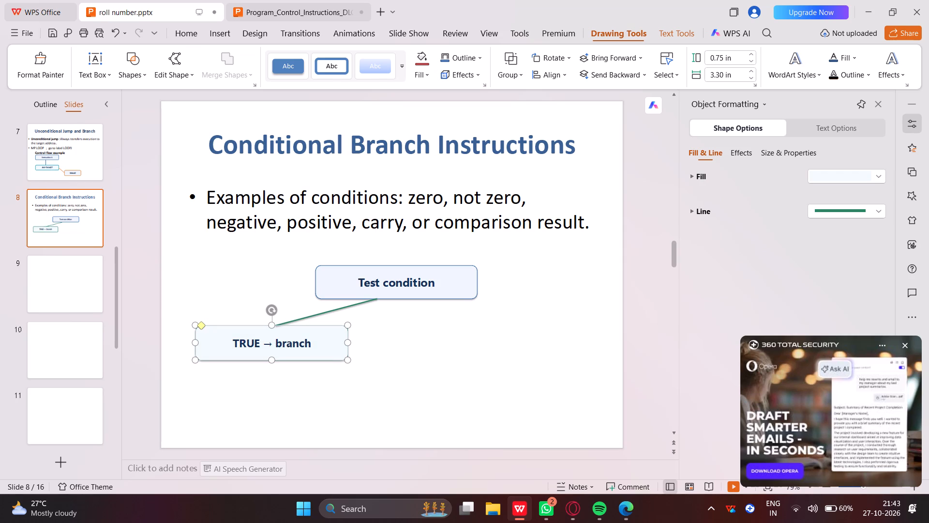
click(146, 254)
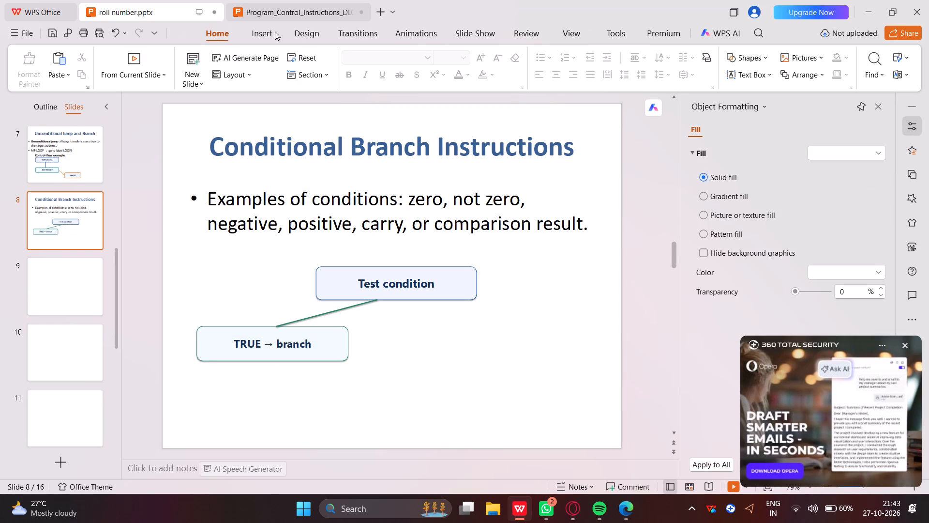
Copy the orange connector line from the source deck's slide 7 to slide 8 in roll number.pptx, starting at the "Test condition" box's bottom edge.
click(283, 0)
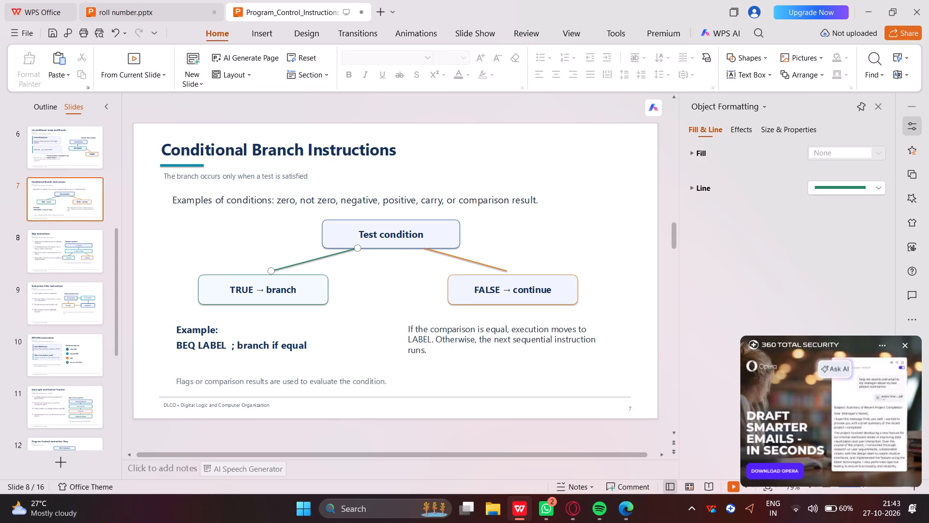
right_click(466, 282)
click(452, 252)
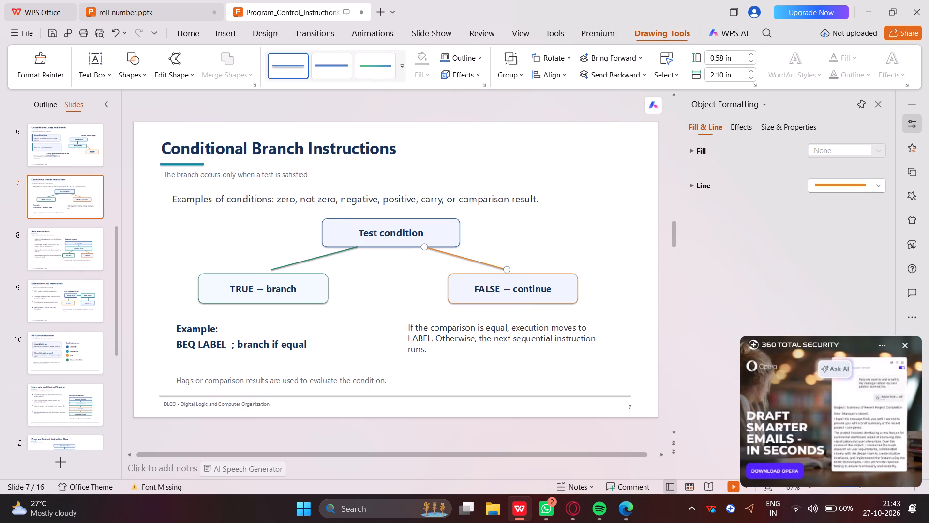
right_click(454, 256)
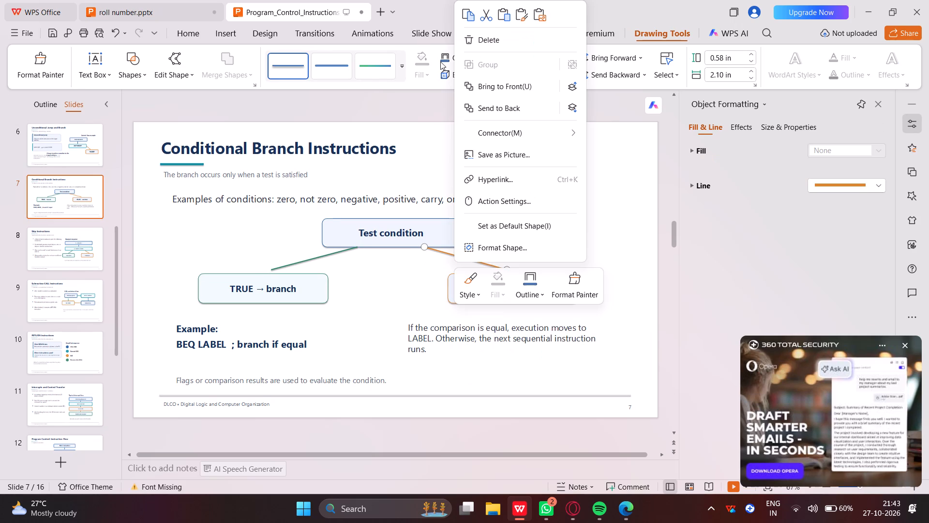
click(464, 16)
click(136, 12)
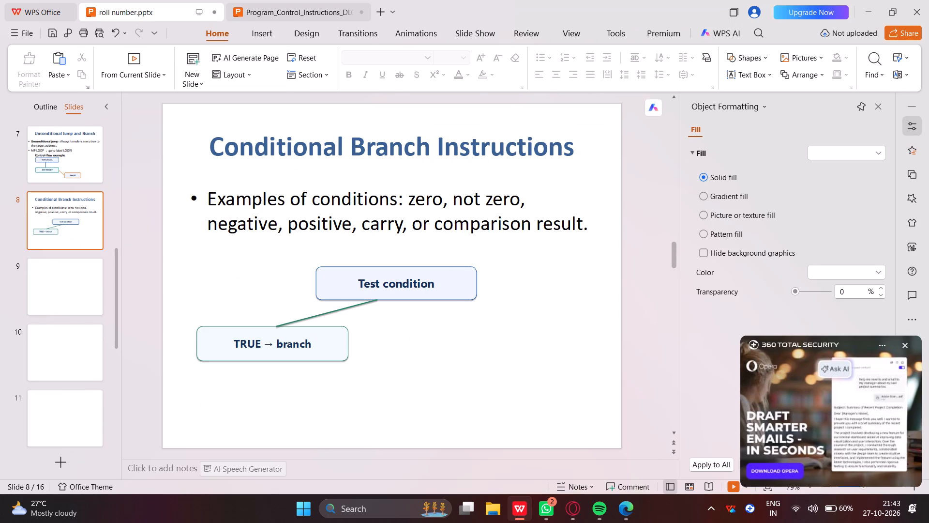
key(ctrl+v)
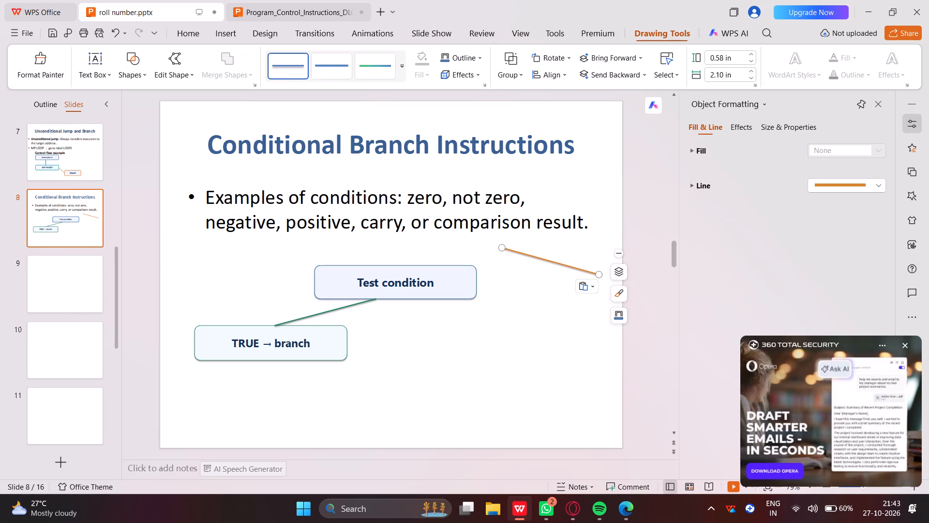
drag(532, 257, 456, 309)
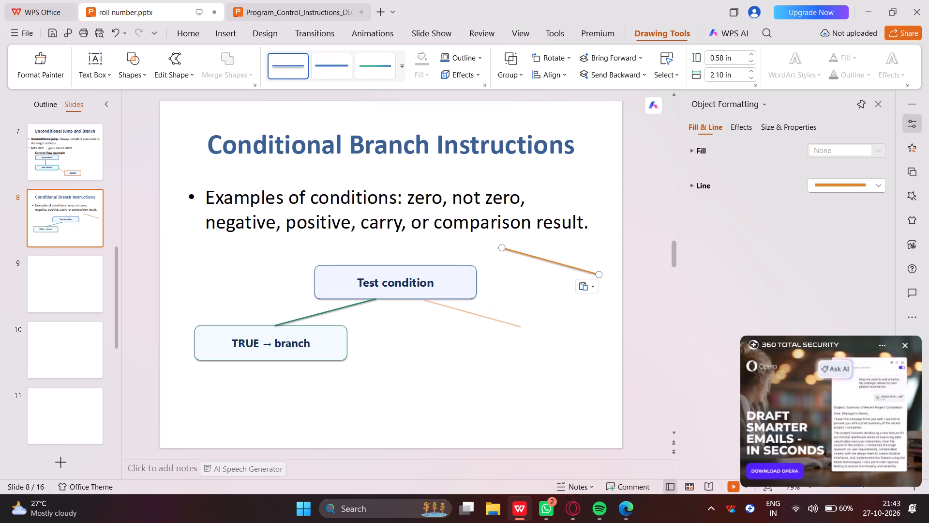
drag(456, 309, 453, 310)
drag(453, 310, 452, 318)
drag(452, 318, 447, 308)
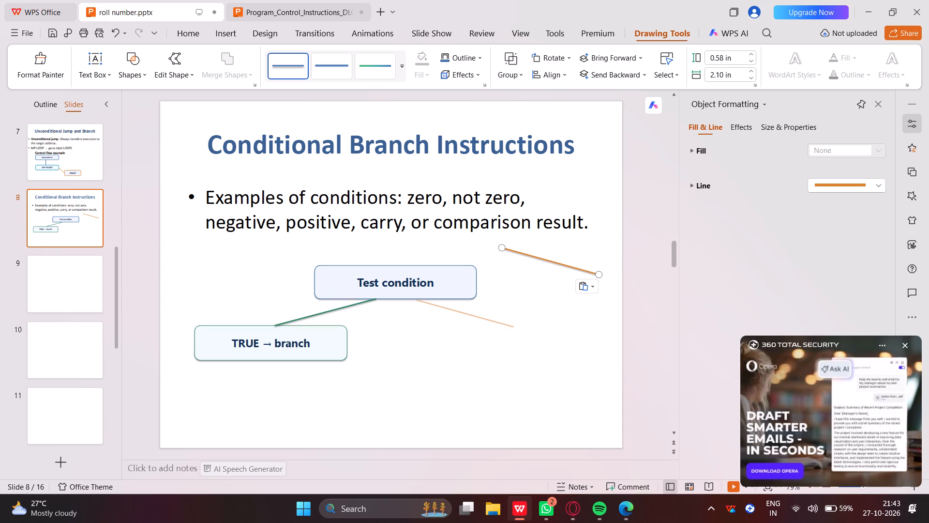
drag(447, 308, 445, 310)
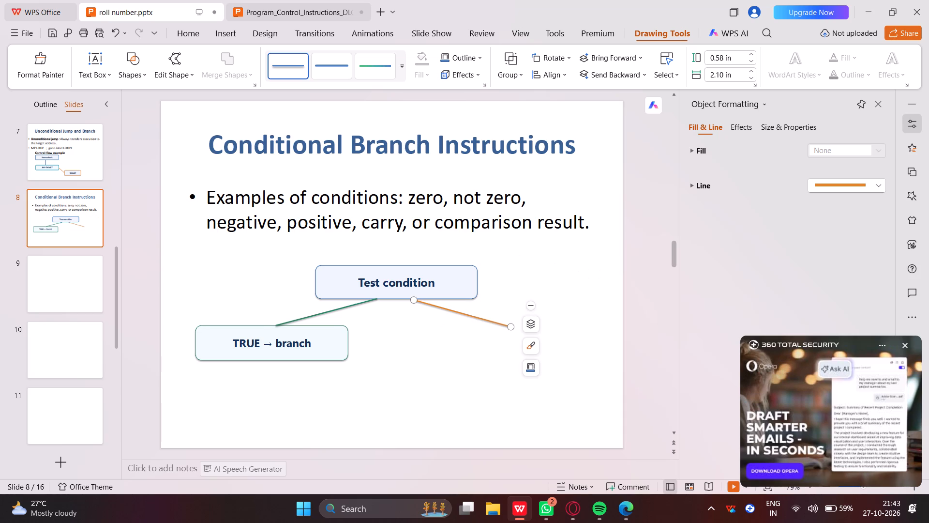
Extend the orange connector's lower end outward so the line spans about 0.71 in high by 2.28 in wide.
drag(510, 325, 512, 332)
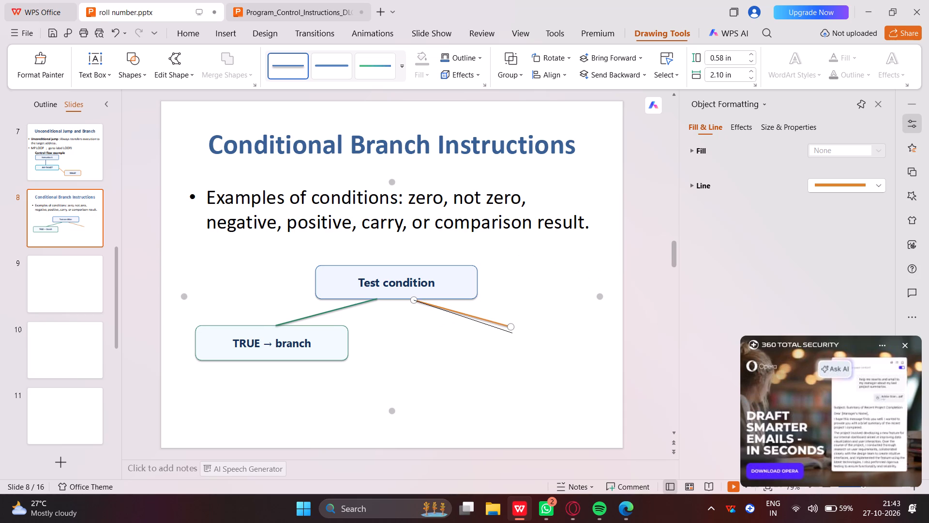
drag(512, 332, 519, 331)
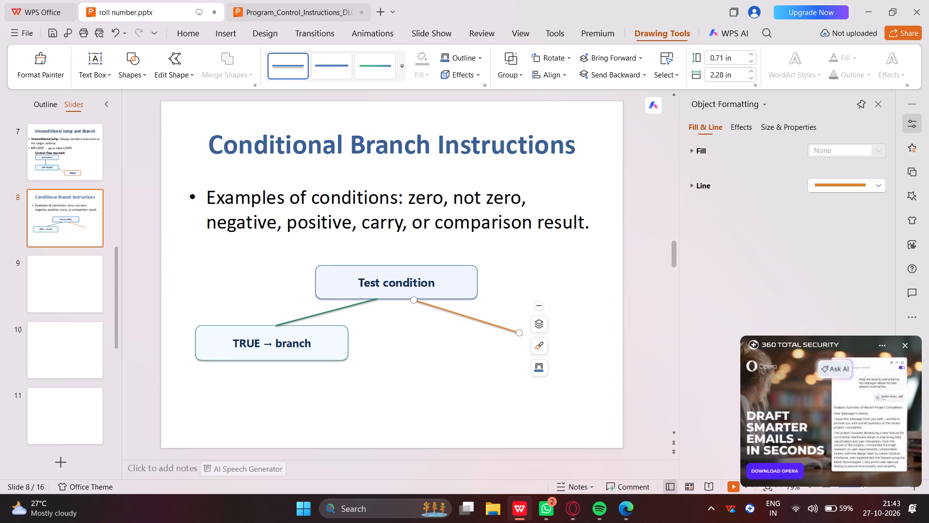
click(405, 326)
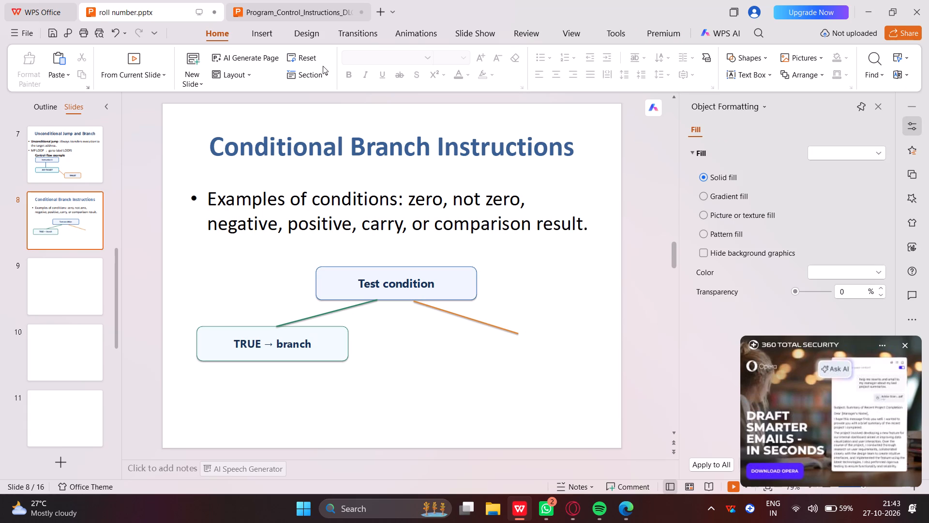
Copy the "FALSE → continue" box from the source deck's slide 7 to slide 8 in roll number.pptx.
click(304, 7)
right_click(485, 284)
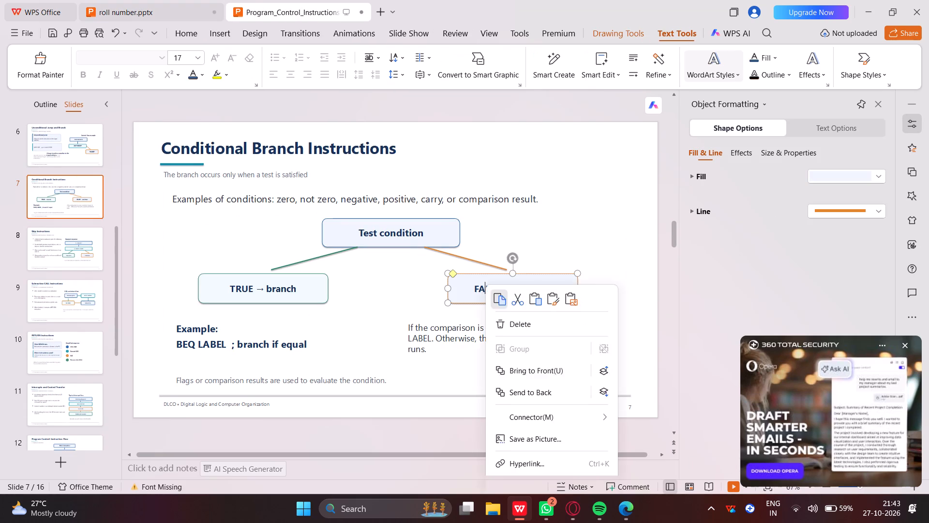
right_click(399, 289)
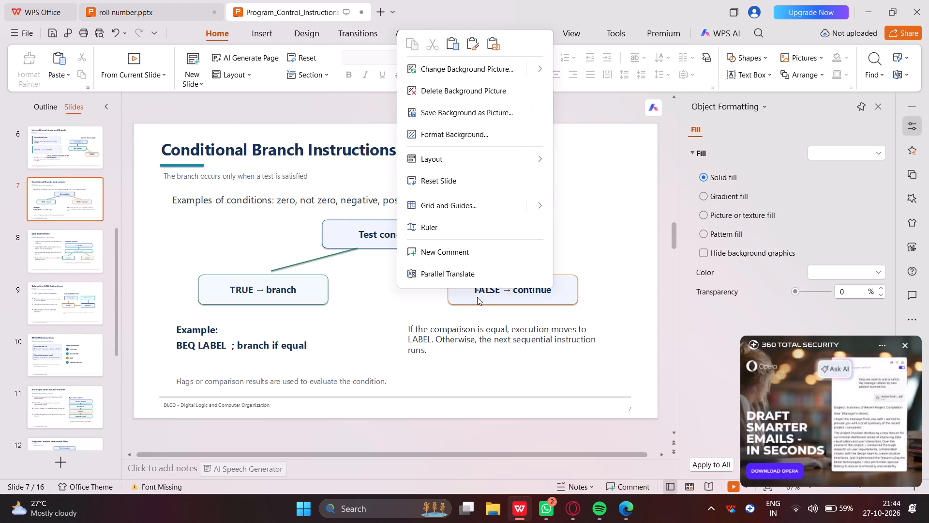
click(360, 286)
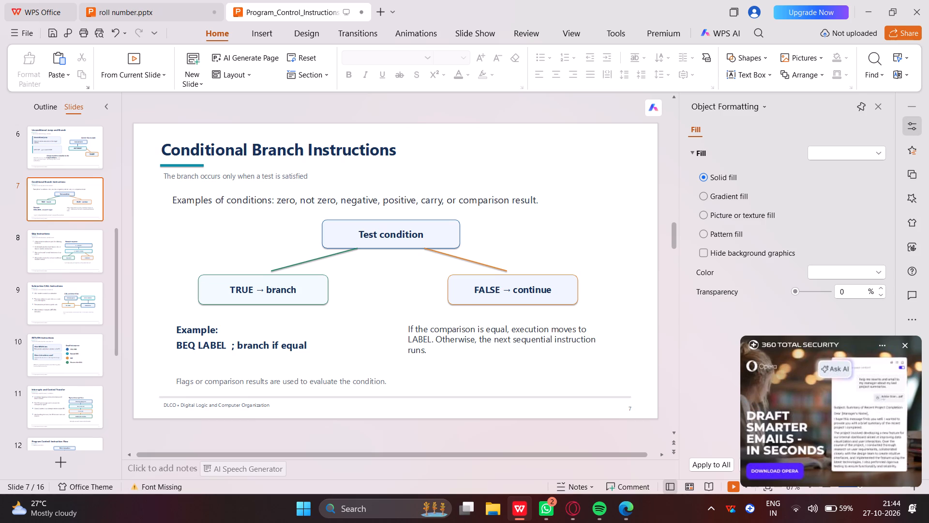
right_click(473, 288)
click(483, 13)
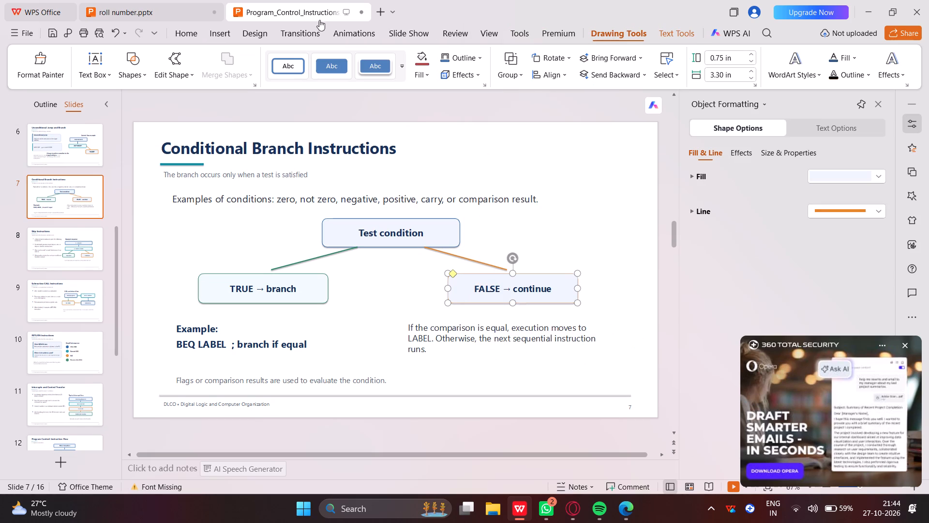
click(156, 12)
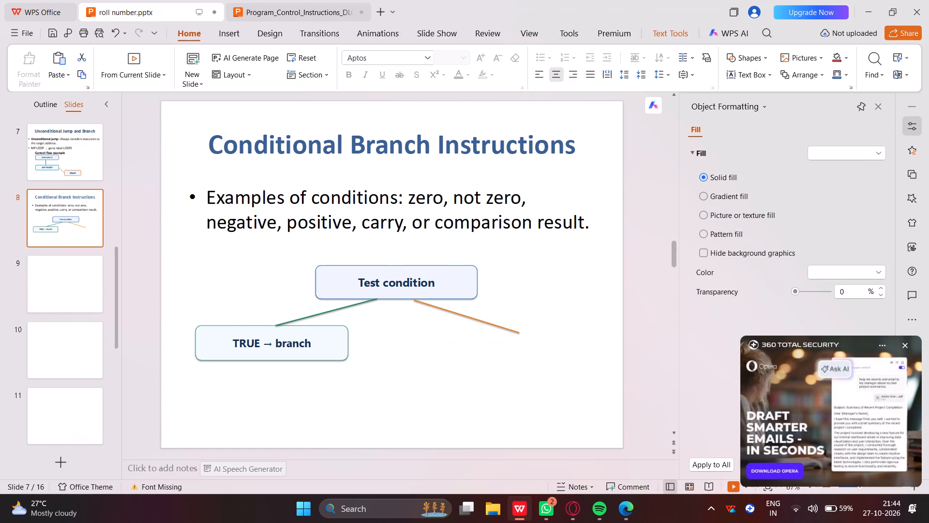
key(ctrl+v)
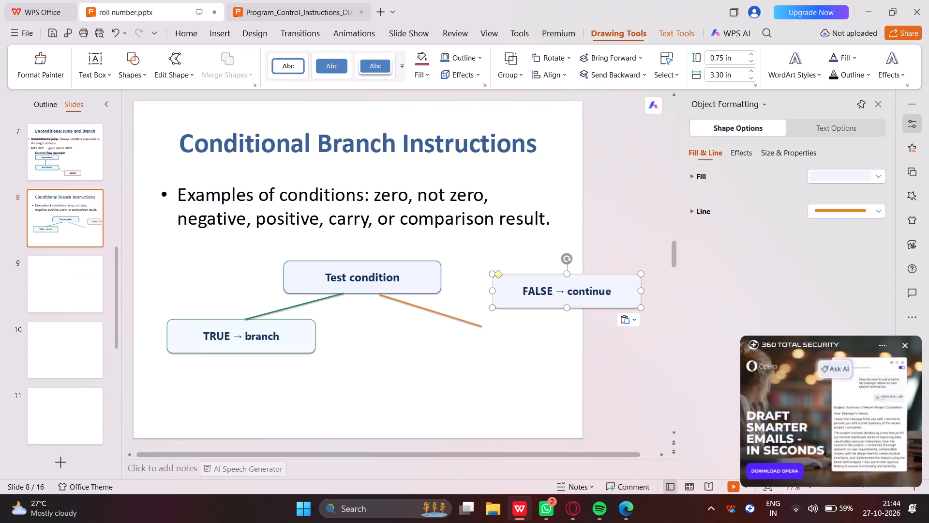
Move the "FALSE → continue" box so the middle of its top edge meets the orange connector's lower end.
drag(555, 305, 486, 365)
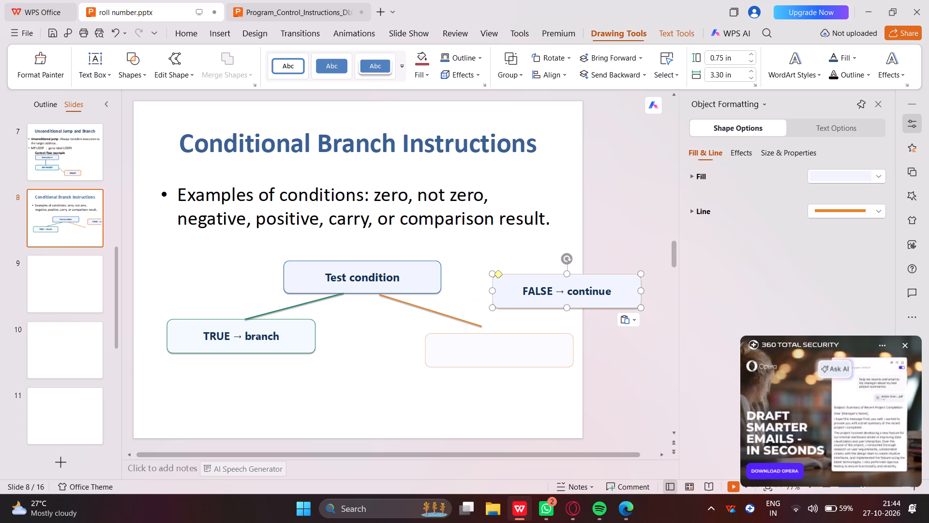
drag(486, 365, 472, 355)
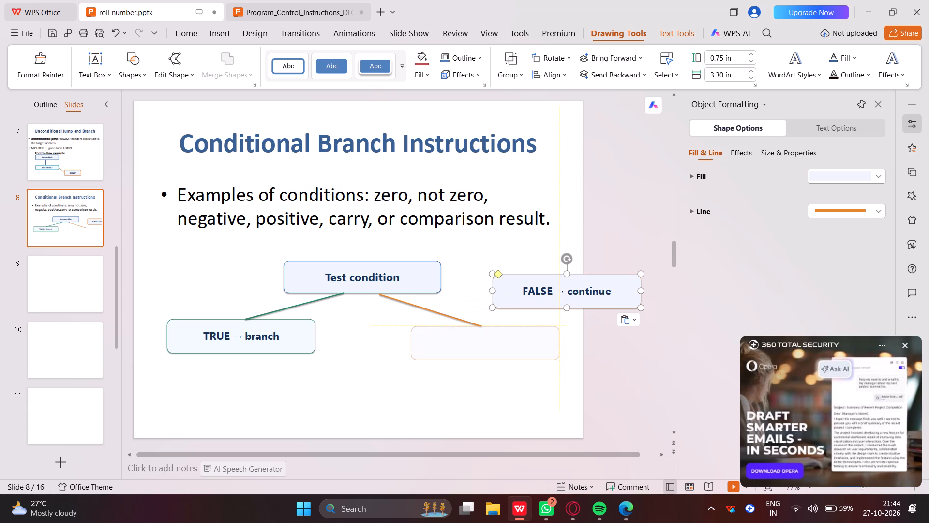
drag(472, 355, 472, 355)
click(379, 382)
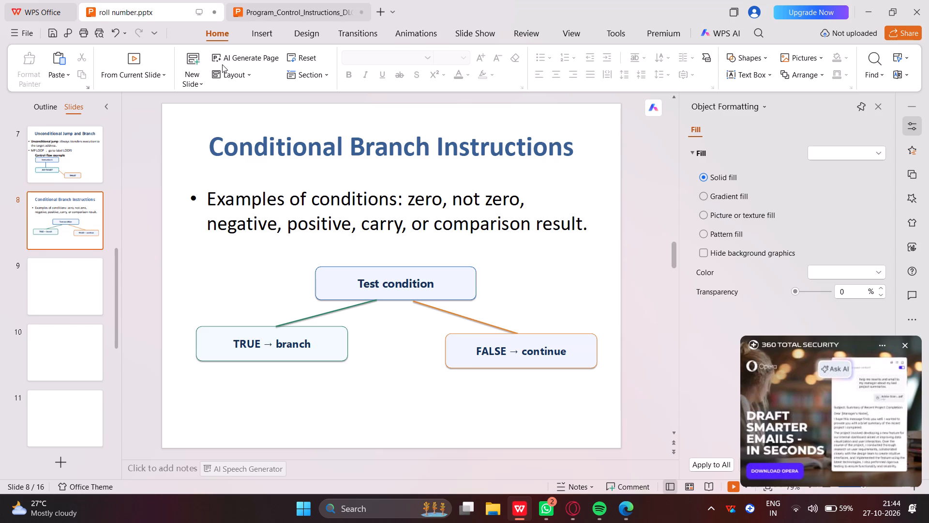
Cut the "If the comparison is equal, execution moves to LABEL…" paragraph from the source deck's slide 7.
click(271, 0)
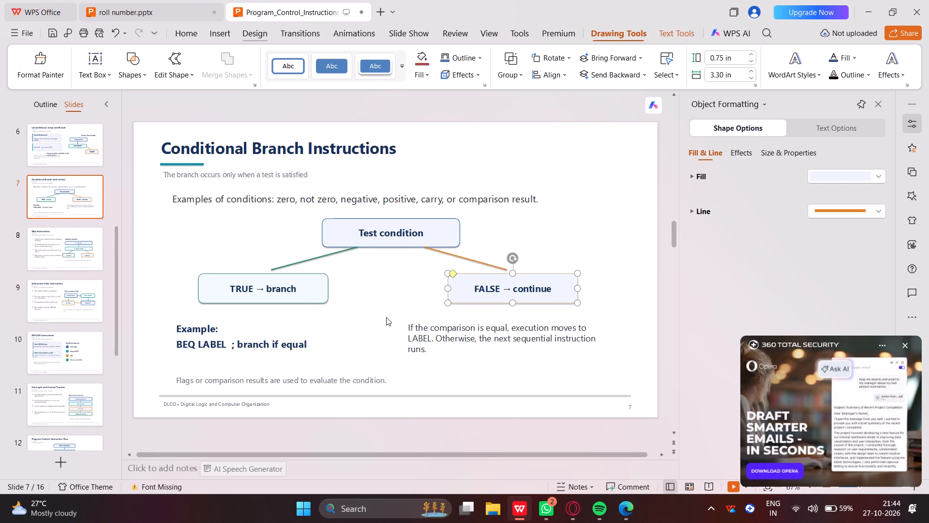
click(409, 331)
drag(409, 331, 433, 354)
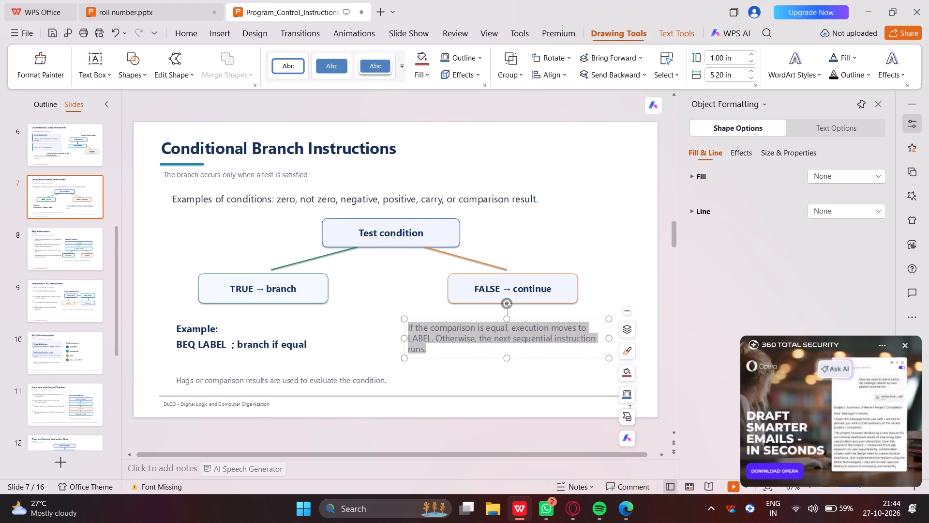
drag(433, 354, 430, 357)
key(ctrl+x)
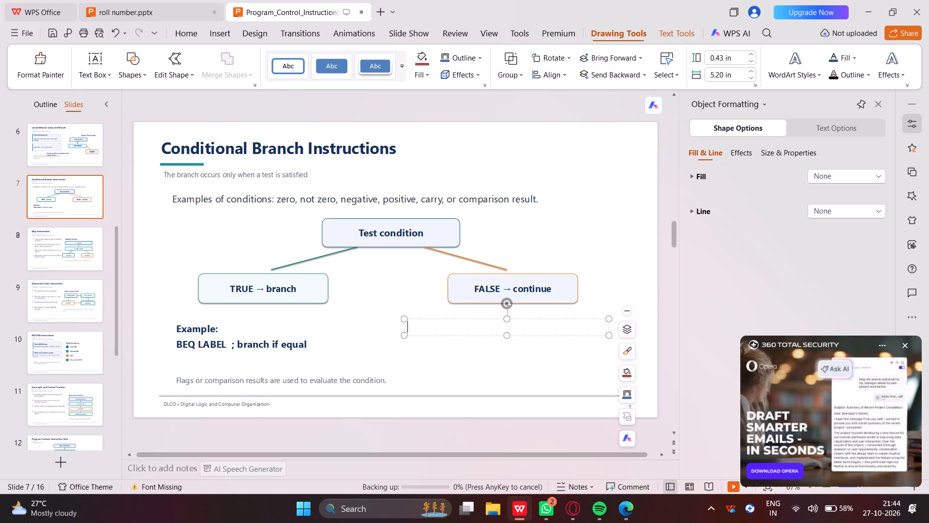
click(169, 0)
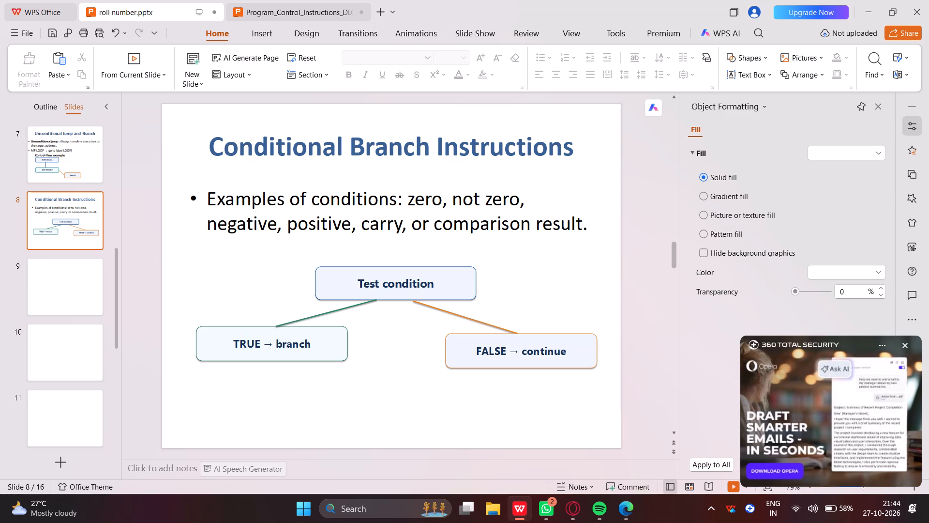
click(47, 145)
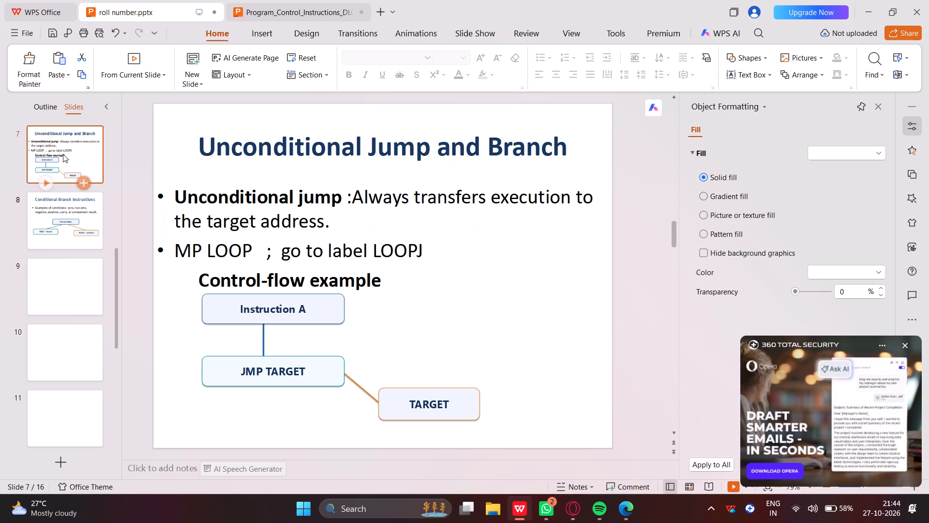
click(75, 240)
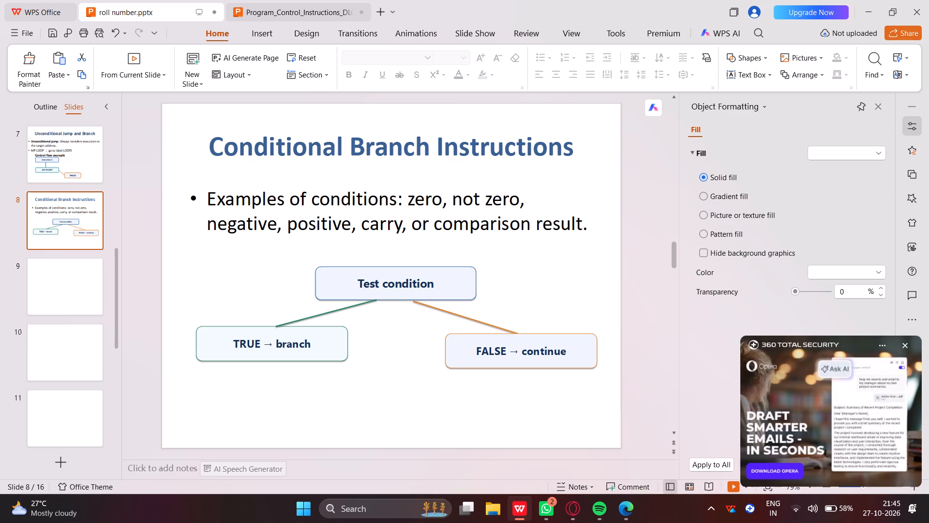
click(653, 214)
Copy "Skip Instruction" from the title of the source deck's slide 8 into the title placeholder of slide 9 in roll number.pptx.
click(60, 305)
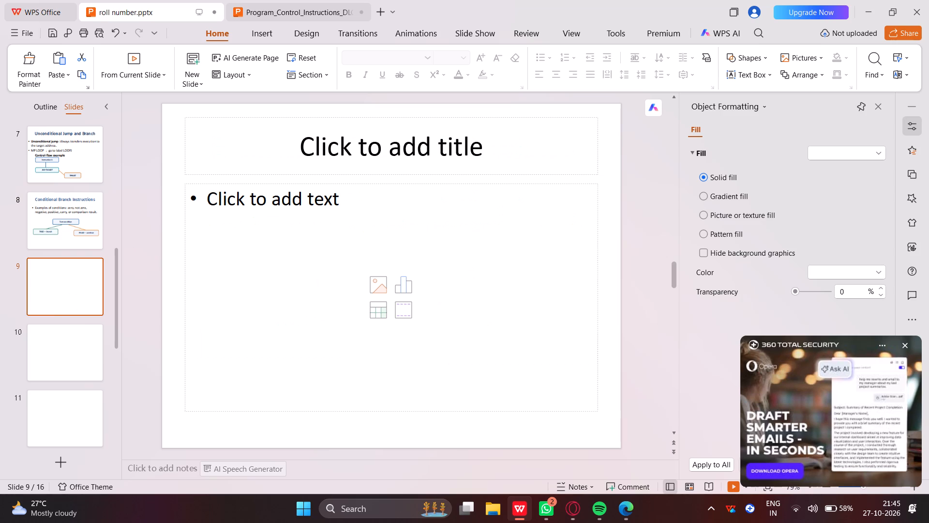
drag(259, 1, 268, 3)
click(40, 294)
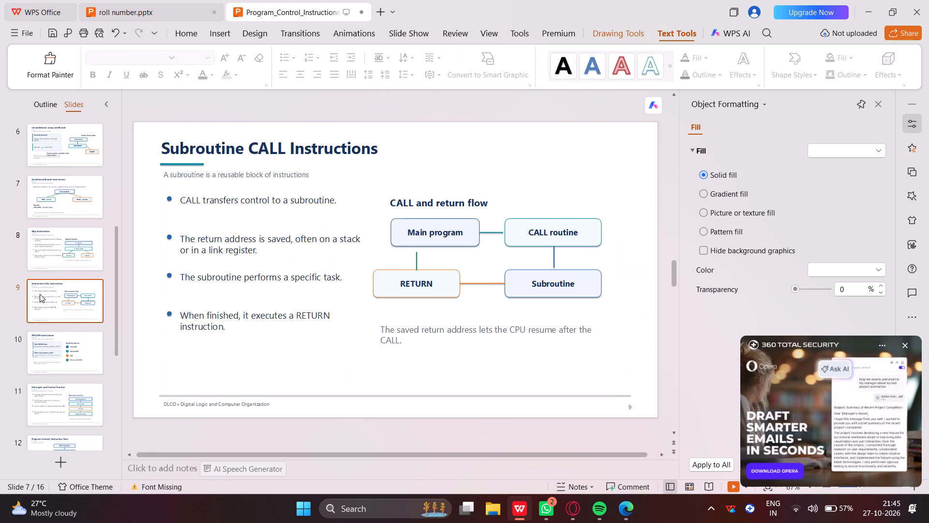
click(54, 253)
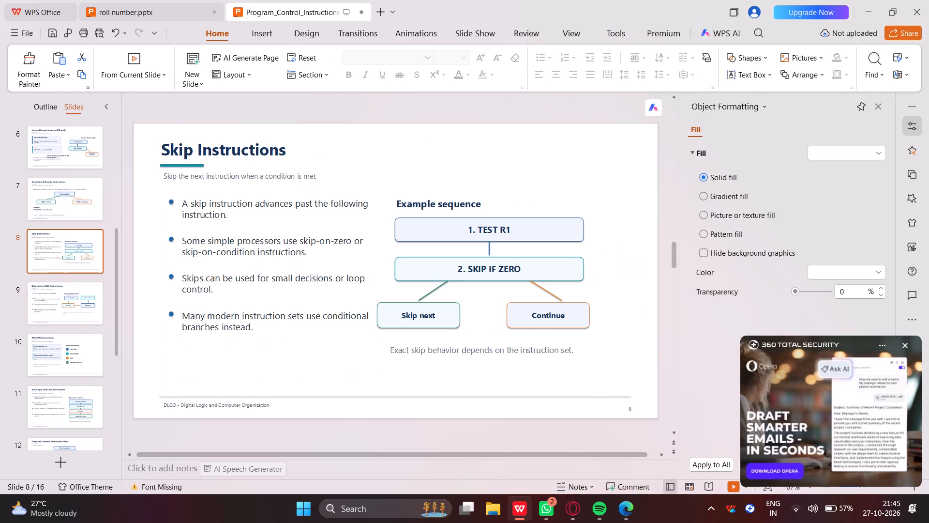
drag(159, 147, 260, 152)
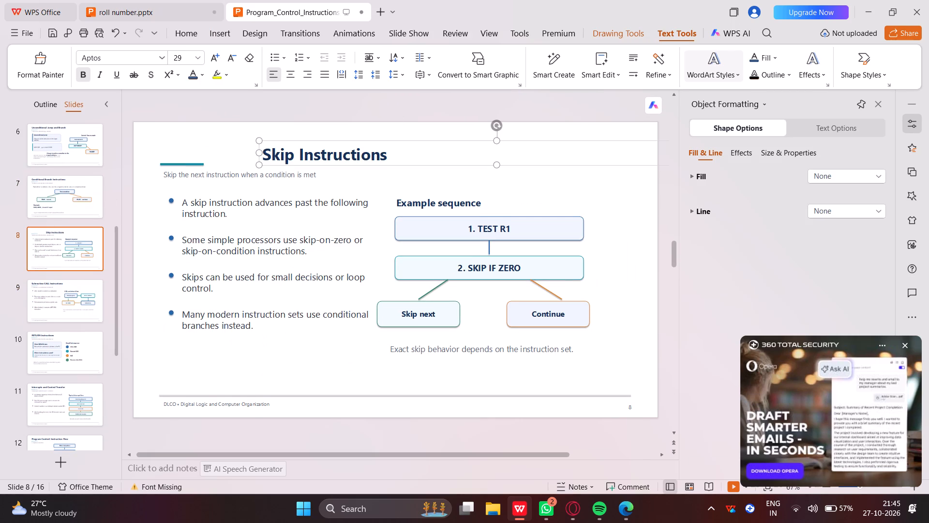
click(405, 155)
click(394, 154)
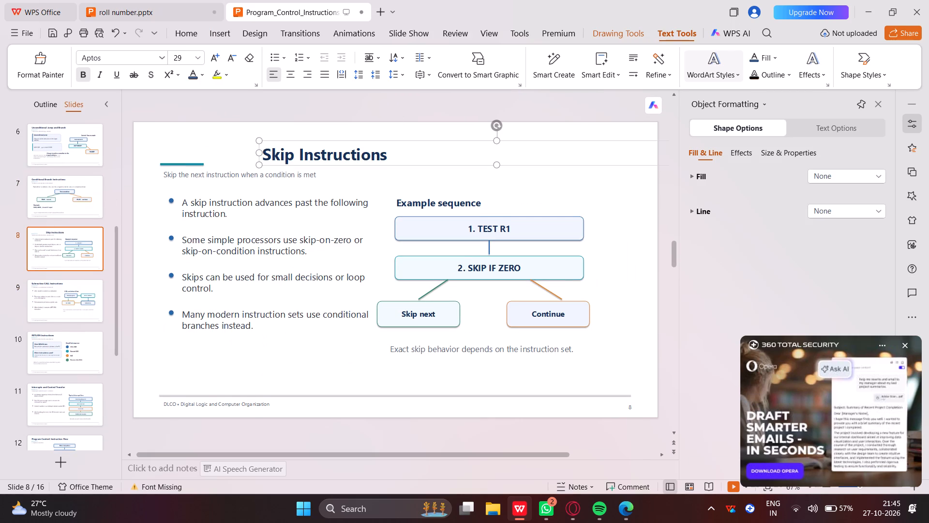
click(400, 150)
click(330, 195)
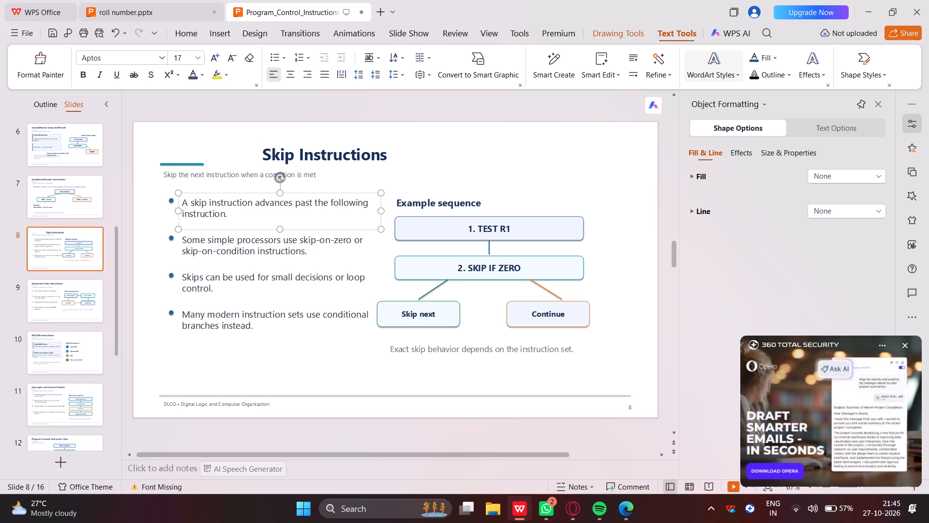
click(393, 156)
click(394, 154)
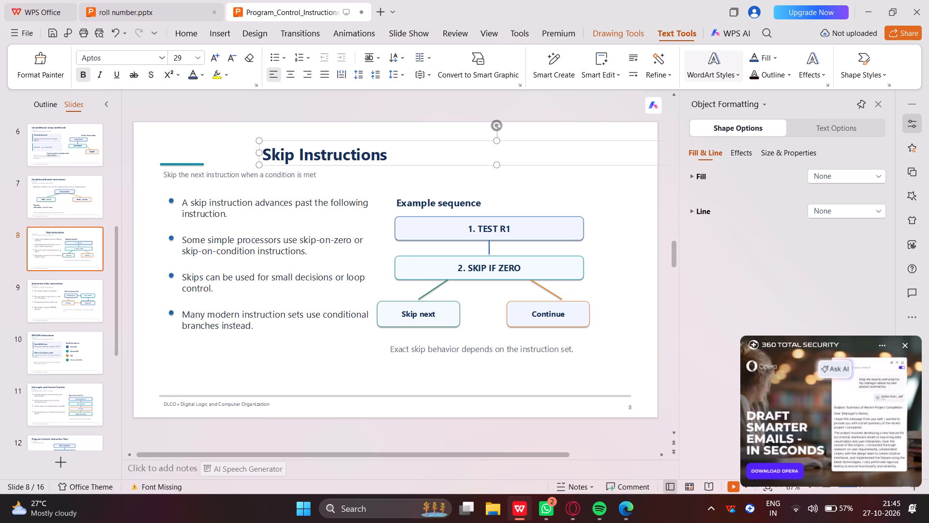
drag(383, 156, 262, 159)
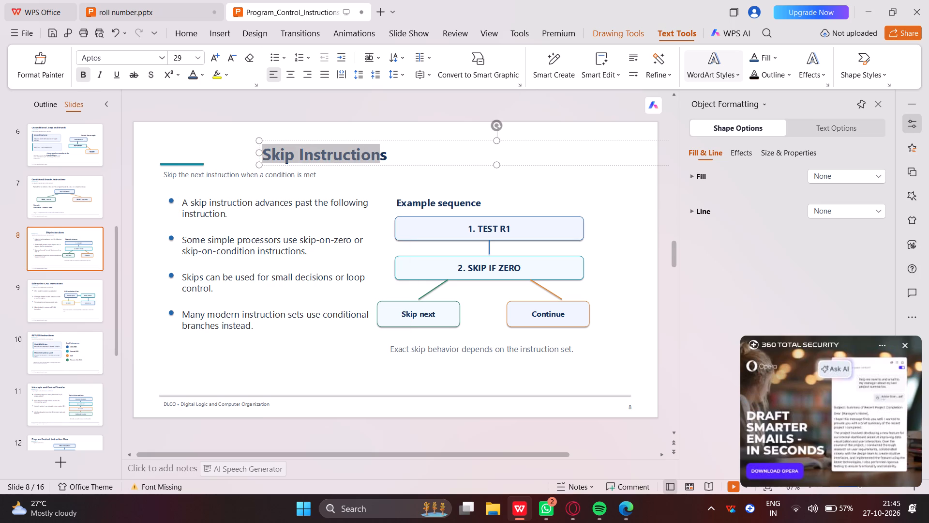
drag(262, 159, 260, 159)
key(ctrl+c)
ctrl+click(194, 5)
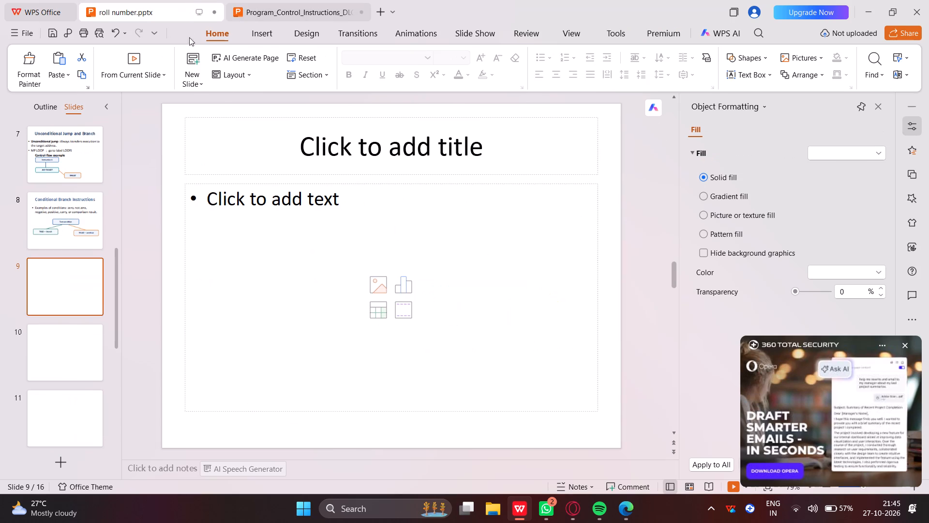
ctrl+click(267, 142)
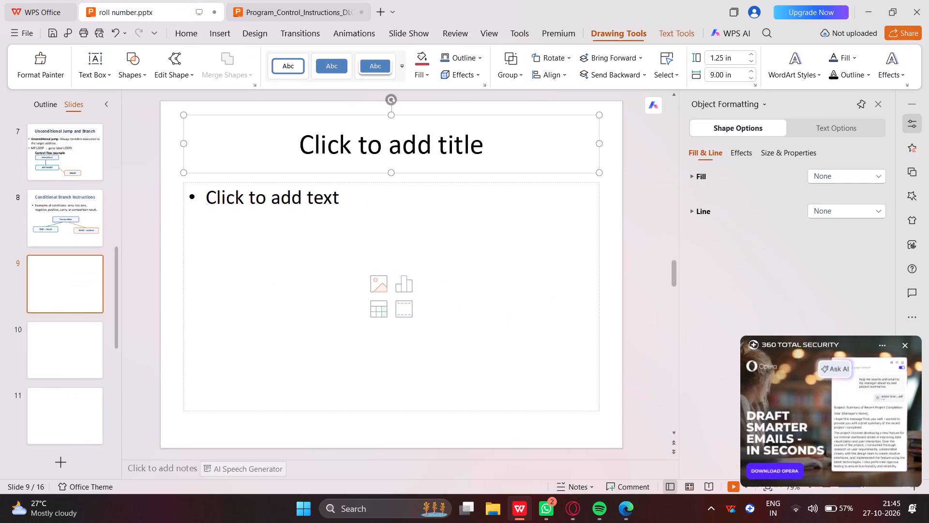
key(ctrl+v)
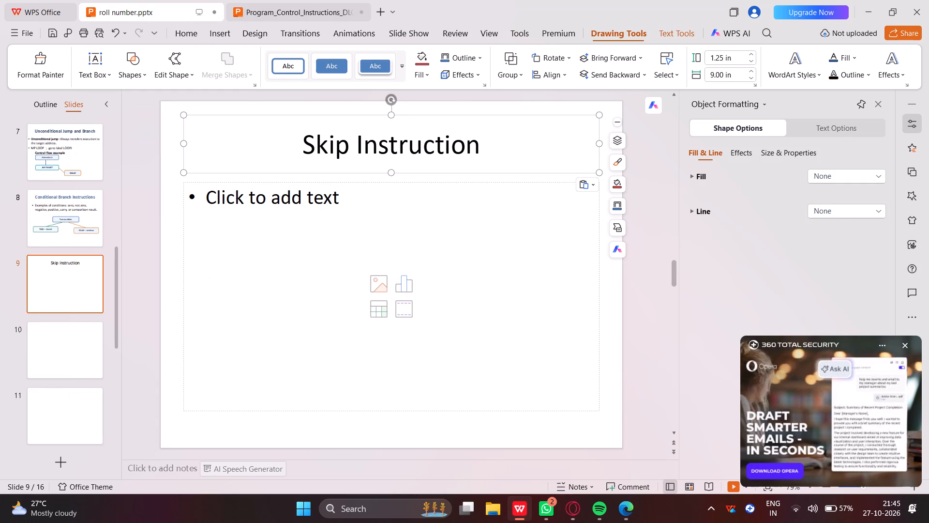
Append the missing "s" to slide 9's title so it reads "Skip Instructions".
click(480, 144)
click(488, 153)
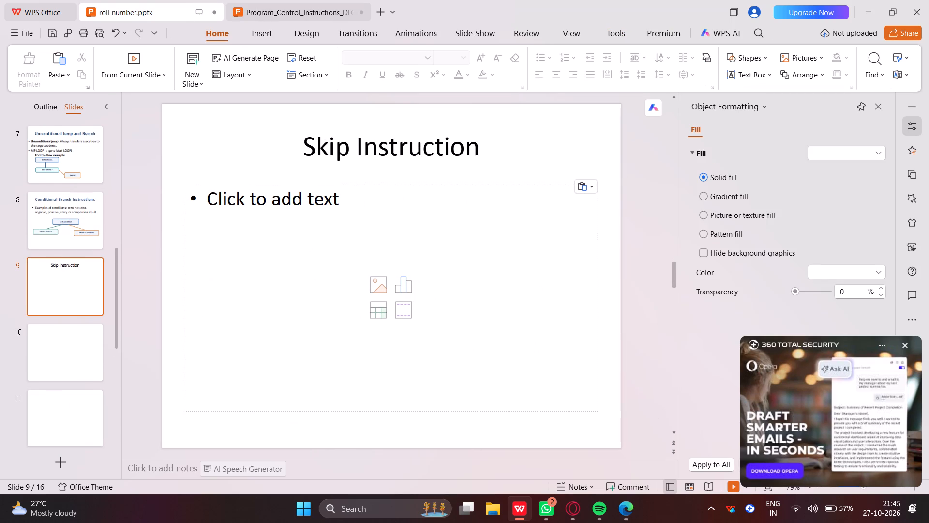
click(429, 146)
click(477, 149)
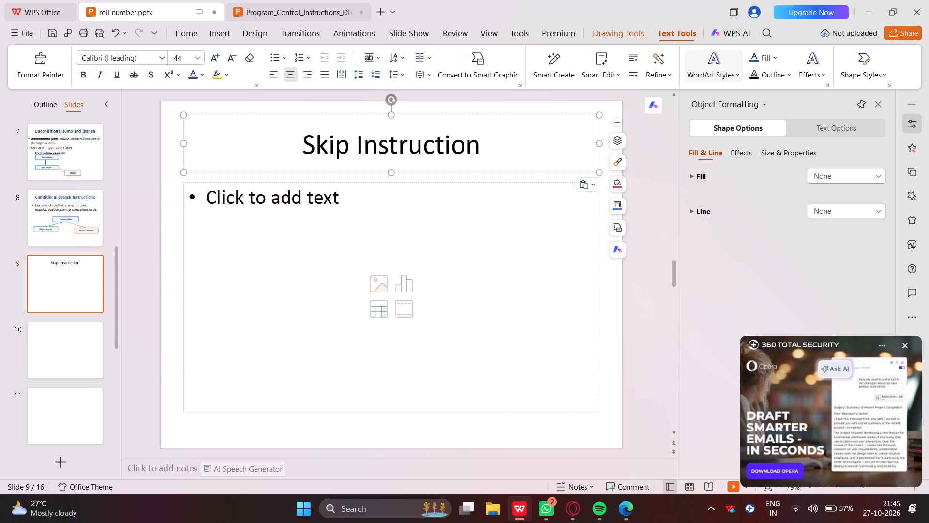
key(s)
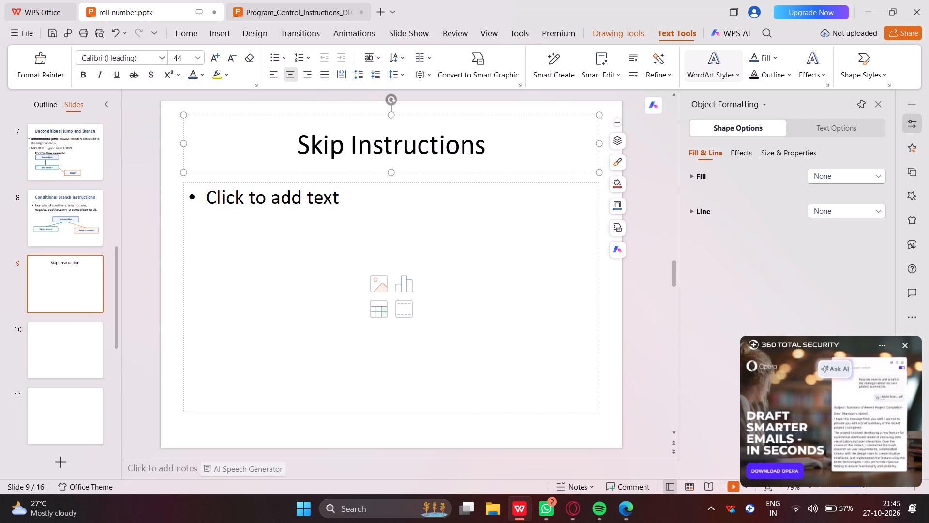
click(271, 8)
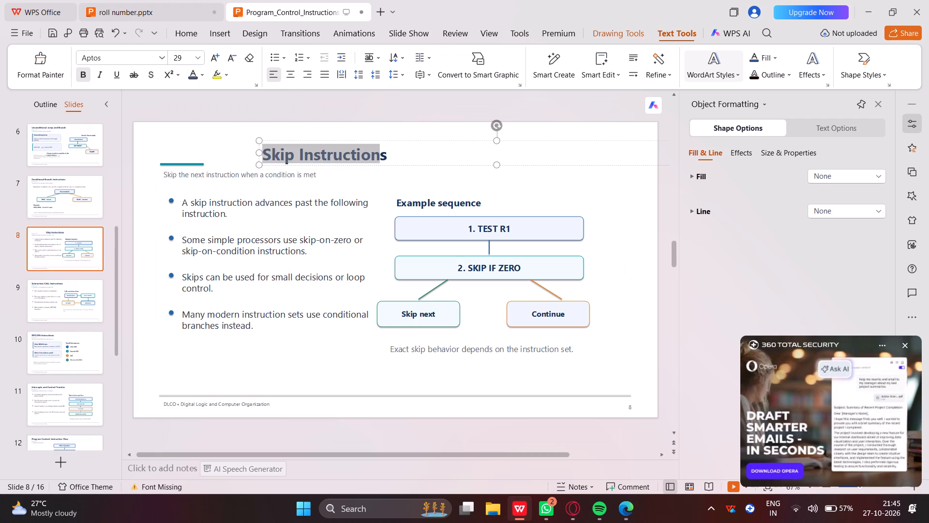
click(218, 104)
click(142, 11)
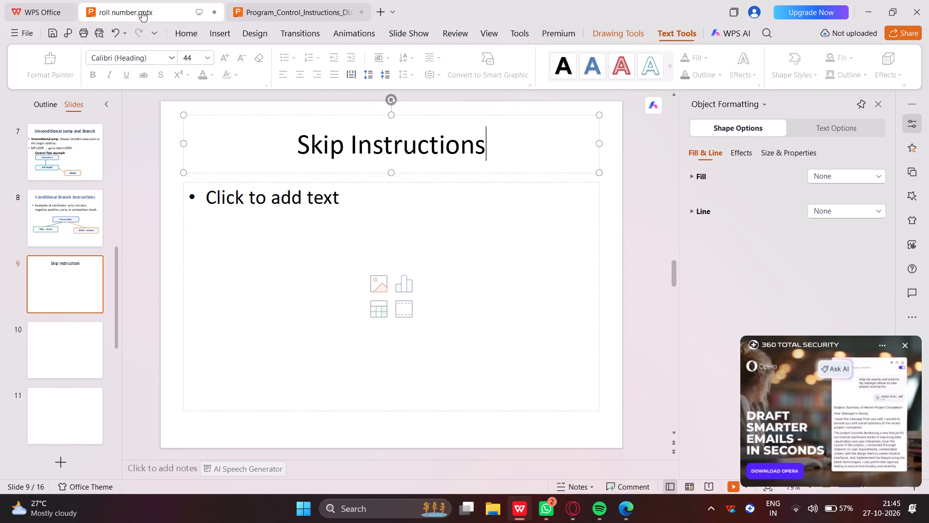
Make the whole "Skip Instructions" title on slide 9 bold.
drag(285, 141, 387, 149)
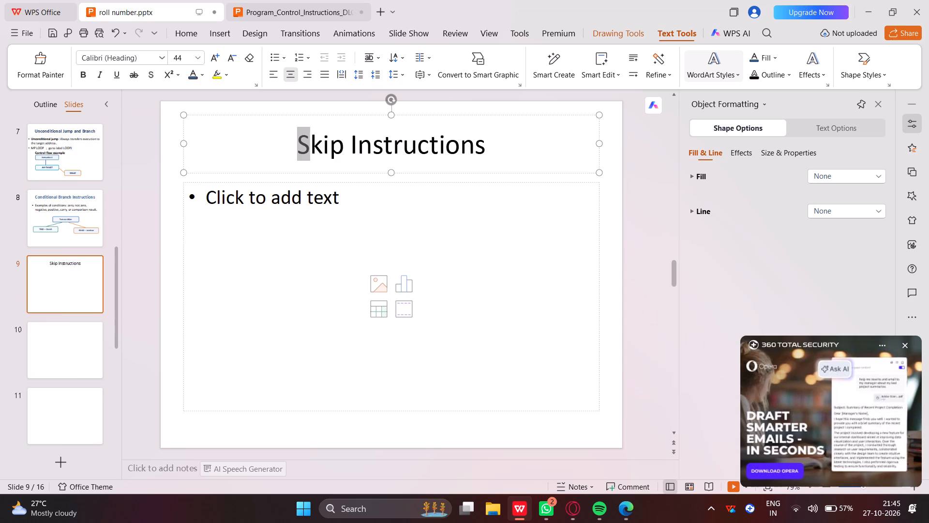
drag(387, 149, 557, 174)
click(86, 77)
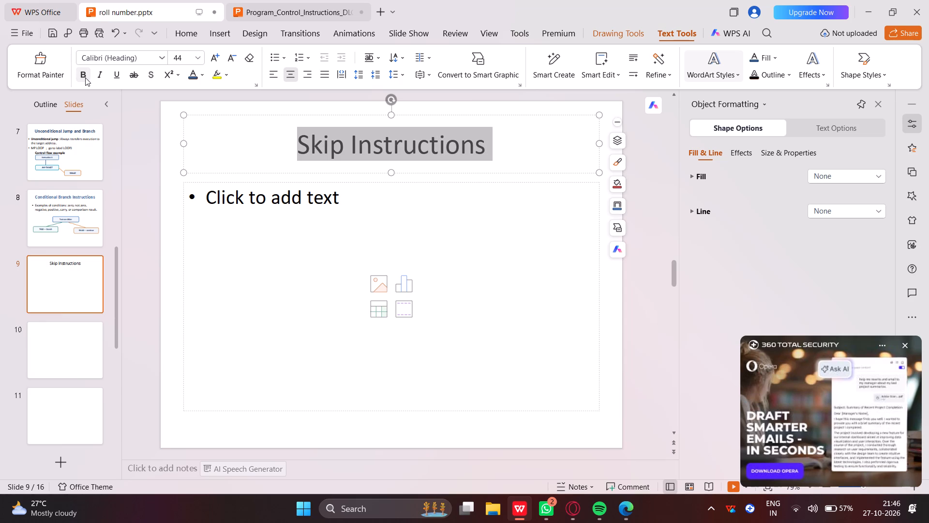
Shrink slide 9's title box from all four sides around "Skip Instructions", to about 0.74 in tall.
click(110, 162)
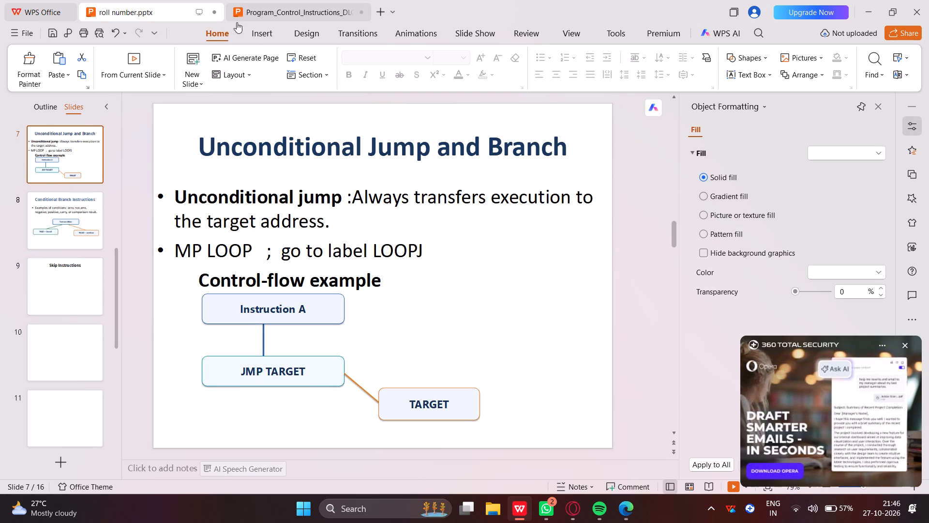
click(65, 298)
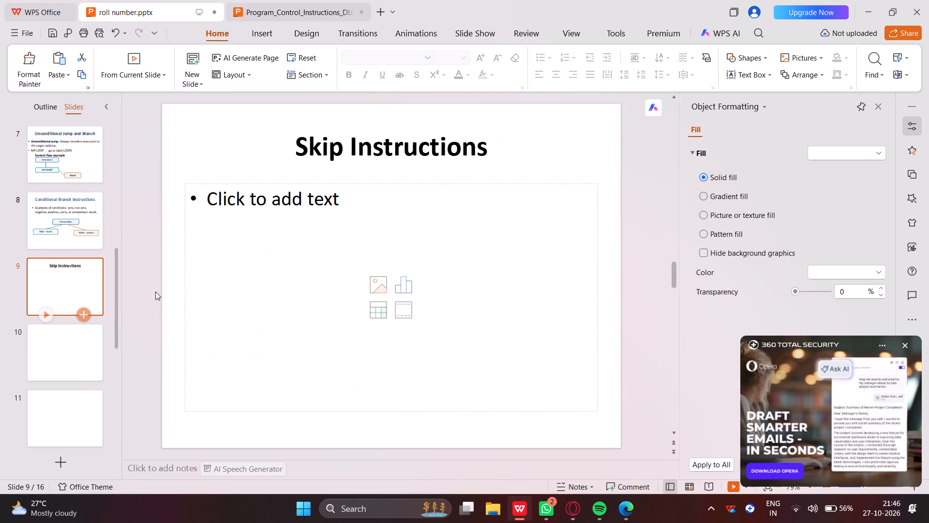
click(280, 137)
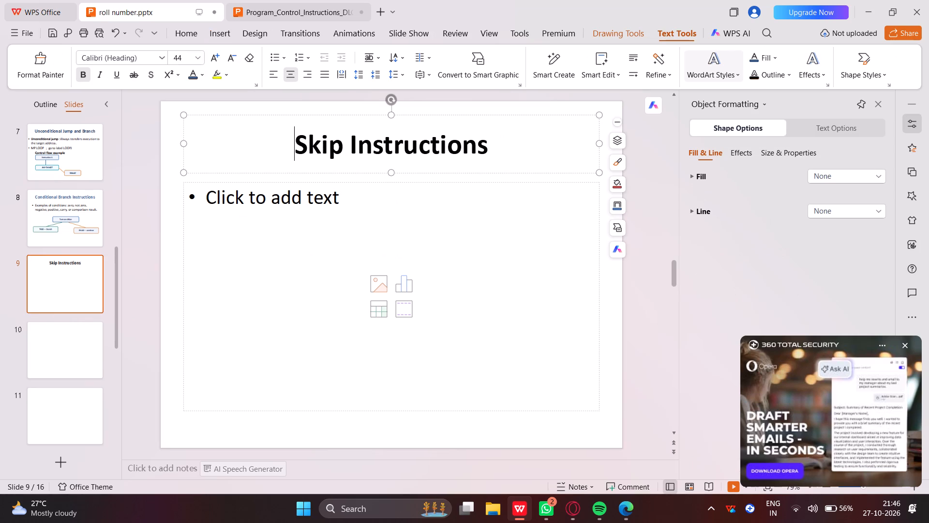
drag(601, 144, 492, 137)
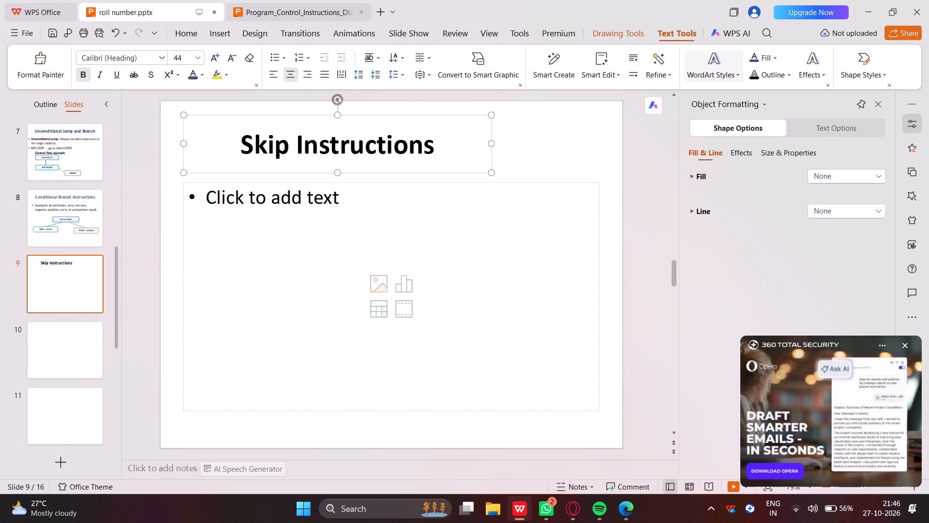
click(186, 144)
drag(186, 144, 238, 151)
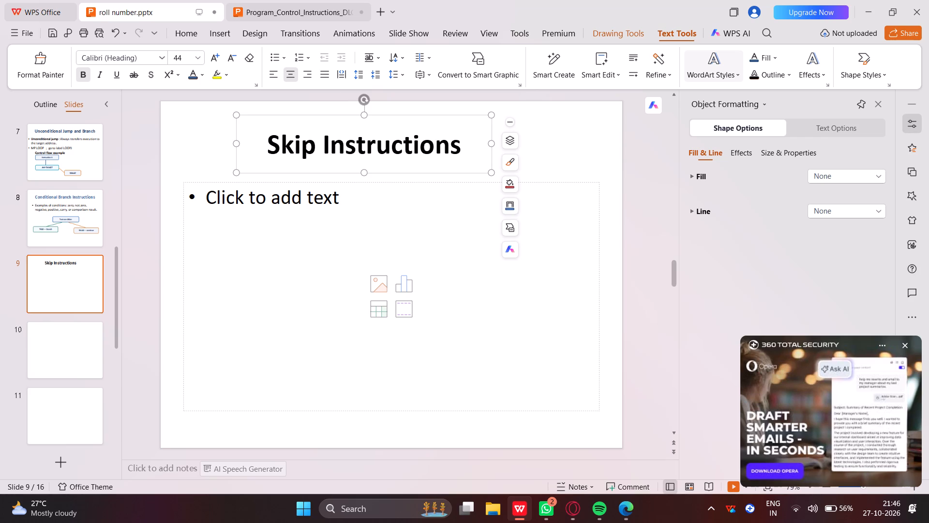
drag(361, 171, 367, 159)
drag(364, 115, 364, 128)
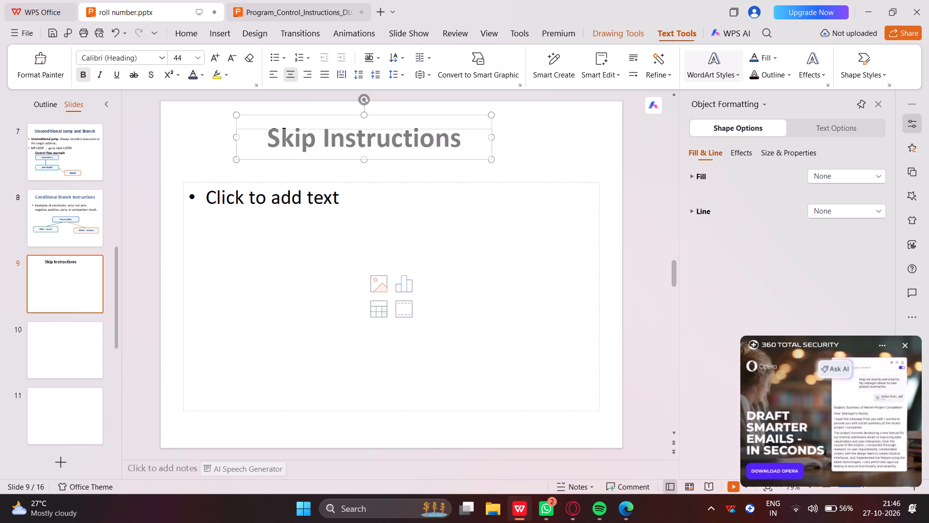
drag(364, 128, 366, 126)
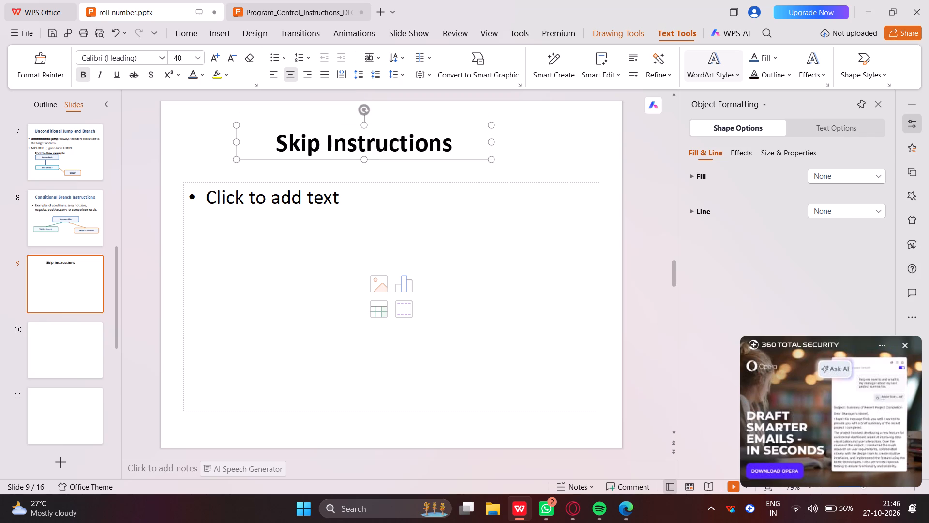
click(634, 136)
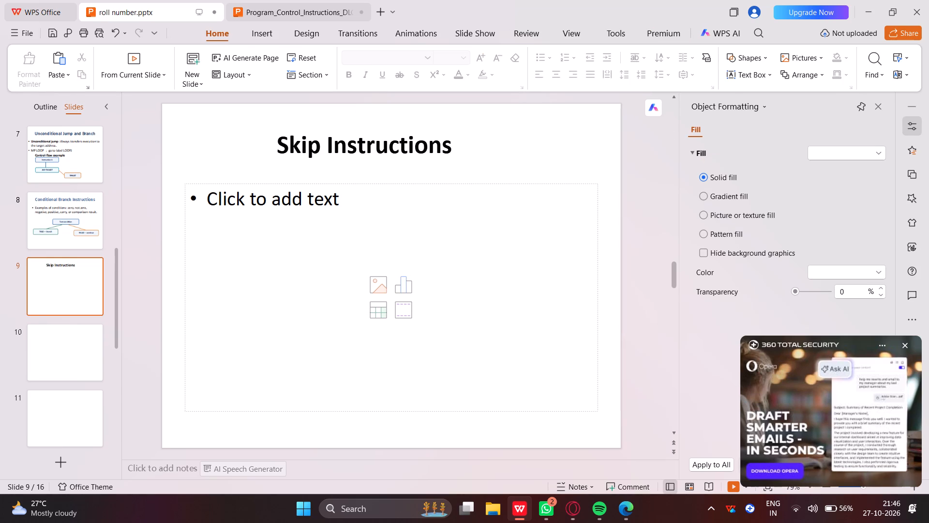
Left-align the whole "Skip Instructions" title text within its box on slide 9.
click(408, 143)
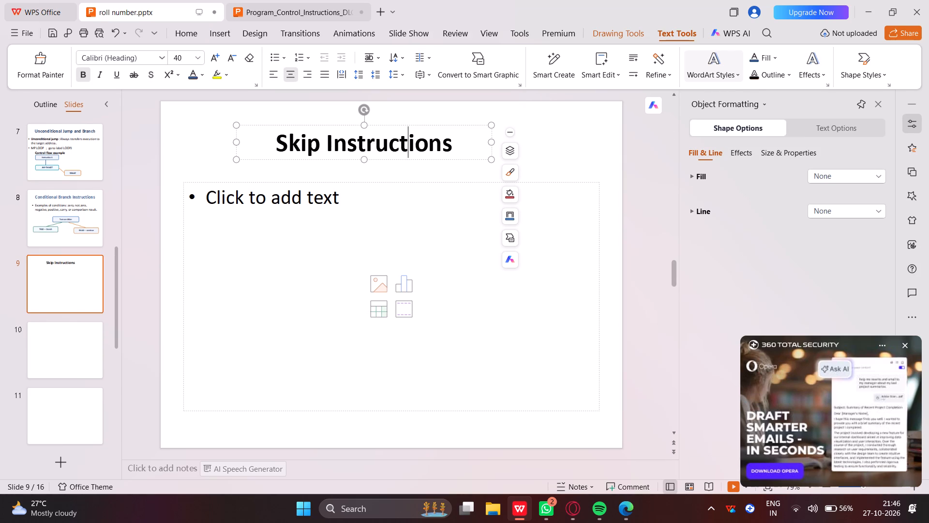
click(199, 139)
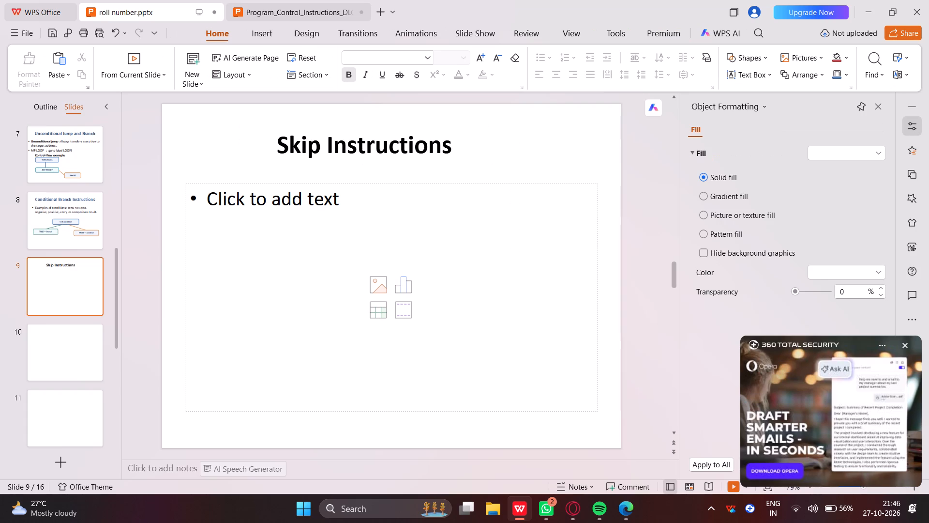
click(269, 141)
click(268, 142)
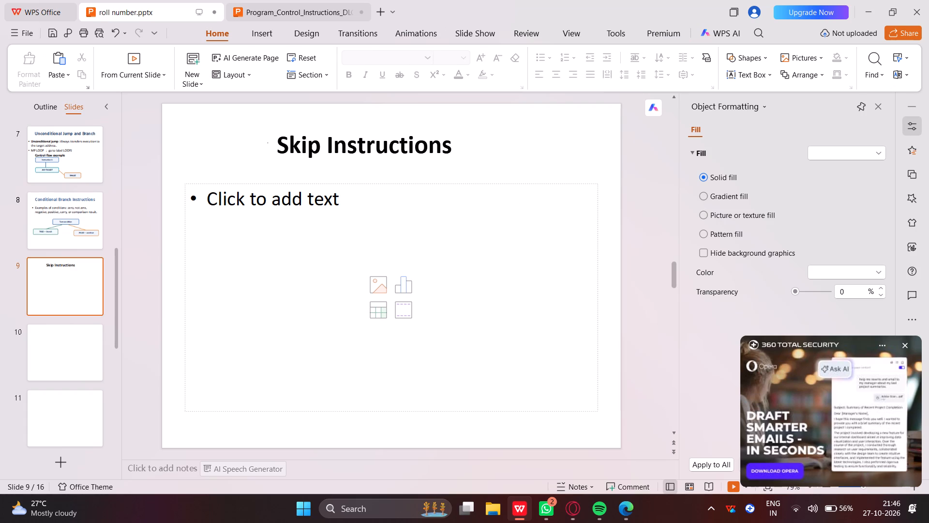
click(450, 150)
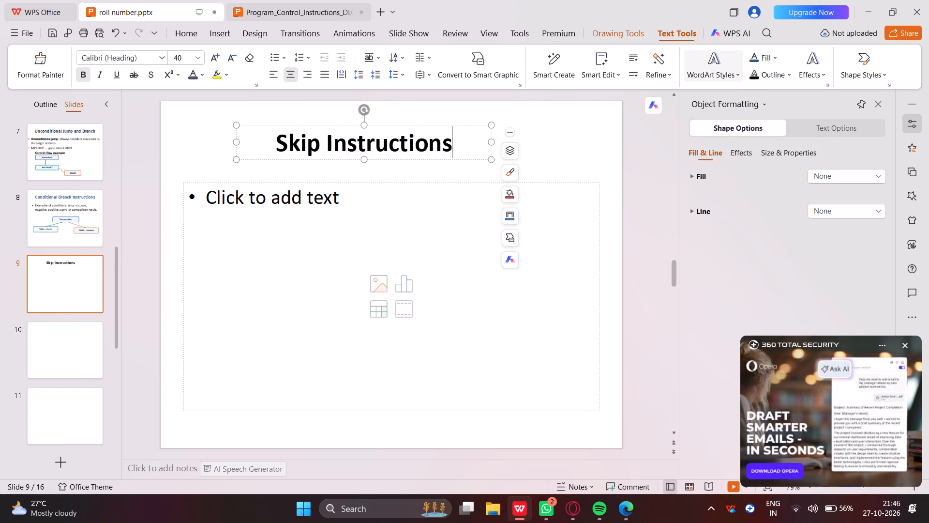
drag(269, 146, 252, 144)
click(249, 144)
drag(249, 144, 238, 146)
drag(238, 146, 238, 147)
click(465, 143)
drag(459, 143, 419, 151)
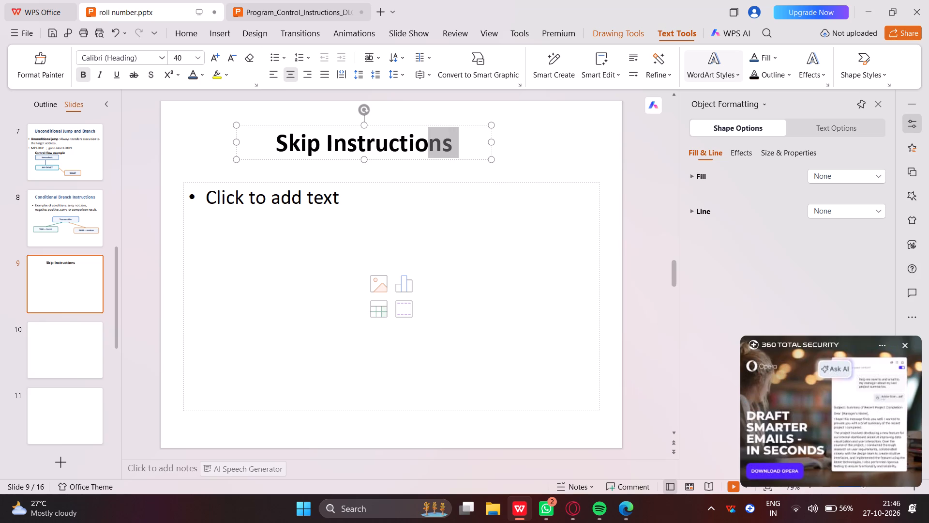
drag(419, 151, 247, 140)
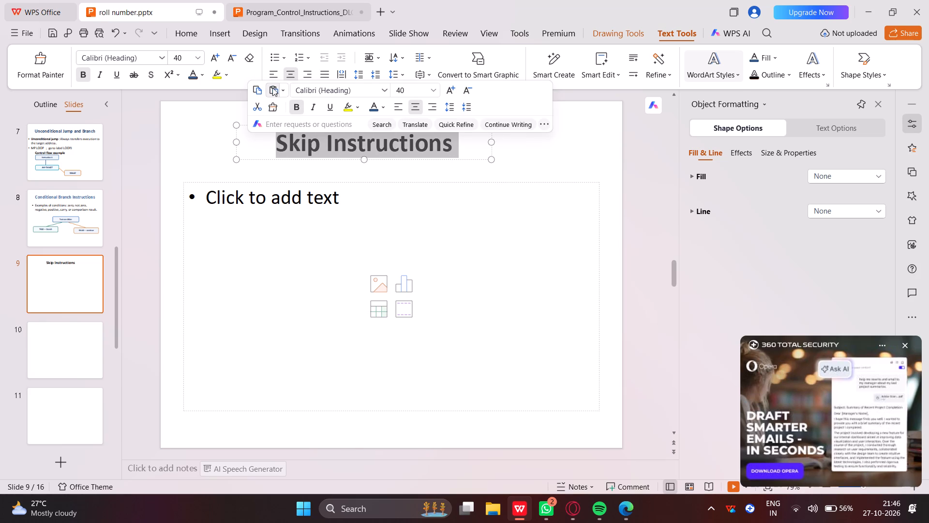
click(274, 77)
click(274, 77)
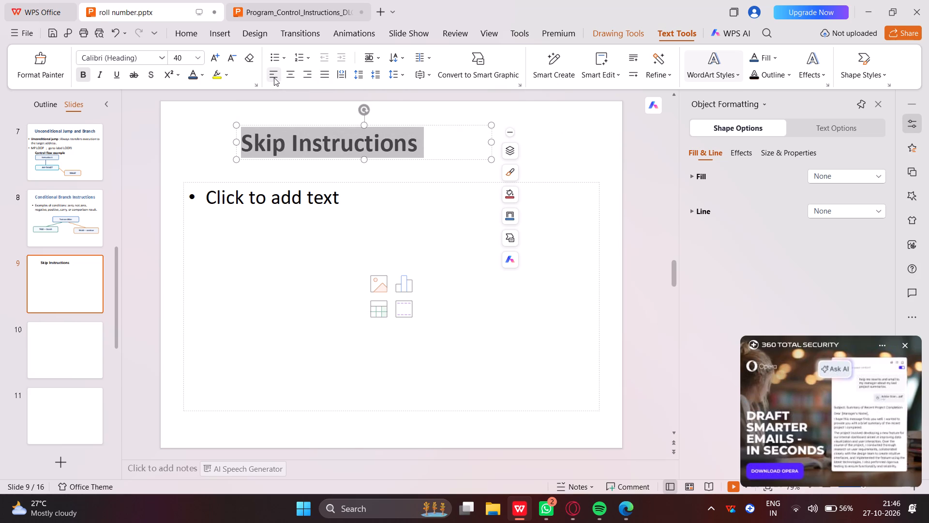
click(302, 77)
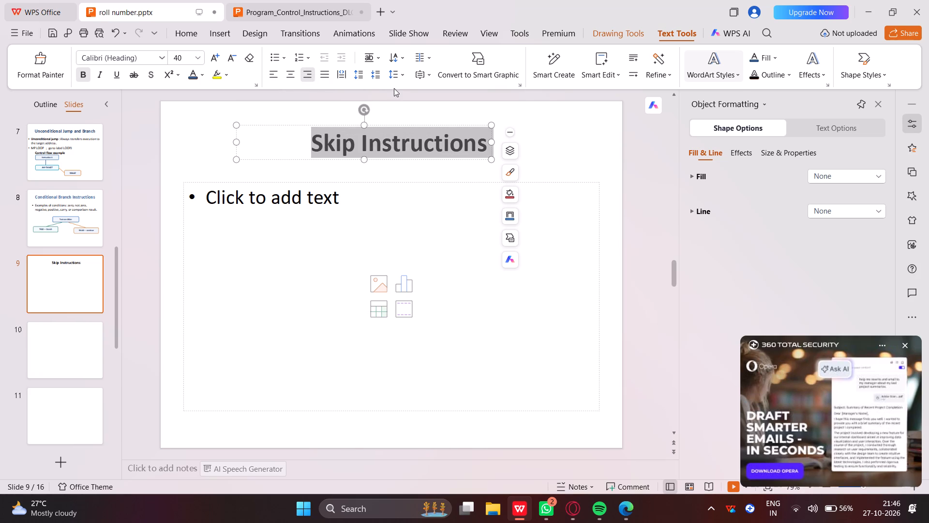
click(325, 76)
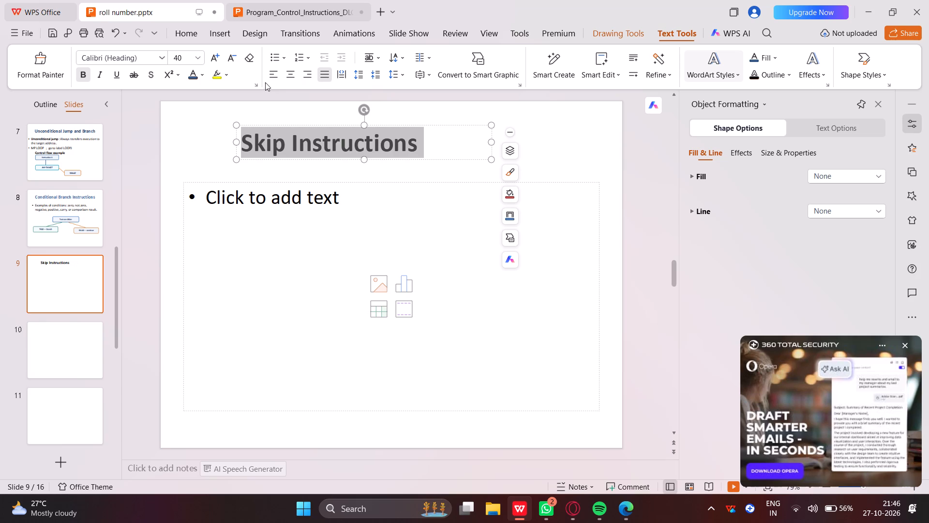
click(277, 77)
click(216, 146)
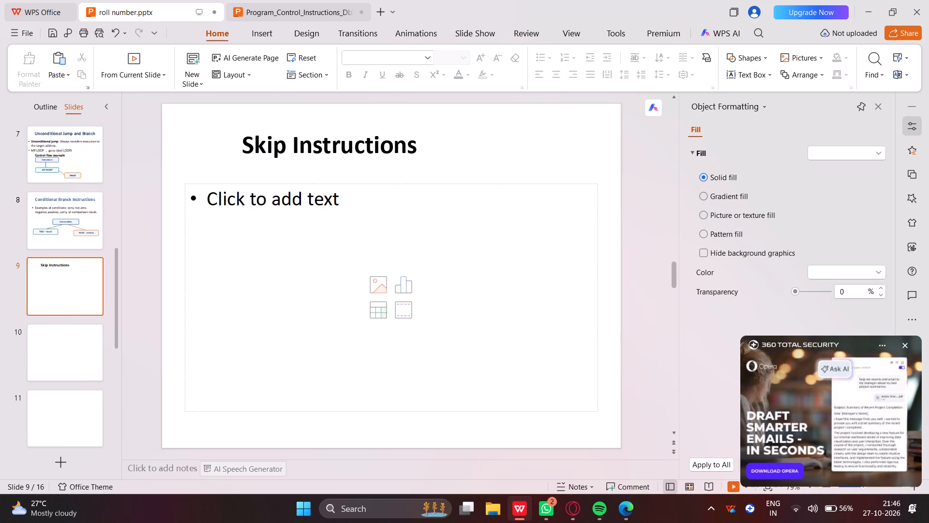
Move slide 9's title box to the slide's left edge and narrow it to about 4.02 in to fit the text.
click(385, 150)
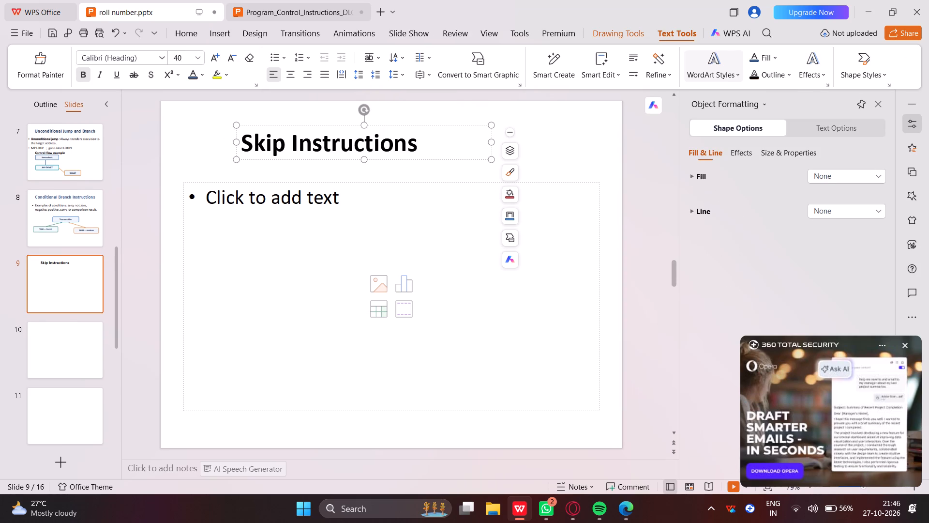
drag(435, 159, 353, 161)
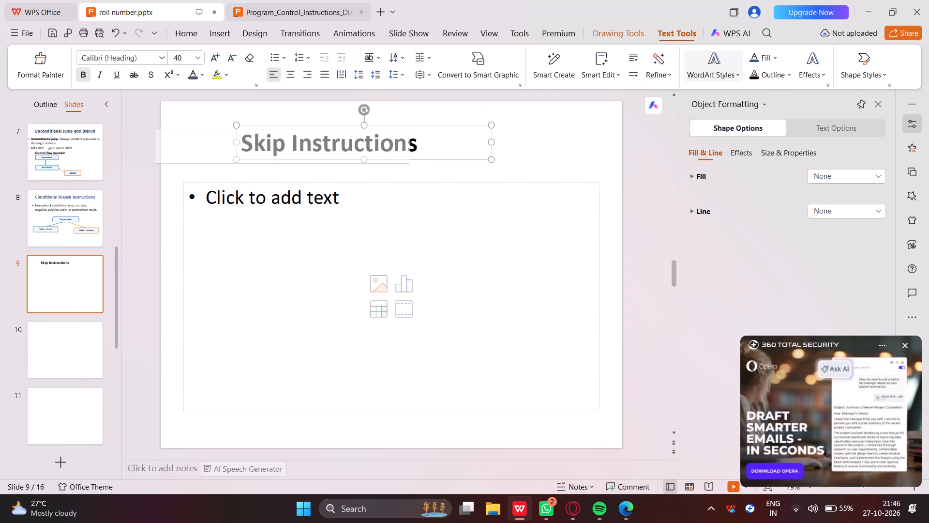
drag(353, 161, 358, 158)
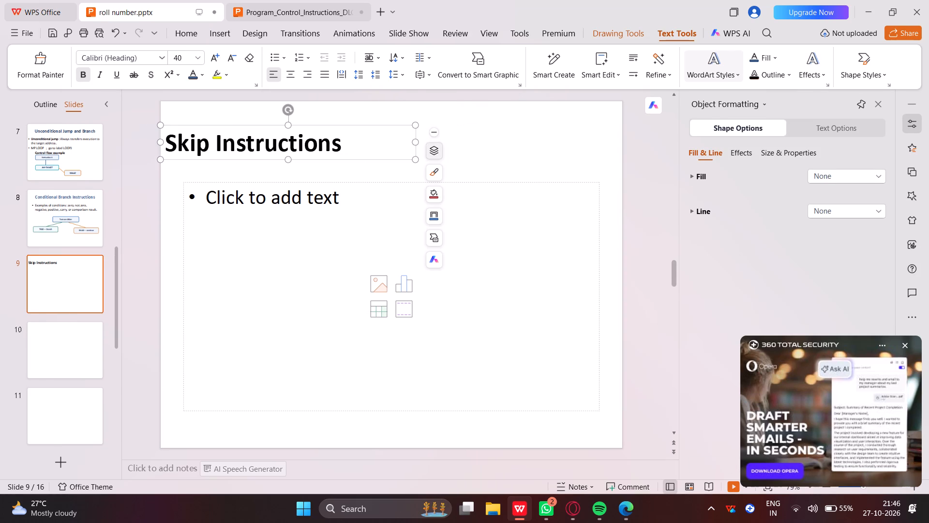
click(505, 137)
click(327, 140)
drag(418, 145, 347, 146)
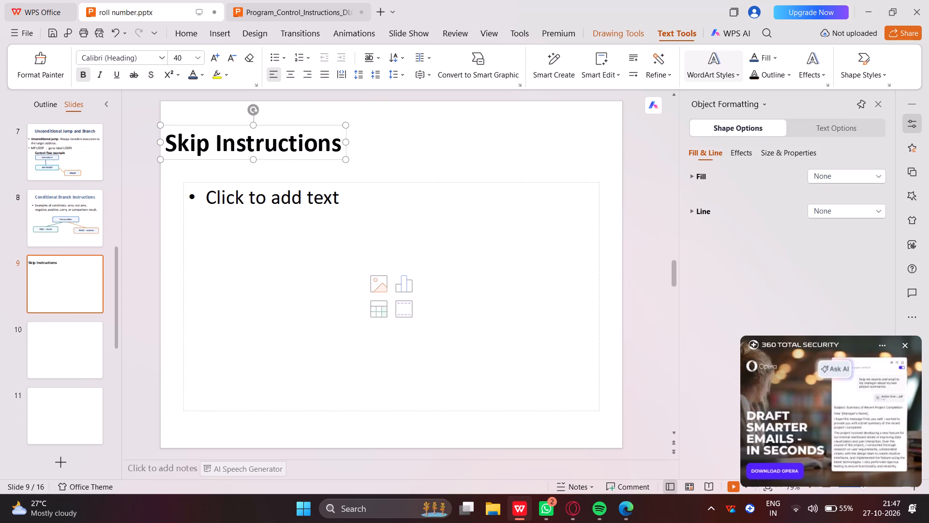
click(529, 130)
Move the "Skip Instructions" title box up into the top-left corner of slide 9.
click(290, 150)
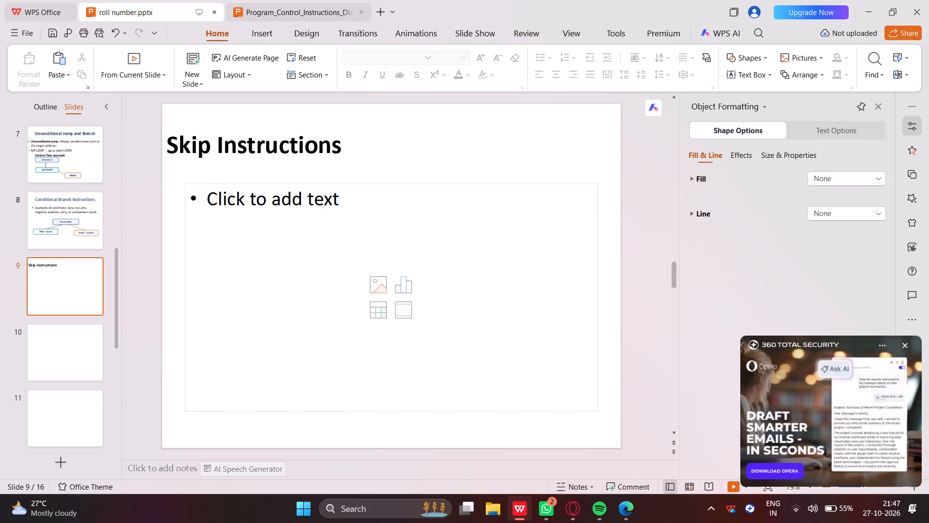
drag(294, 158, 301, 146)
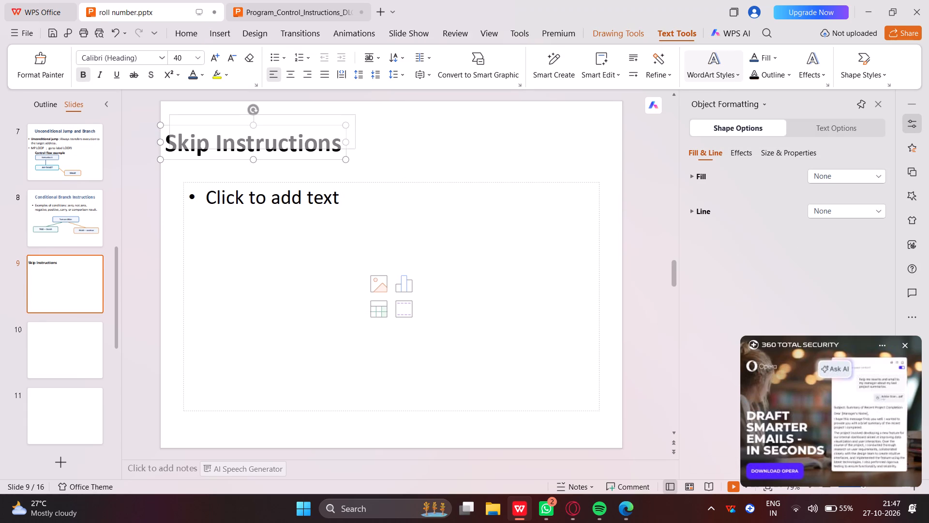
drag(301, 146, 293, 138)
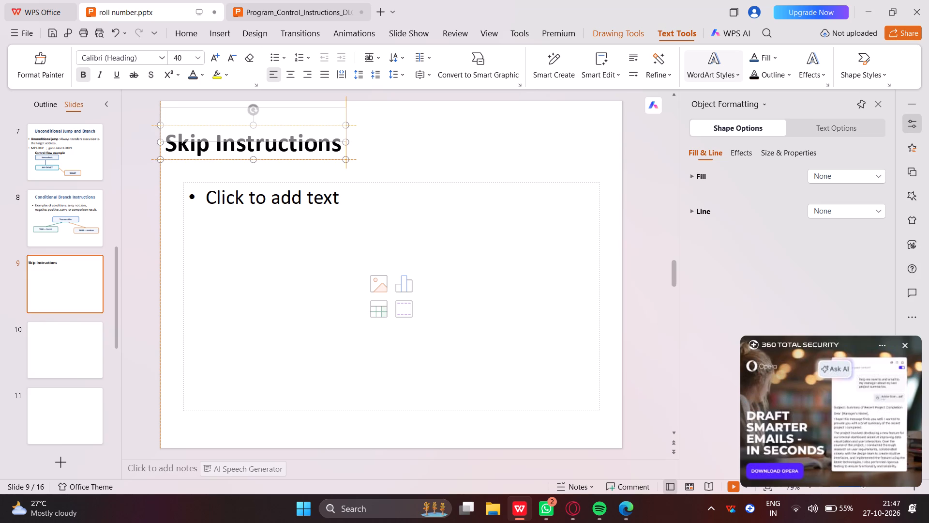
drag(293, 138, 294, 138)
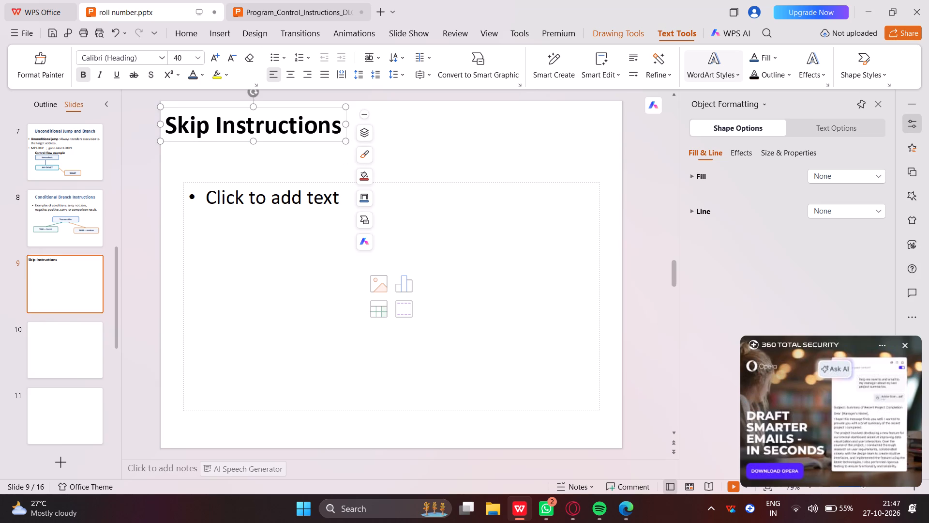
click(457, 148)
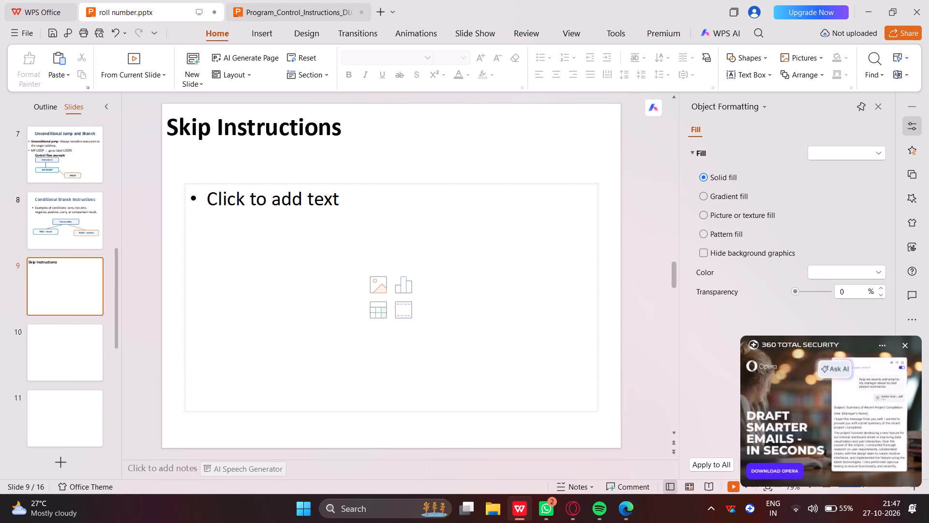
drag(165, 123, 182, 115)
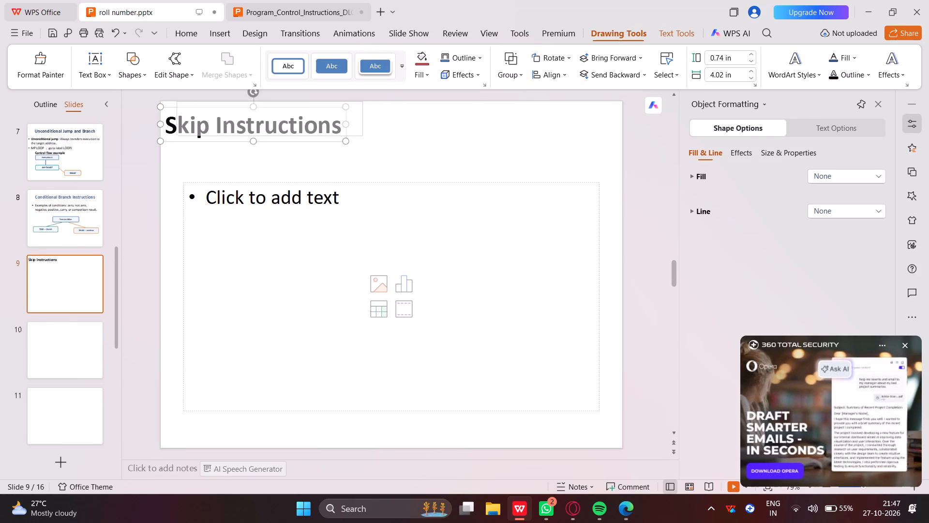
drag(182, 115, 168, 117)
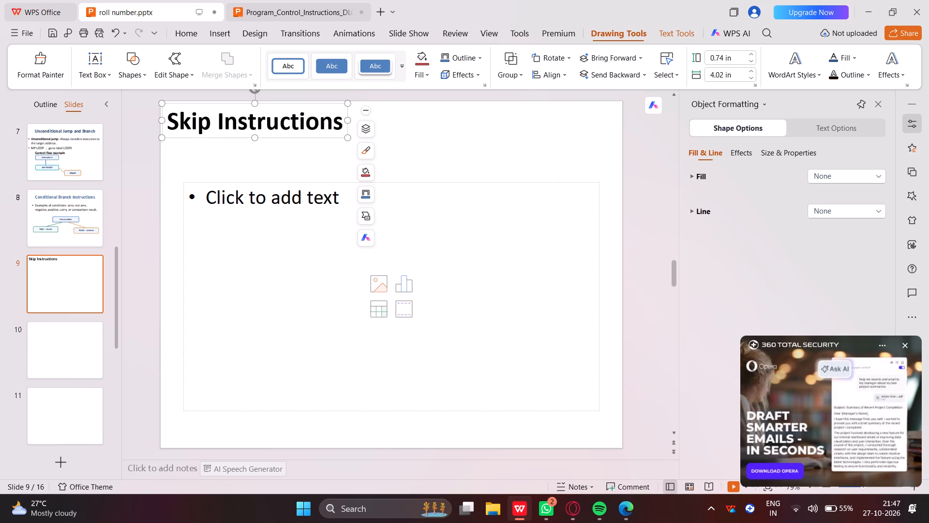
Apply the blue filled, no-line shape style with white text to slide 9's title box.
click(341, 73)
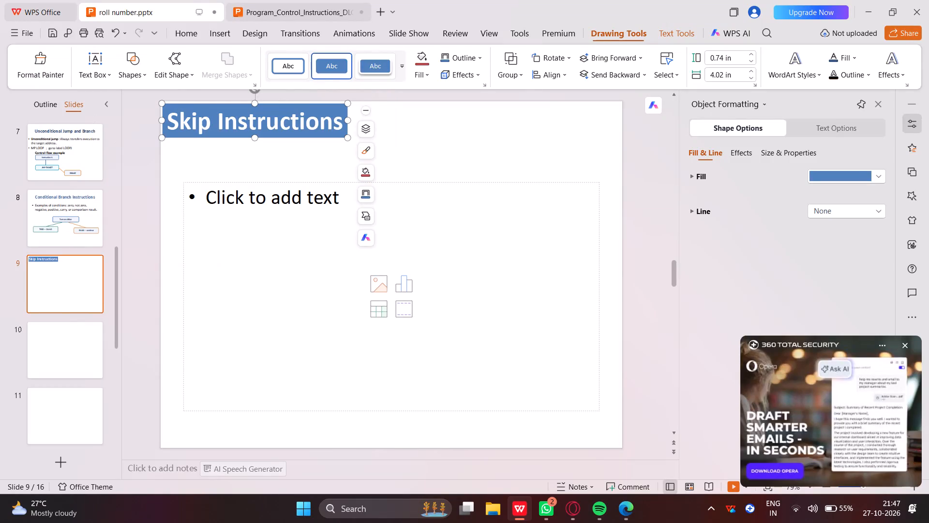
click(146, 141)
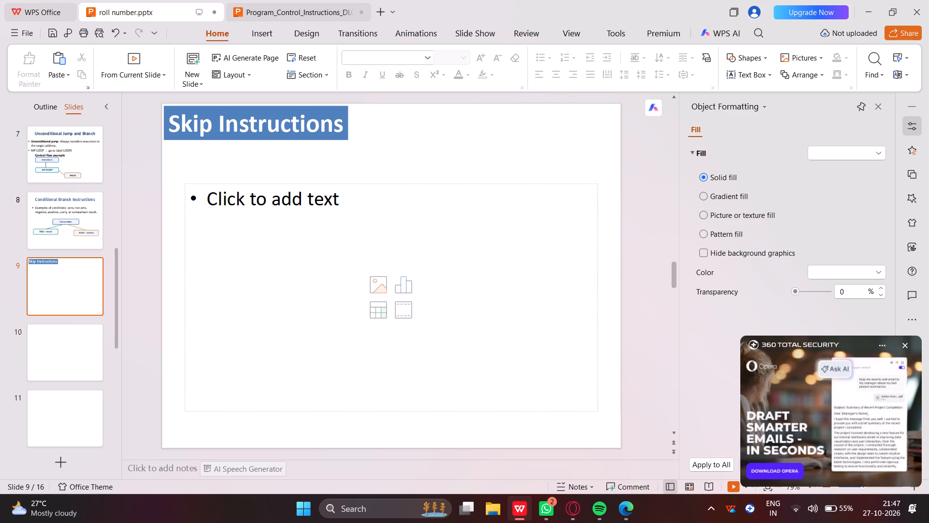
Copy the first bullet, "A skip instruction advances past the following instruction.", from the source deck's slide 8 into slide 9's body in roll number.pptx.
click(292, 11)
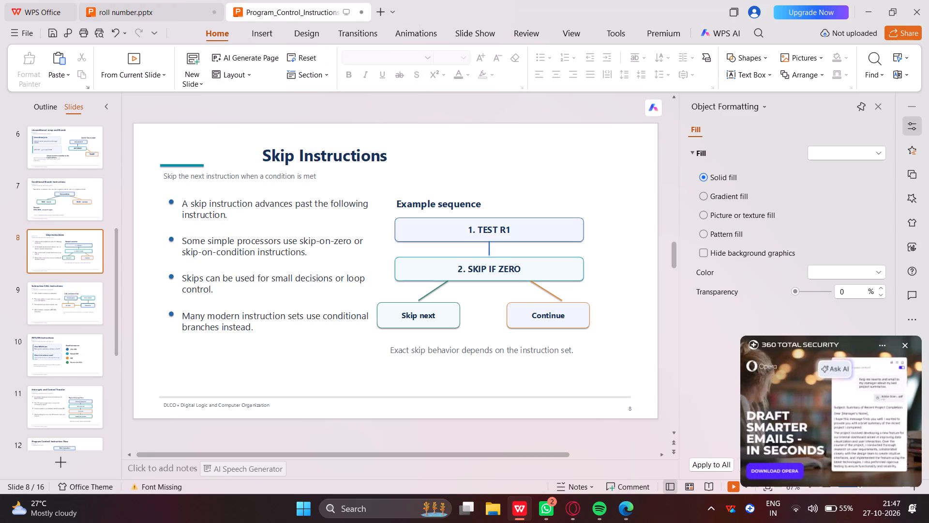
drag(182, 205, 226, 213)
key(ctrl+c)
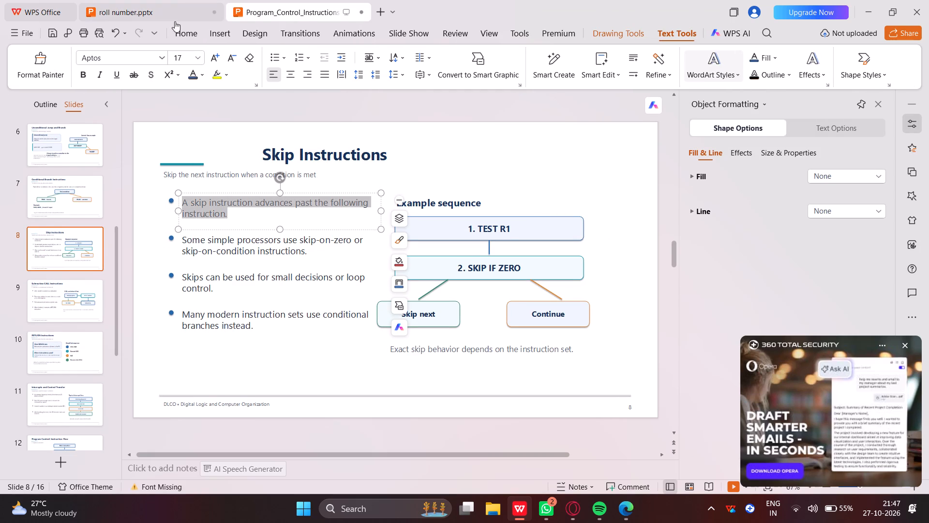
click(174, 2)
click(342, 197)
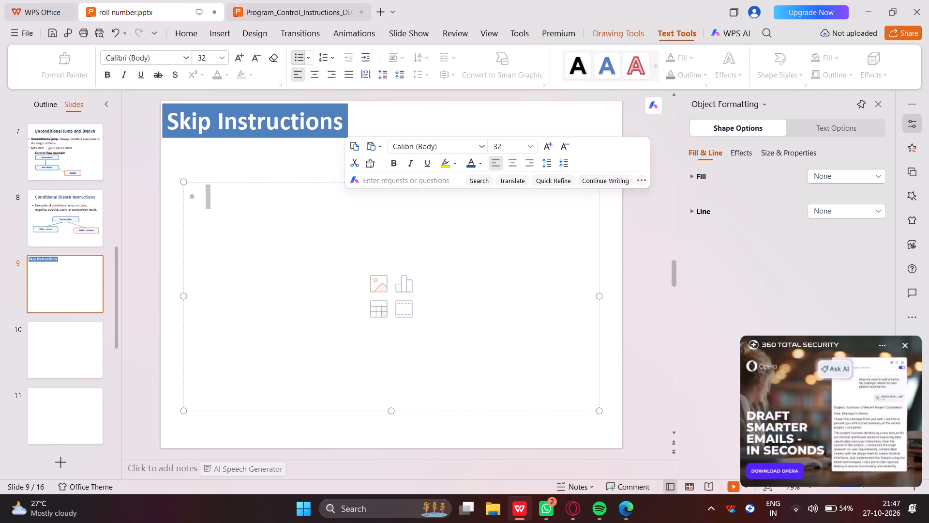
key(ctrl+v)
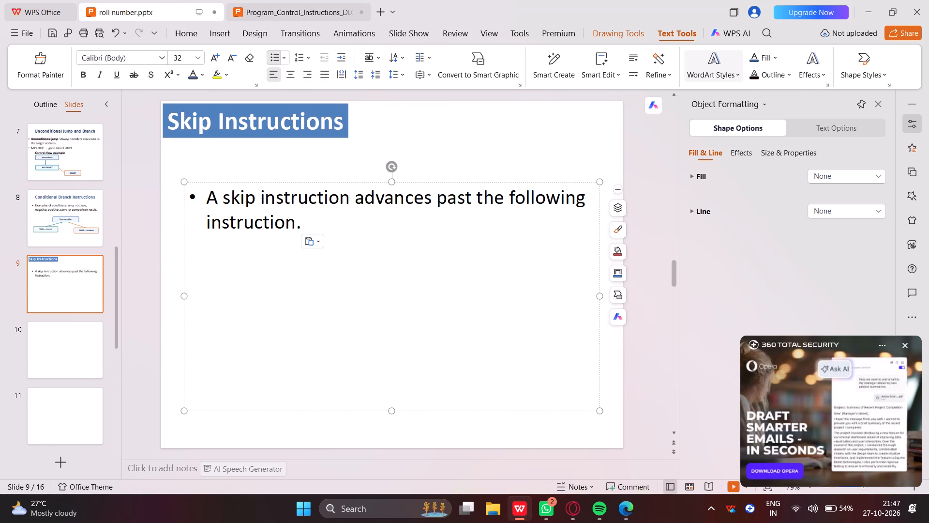
Enlarge slide 9's body text box to the slide's full width, from just below the title to the slide's bottom edge.
drag(187, 183, 180, 154)
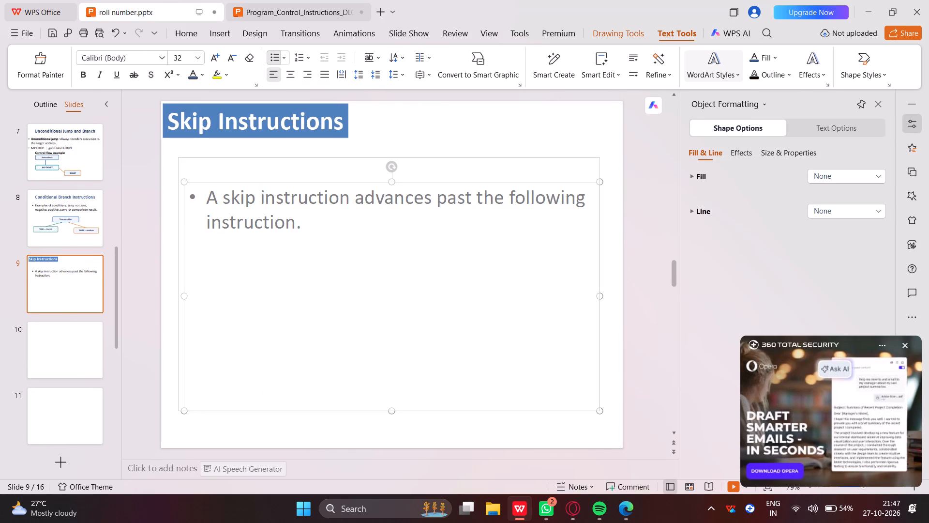
drag(180, 154, 163, 141)
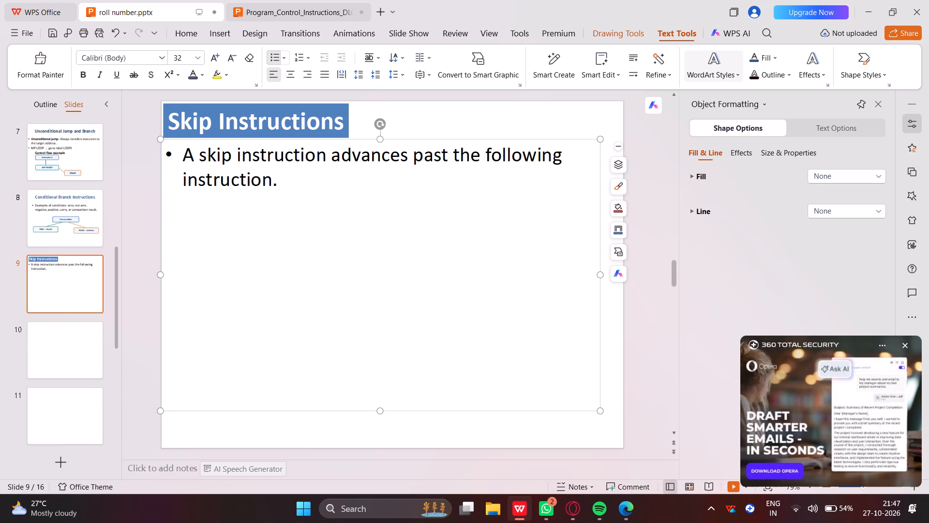
drag(600, 139, 621, 141)
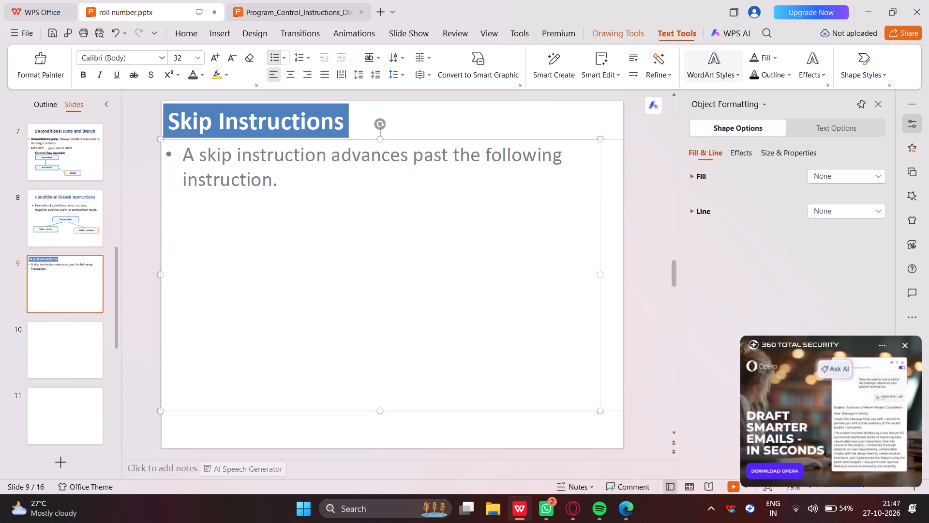
drag(621, 141, 623, 142)
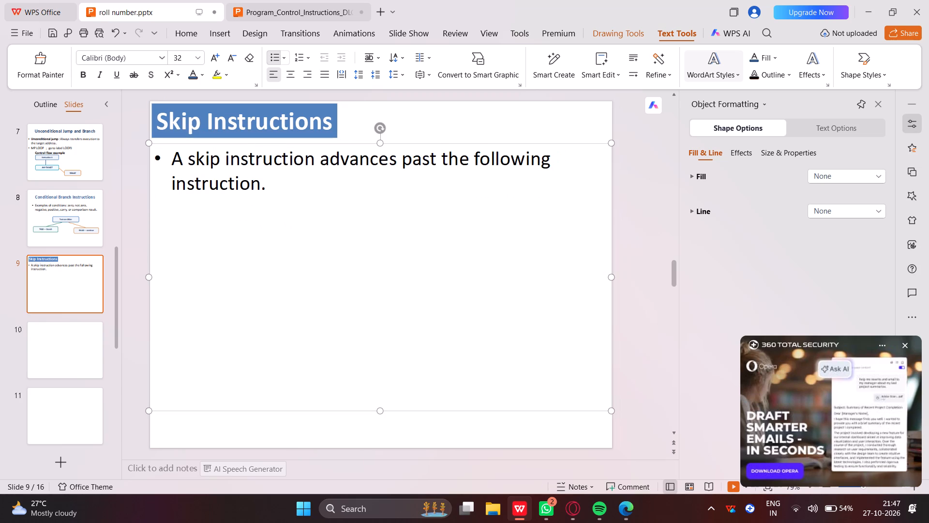
drag(381, 412, 381, 418)
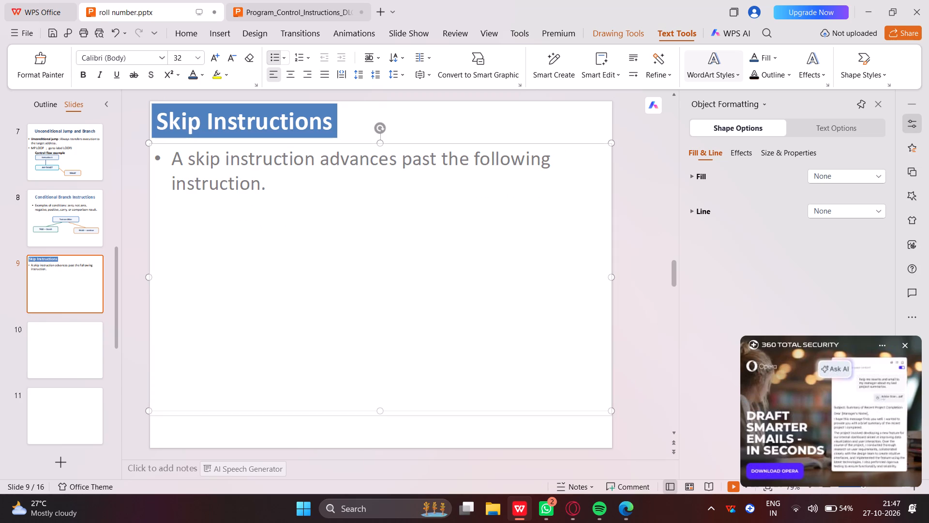
drag(381, 418, 387, 448)
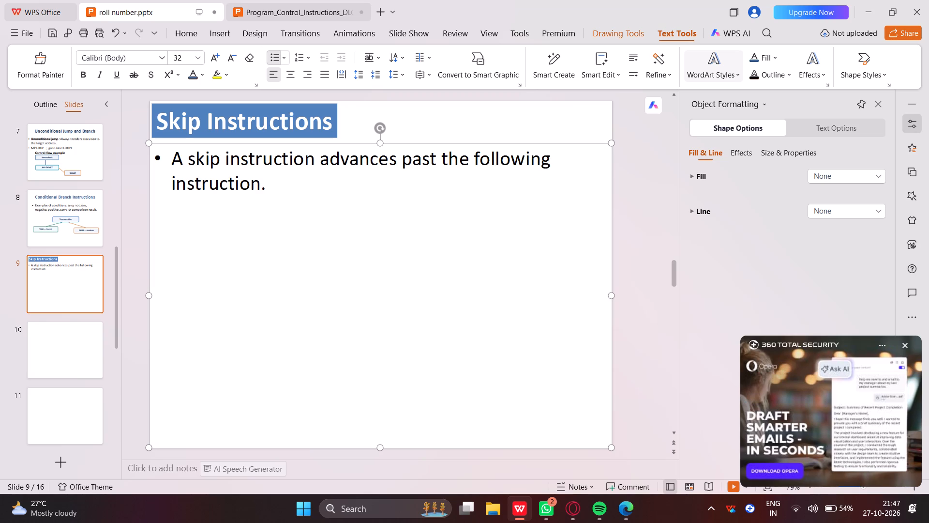
drag(167, 156, 262, 192)
click(137, 191)
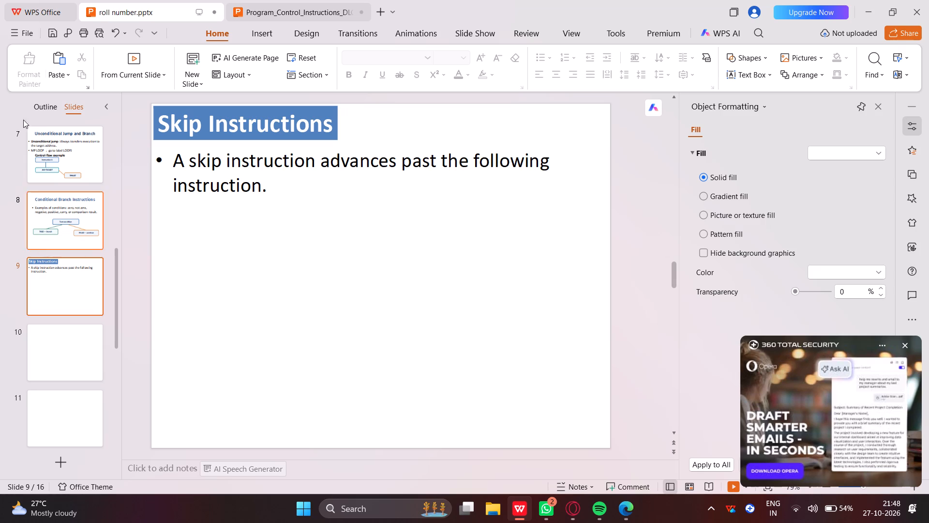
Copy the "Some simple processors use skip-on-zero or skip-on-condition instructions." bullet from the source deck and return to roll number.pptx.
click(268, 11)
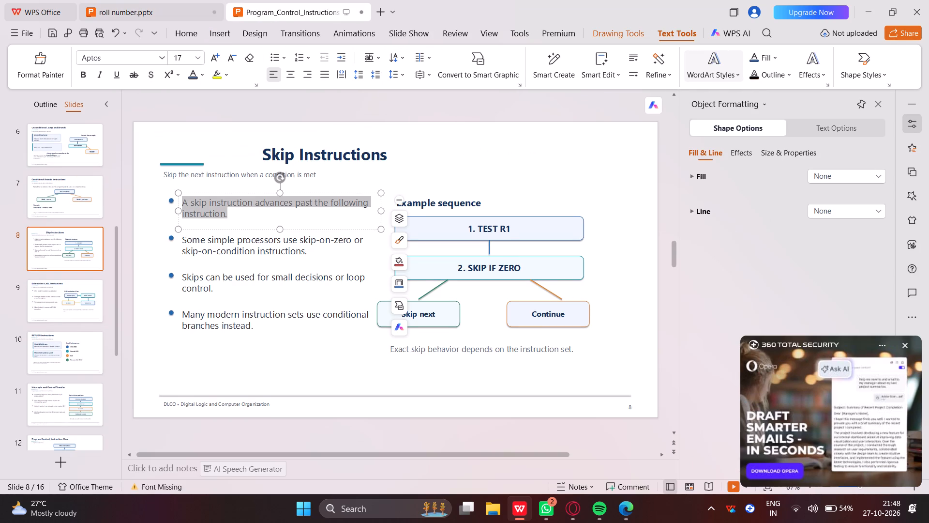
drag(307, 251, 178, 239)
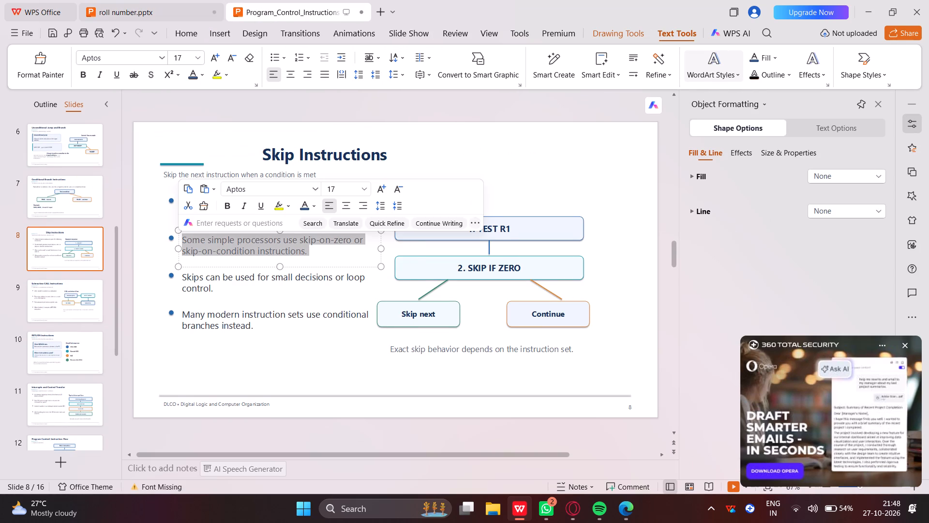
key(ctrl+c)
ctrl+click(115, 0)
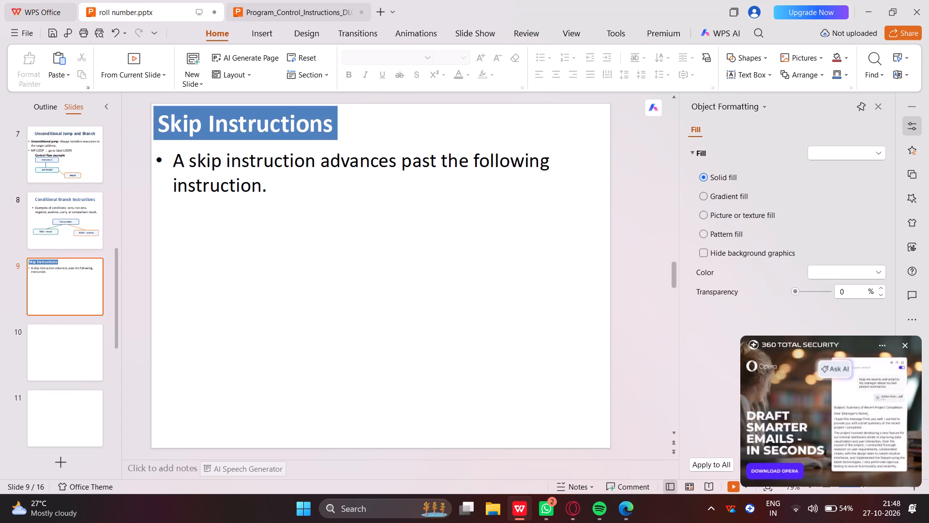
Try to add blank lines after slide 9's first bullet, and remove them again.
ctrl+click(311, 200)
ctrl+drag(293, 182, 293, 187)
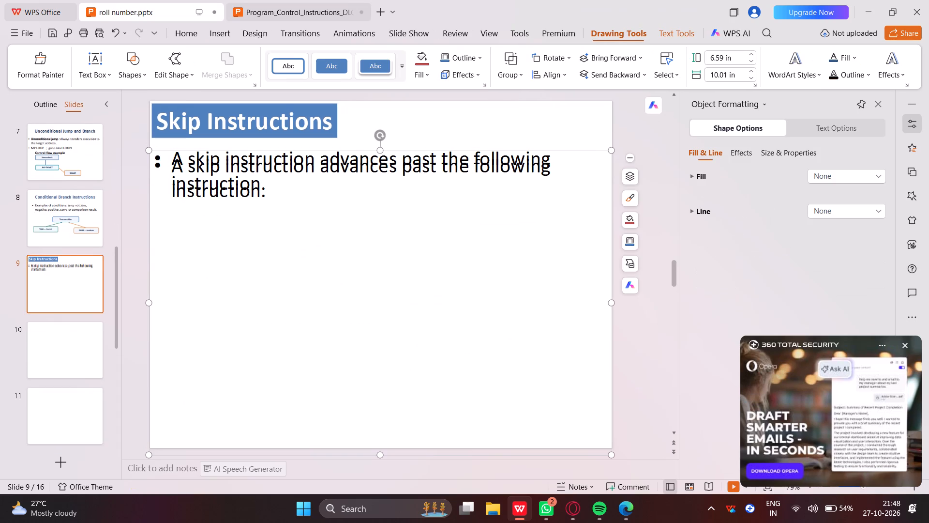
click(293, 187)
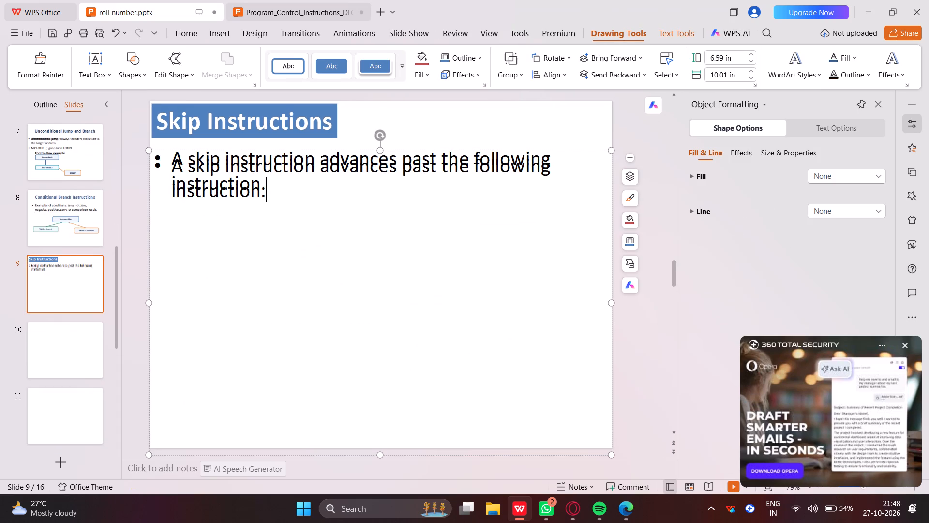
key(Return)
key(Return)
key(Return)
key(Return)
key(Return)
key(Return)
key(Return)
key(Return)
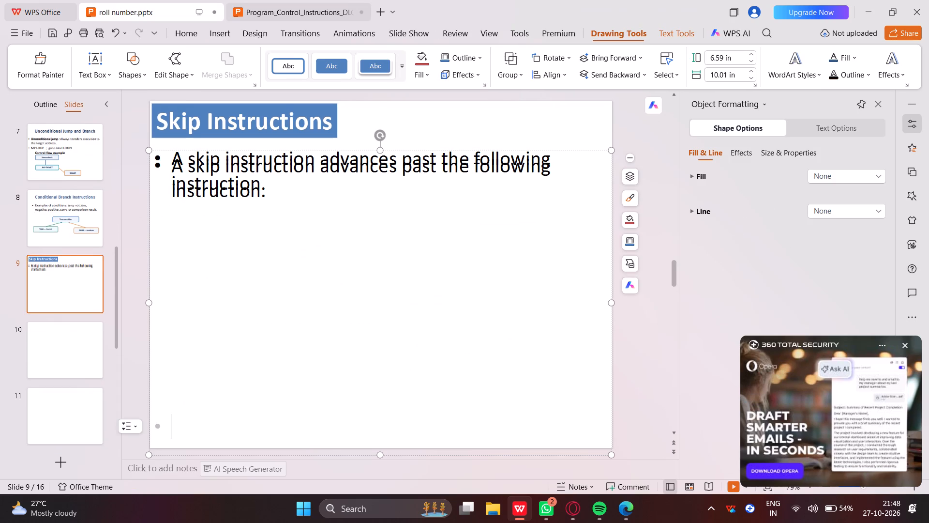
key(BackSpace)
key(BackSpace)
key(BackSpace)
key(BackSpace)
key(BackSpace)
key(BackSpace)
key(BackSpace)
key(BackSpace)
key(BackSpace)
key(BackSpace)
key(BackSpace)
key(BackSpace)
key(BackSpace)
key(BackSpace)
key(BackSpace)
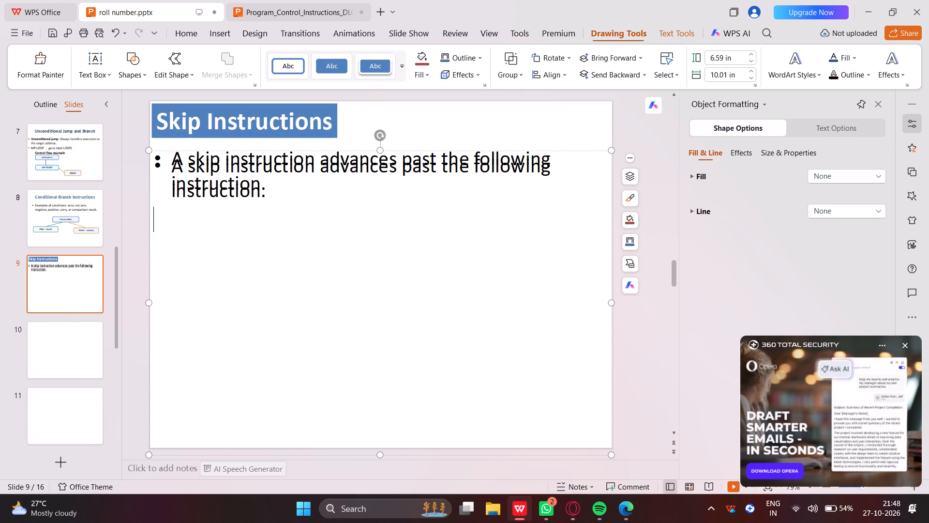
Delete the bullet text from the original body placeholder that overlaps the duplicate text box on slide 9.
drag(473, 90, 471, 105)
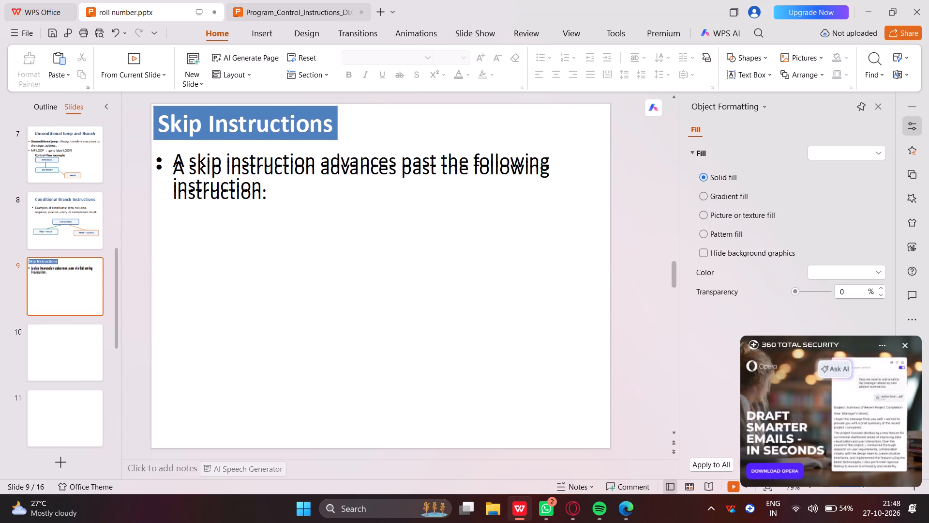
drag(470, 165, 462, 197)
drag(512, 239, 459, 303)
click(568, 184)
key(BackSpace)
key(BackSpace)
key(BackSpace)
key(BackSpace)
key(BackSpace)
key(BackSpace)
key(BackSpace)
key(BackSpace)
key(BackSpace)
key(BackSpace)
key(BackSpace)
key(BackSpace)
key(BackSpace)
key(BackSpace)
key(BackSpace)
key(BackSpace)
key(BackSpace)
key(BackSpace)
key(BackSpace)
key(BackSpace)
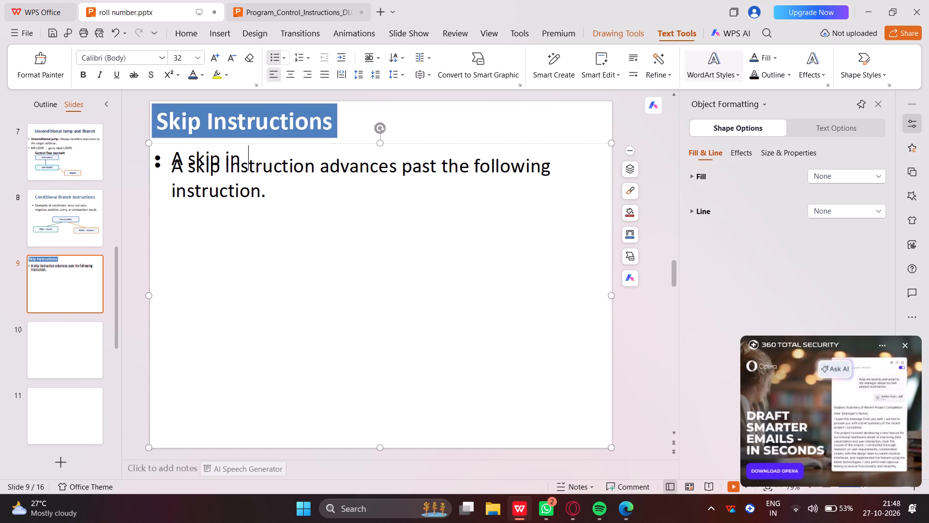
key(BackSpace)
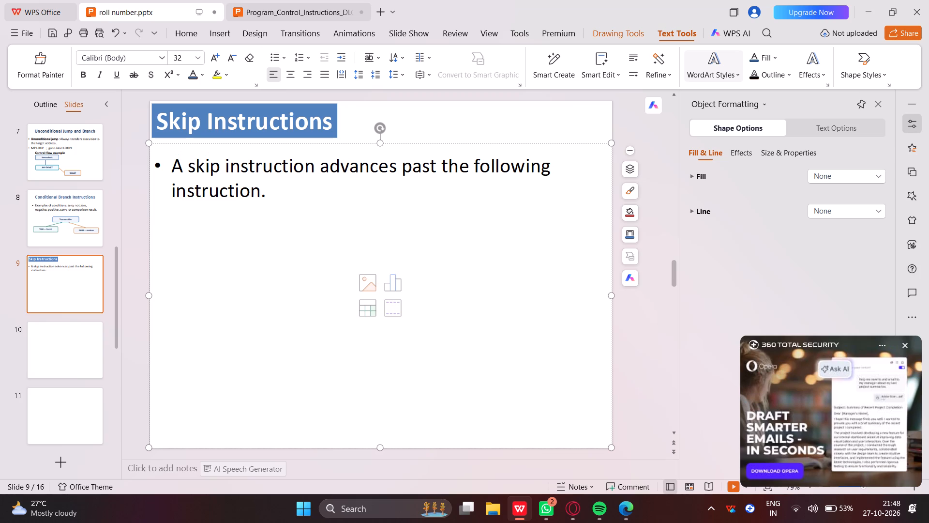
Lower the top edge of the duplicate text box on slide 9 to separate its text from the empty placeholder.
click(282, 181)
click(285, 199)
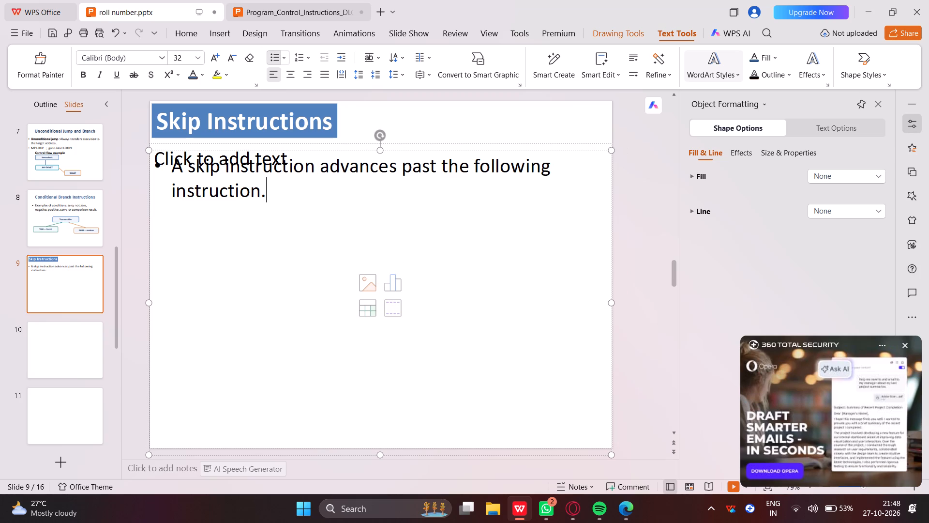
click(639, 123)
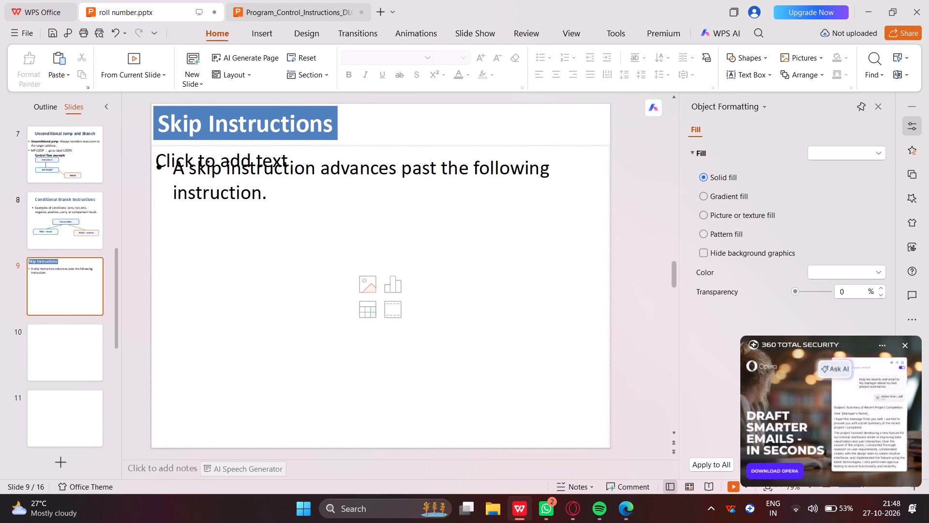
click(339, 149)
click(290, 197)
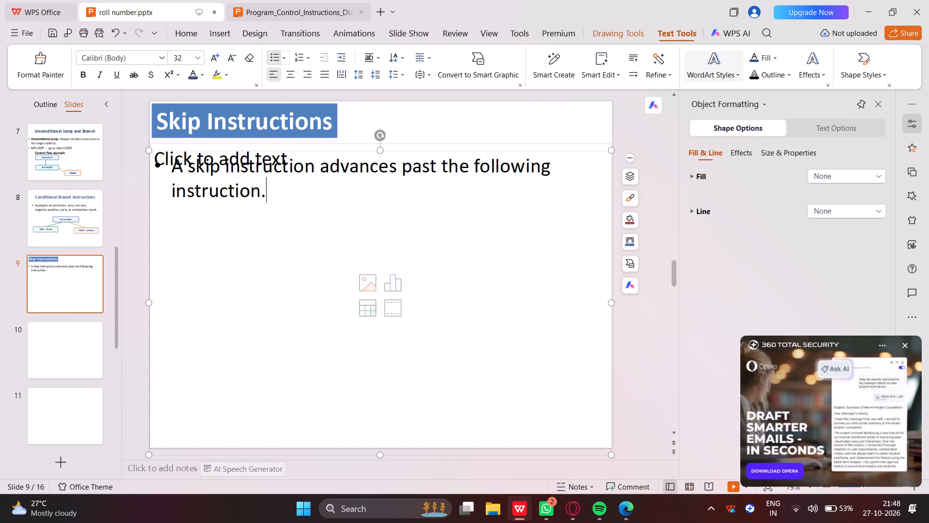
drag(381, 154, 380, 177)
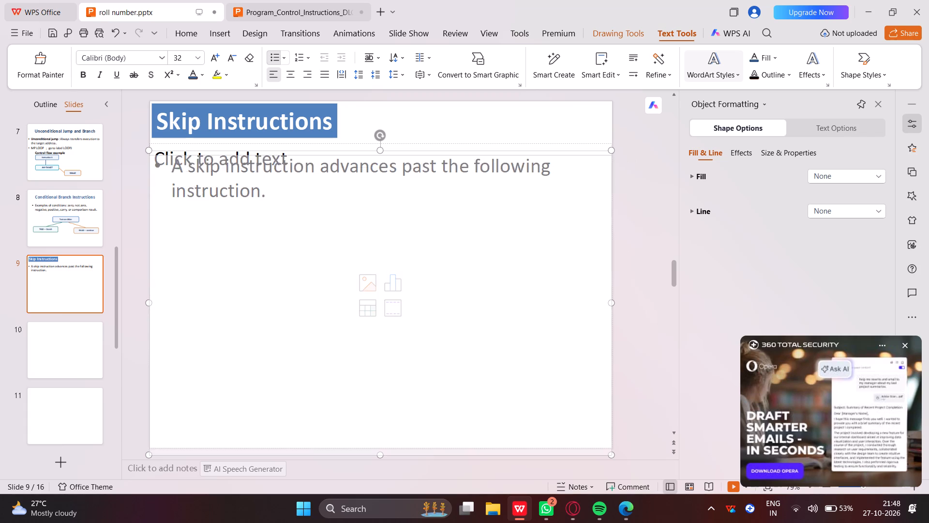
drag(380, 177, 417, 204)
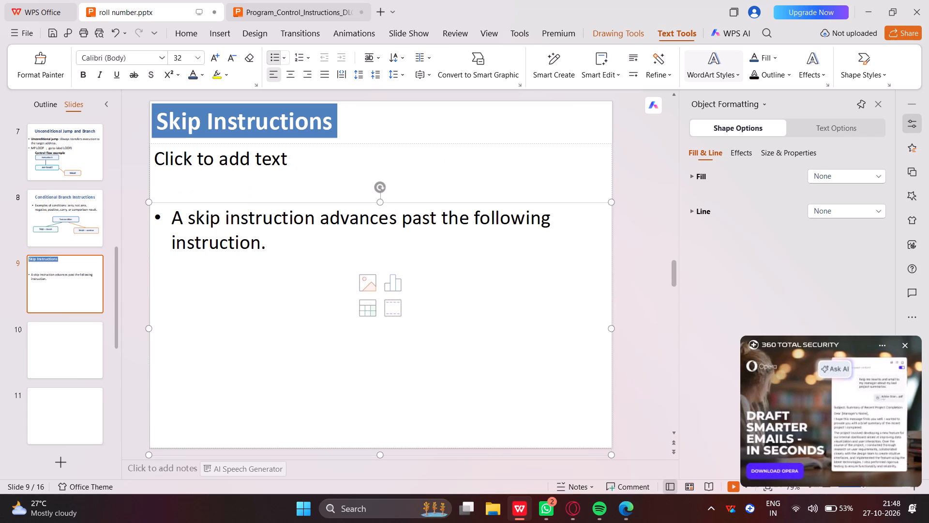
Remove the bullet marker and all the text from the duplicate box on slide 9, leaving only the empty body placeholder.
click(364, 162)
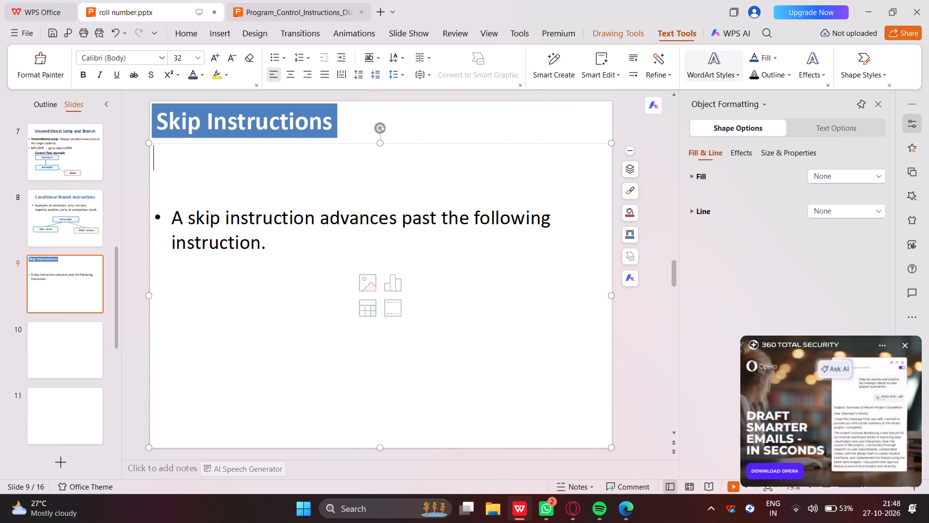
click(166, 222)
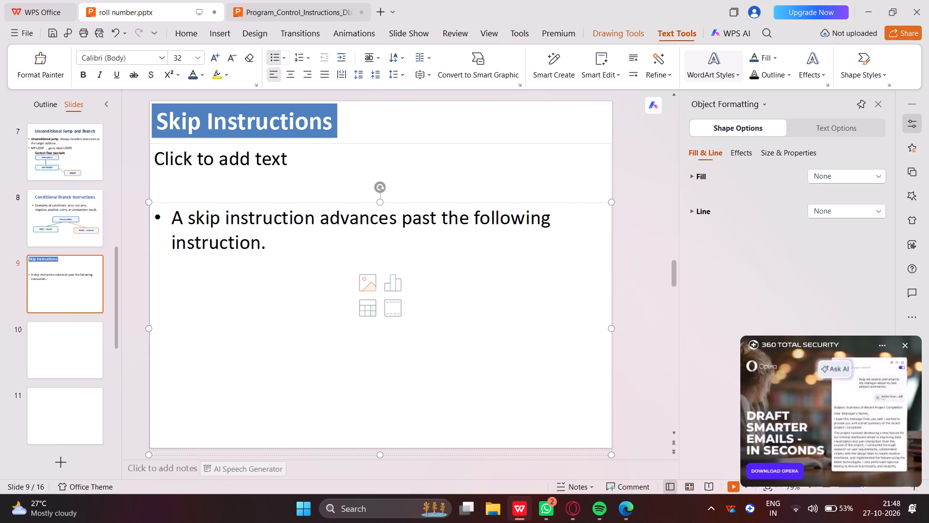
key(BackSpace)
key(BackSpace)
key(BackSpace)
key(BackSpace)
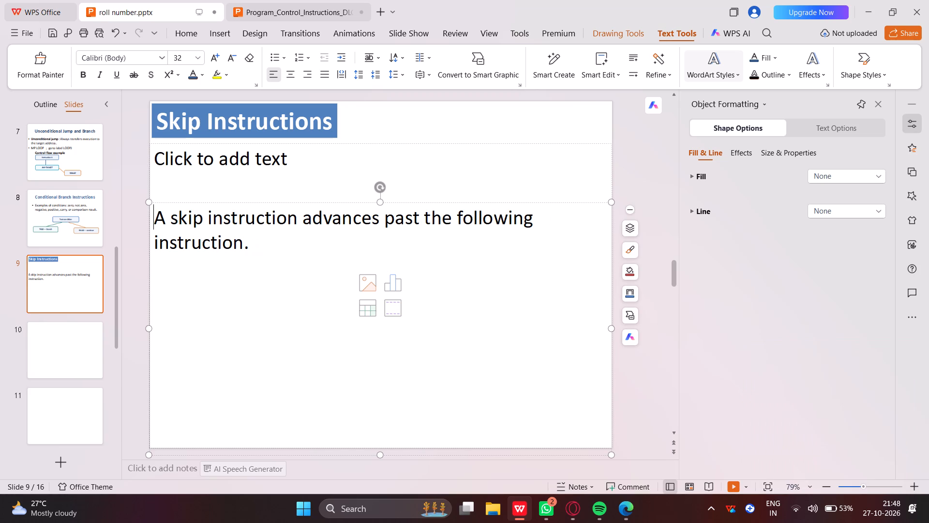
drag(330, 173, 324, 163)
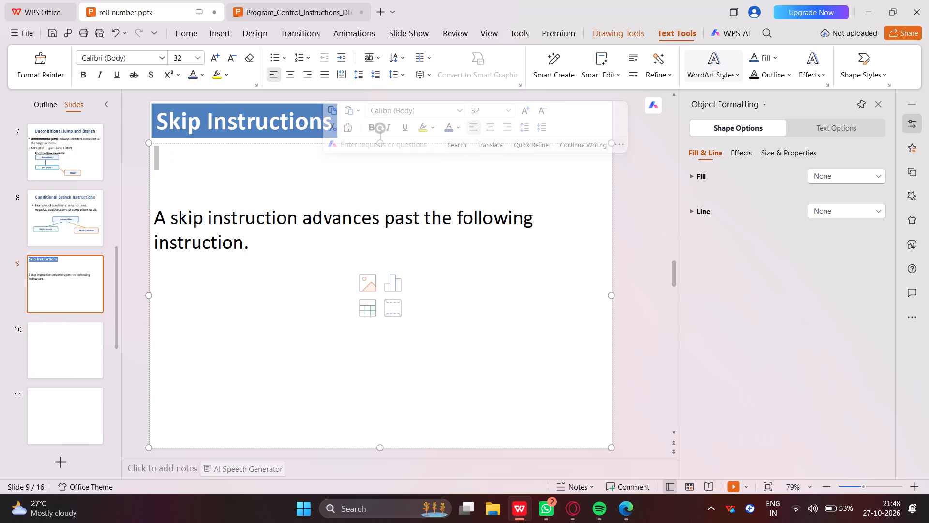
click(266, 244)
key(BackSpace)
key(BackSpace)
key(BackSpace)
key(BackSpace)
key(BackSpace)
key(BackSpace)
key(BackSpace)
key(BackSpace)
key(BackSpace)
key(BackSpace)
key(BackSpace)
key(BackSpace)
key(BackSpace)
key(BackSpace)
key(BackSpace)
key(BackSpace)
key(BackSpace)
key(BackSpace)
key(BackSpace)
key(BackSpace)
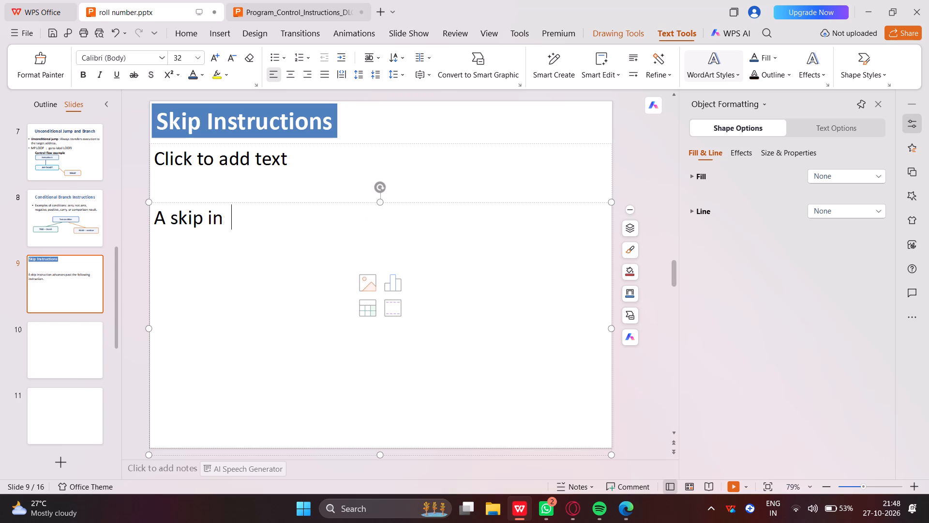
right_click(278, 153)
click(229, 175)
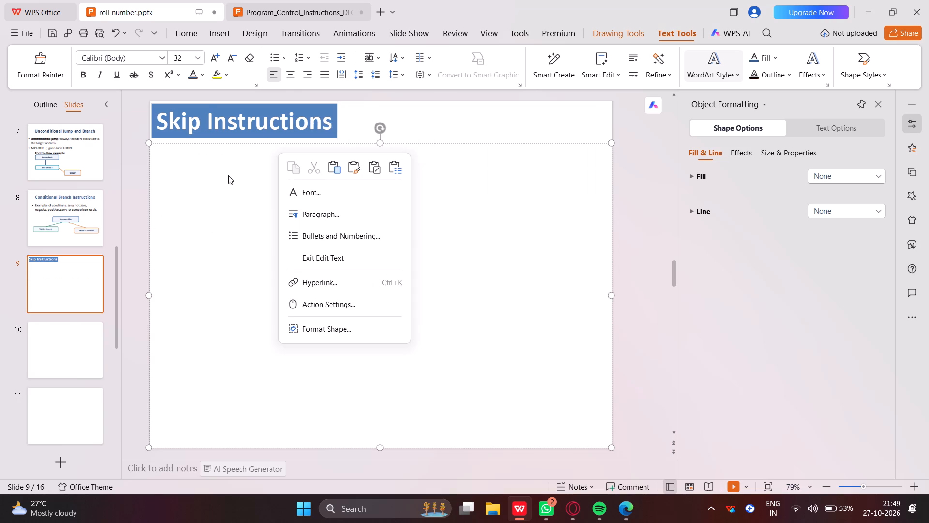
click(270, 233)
Copy "A skip instruction advances past the following instruction." from the source deck into slide 9's empty body, and add a leading space.
click(300, 0)
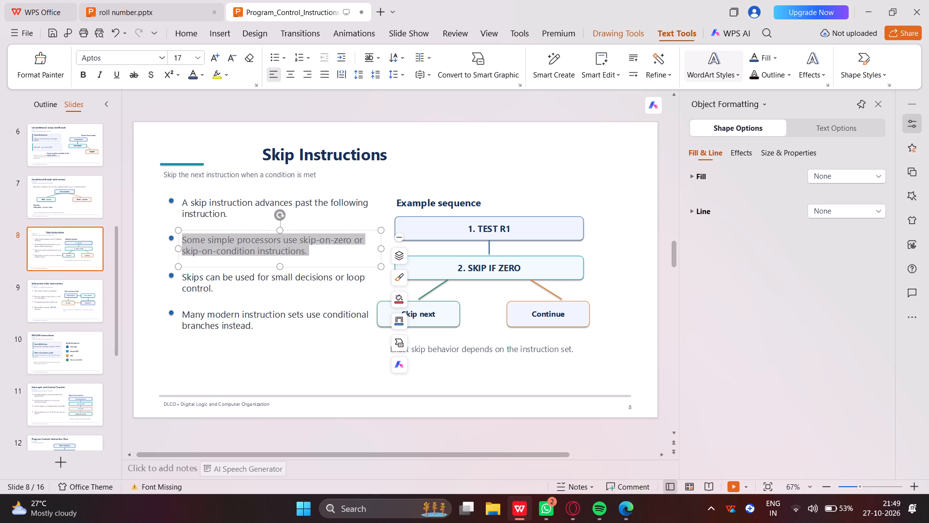
drag(183, 201, 230, 220)
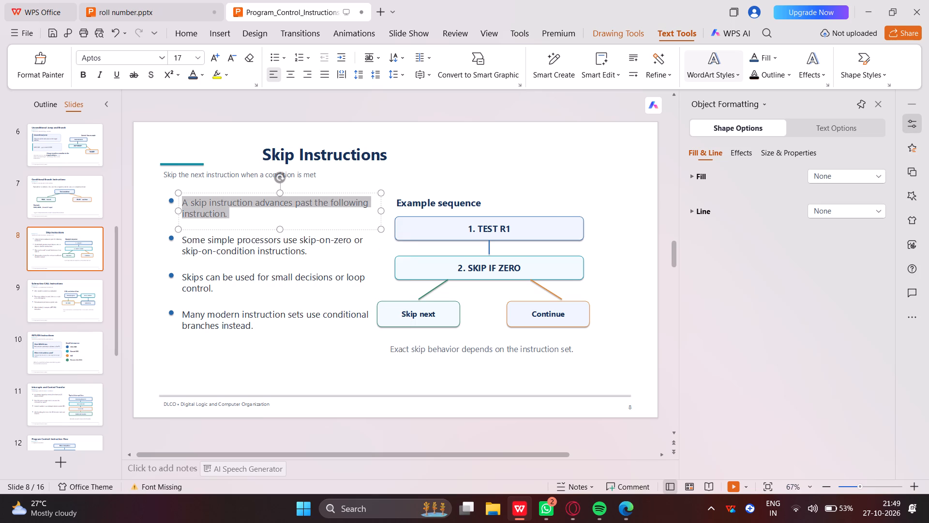
drag(230, 220, 234, 221)
key(ctrl+c)
ctrl+click(165, 5)
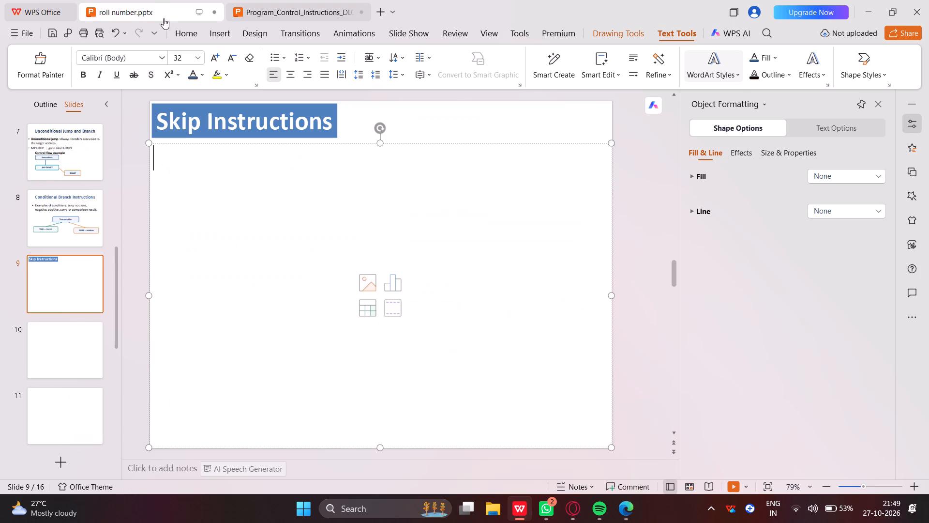
ctrl+click(206, 161)
key(ctrl+v)
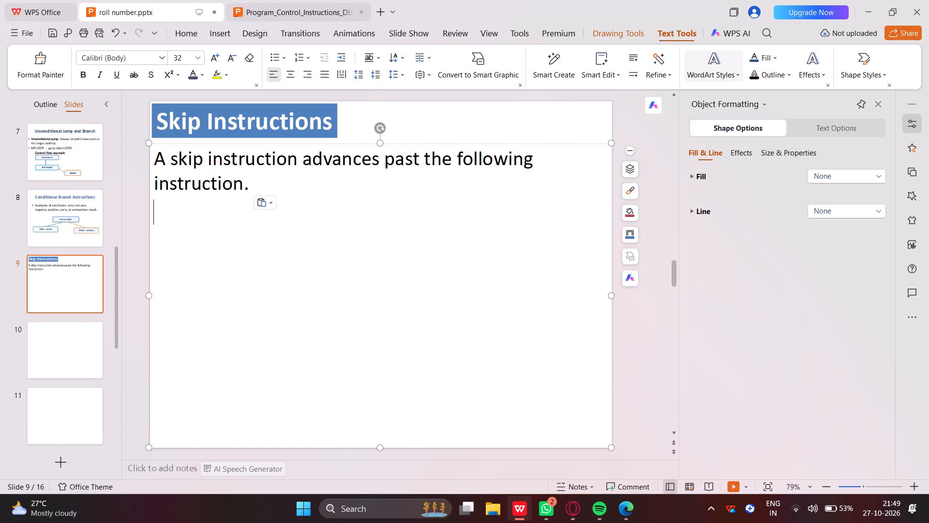
click(151, 161)
key(space)
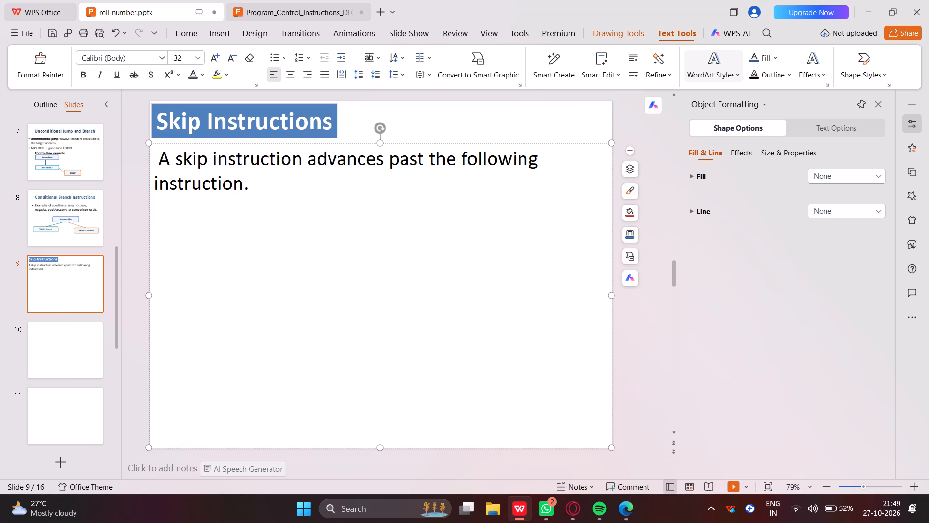
Copy the source deck's second bullet, "Some simple processors use skip-on-zero or skip-on-condition instructions.", onto a new line below slide 9's first sentence.
click(300, 1)
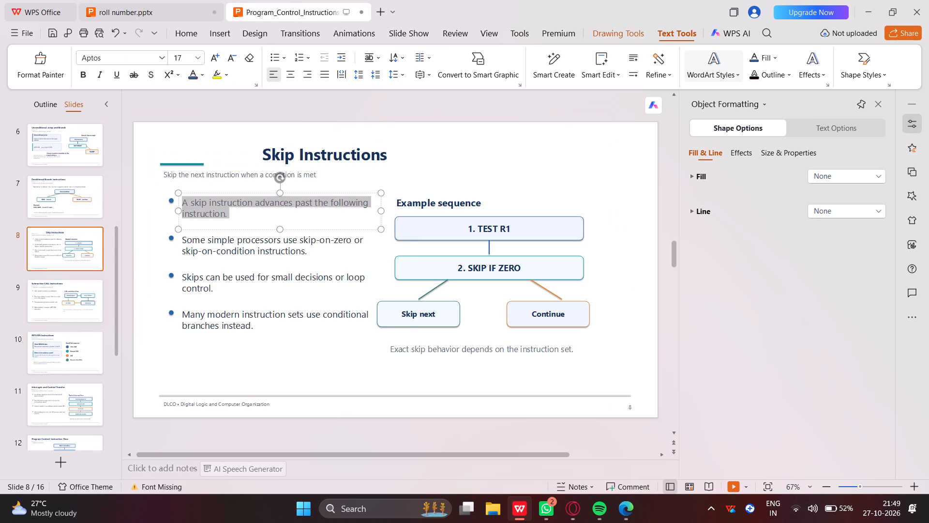
click(210, 266)
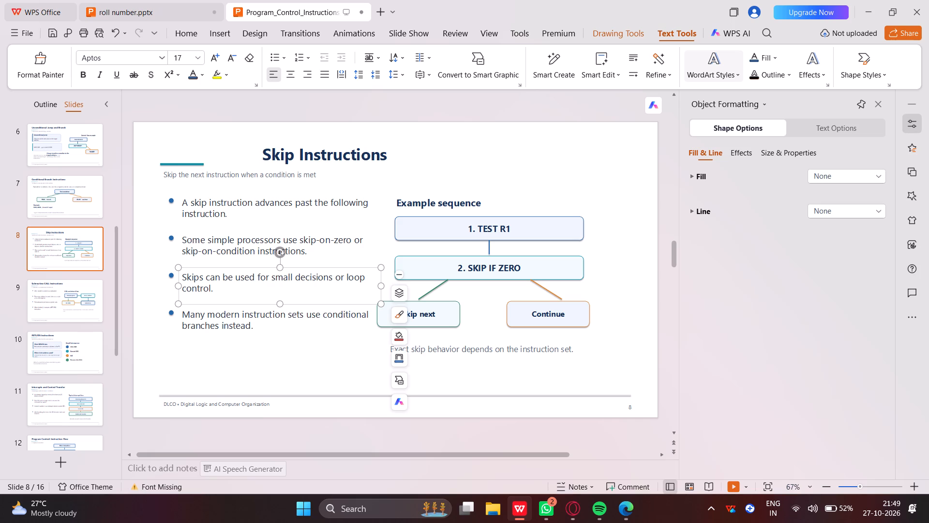
drag(184, 242, 310, 269)
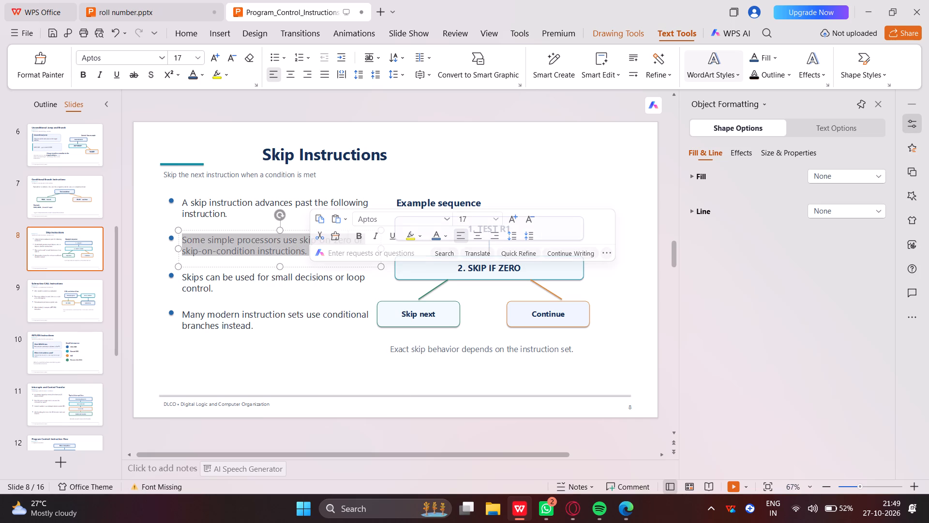
key(ctrl+c)
click(160, 13)
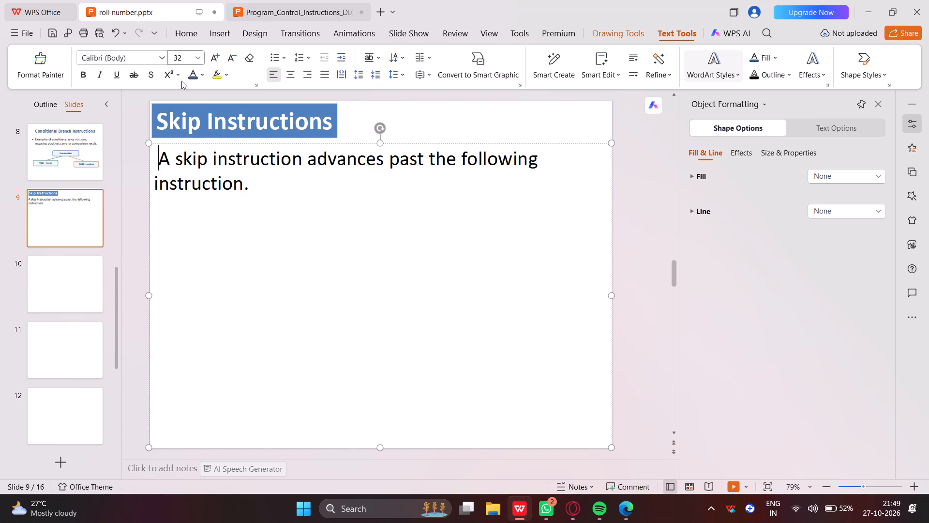
click(271, 189)
key(Return)
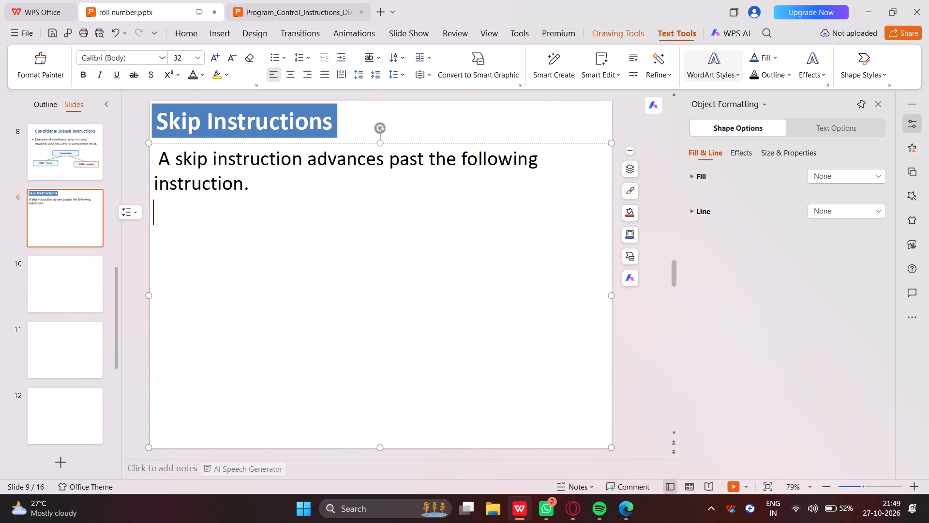
key(ctrl+v)
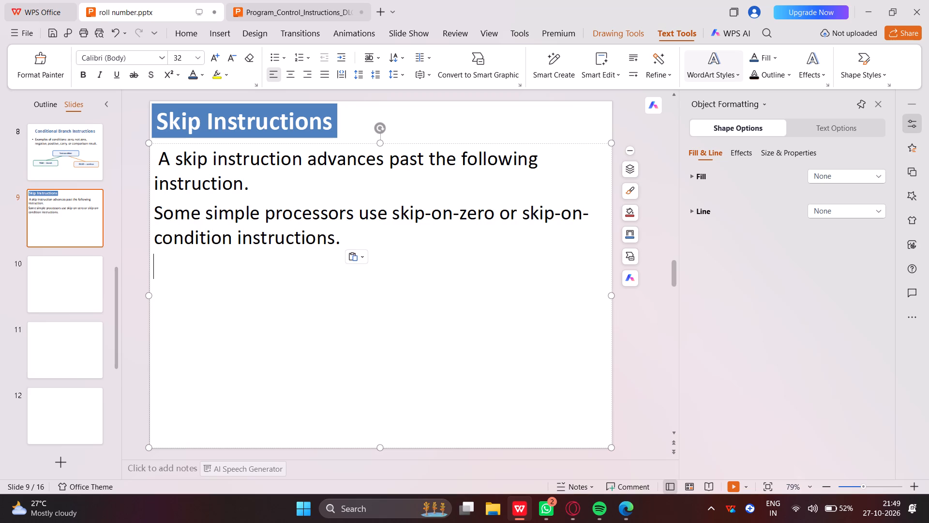
Copy the third bullet, "Skips can be used for small decisions or loop control.", from the source deck to the next line of slide 9's body.
click(285, 0)
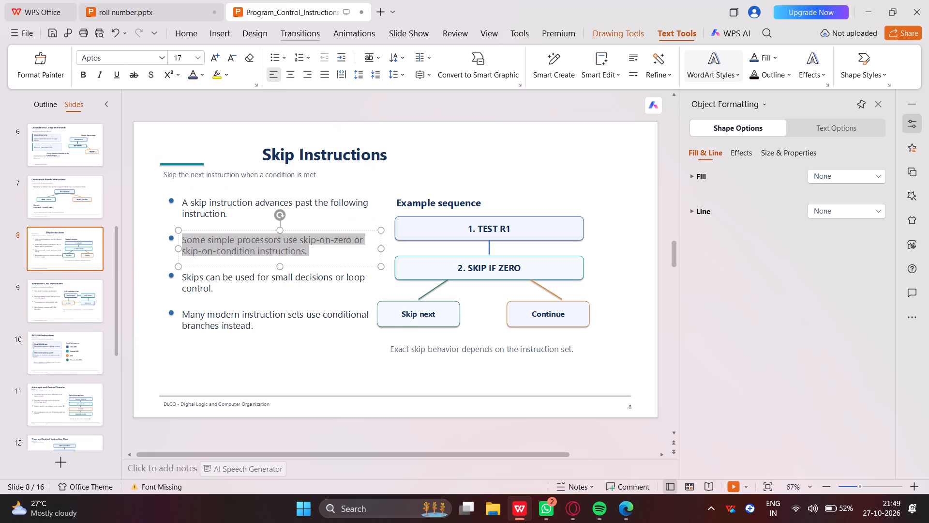
click(260, 270)
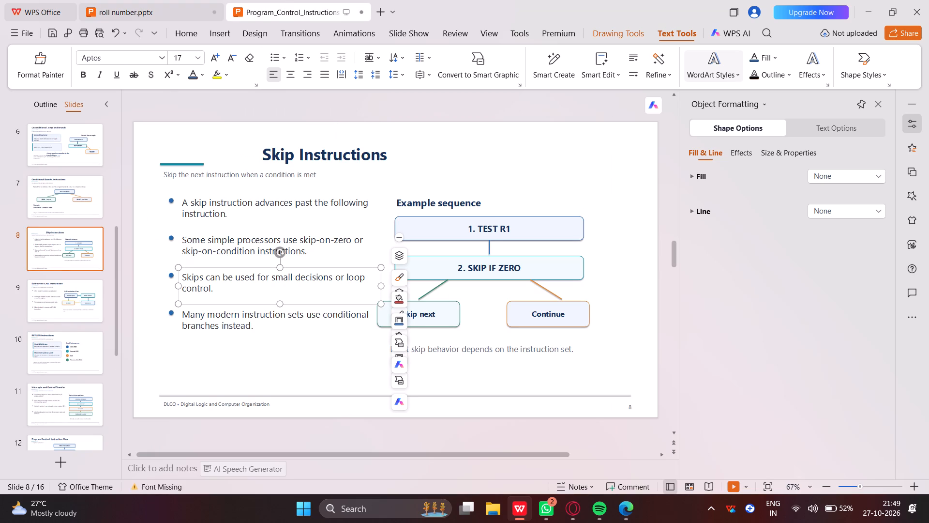
drag(183, 273, 237, 296)
key(ctrl+c)
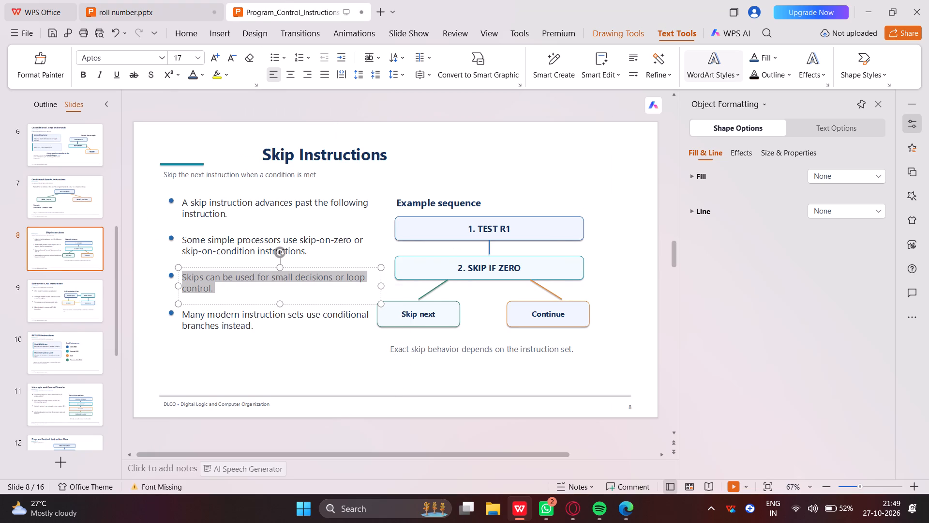
click(153, 0)
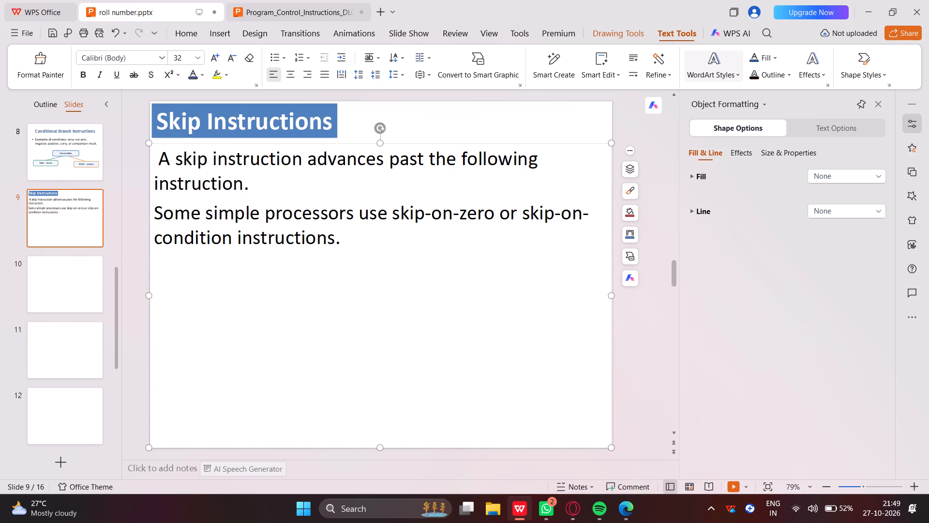
click(342, 240)
key(Return)
key(ctrl+v)
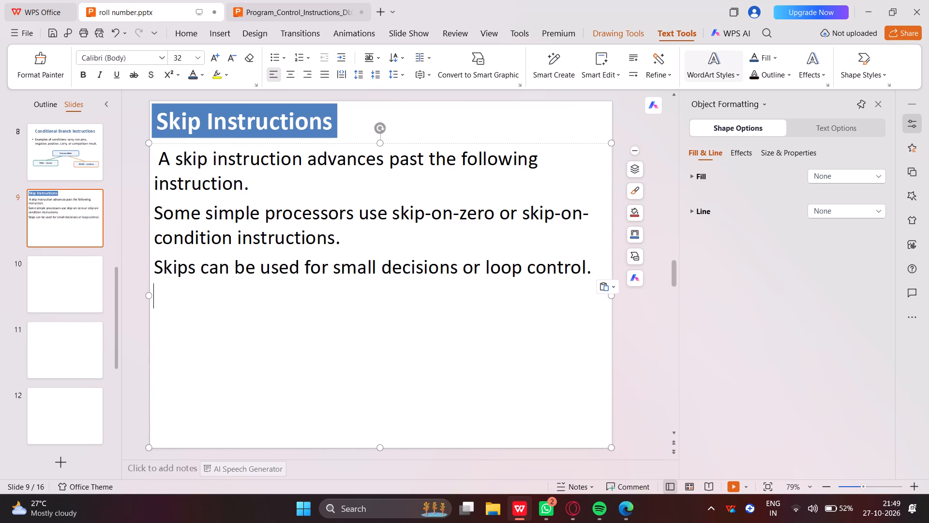
Copy the fourth bullet, "Many modern instruction sets use conditional branches instead.", from the source deck to the end of slide 9's body.
click(313, 4)
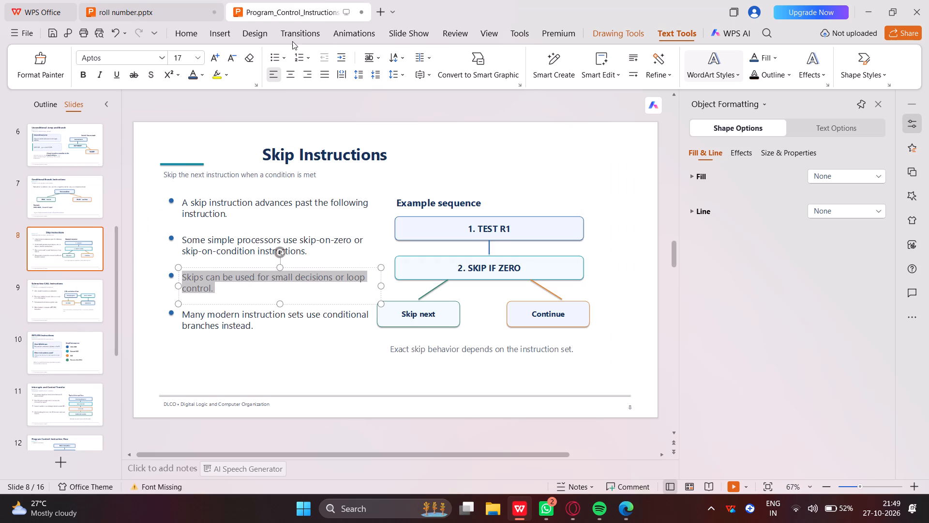
click(253, 340)
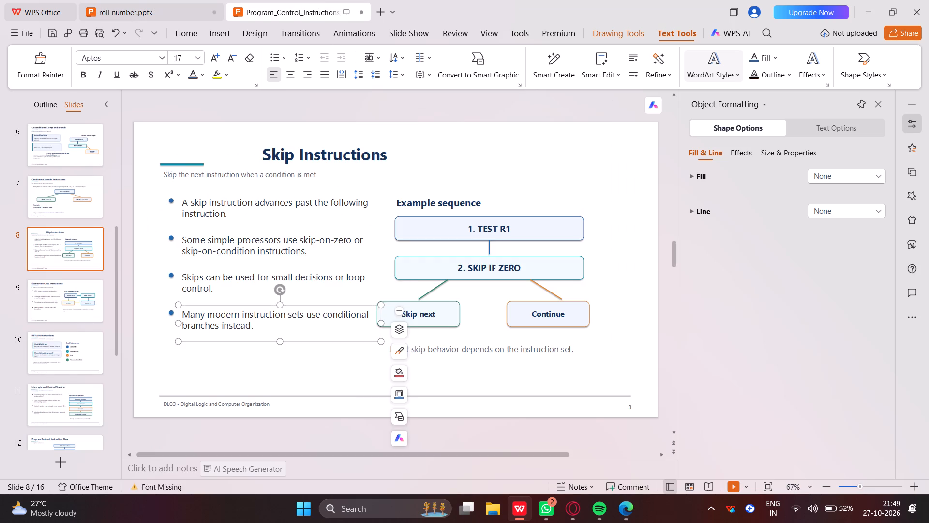
drag(182, 314, 255, 365)
ctrl+scroll(254, 365, left, 1)
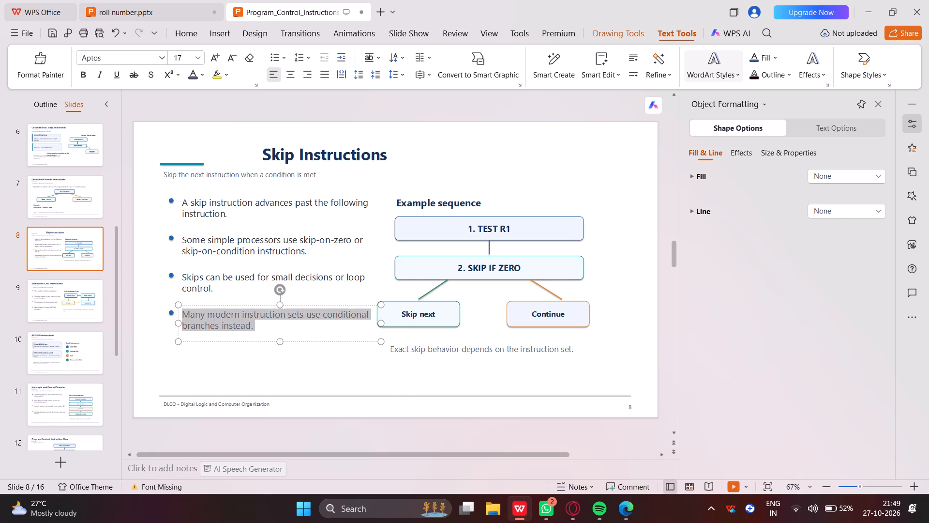
key(ctrl+c)
click(128, 0)
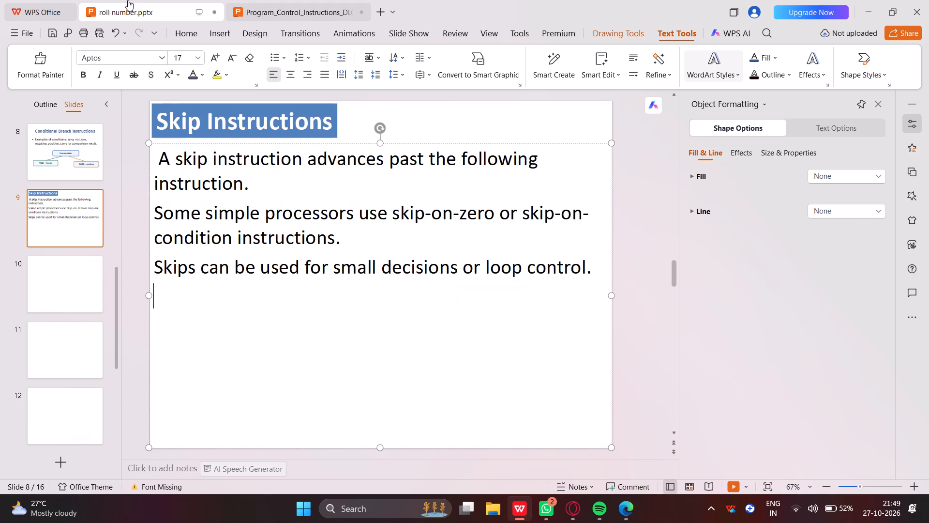
key(ctrl+v)
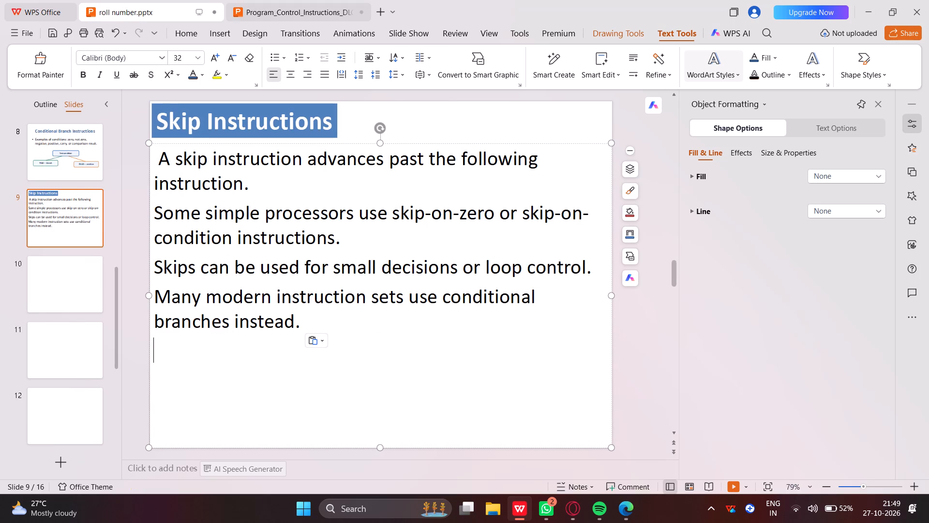
click(401, 384)
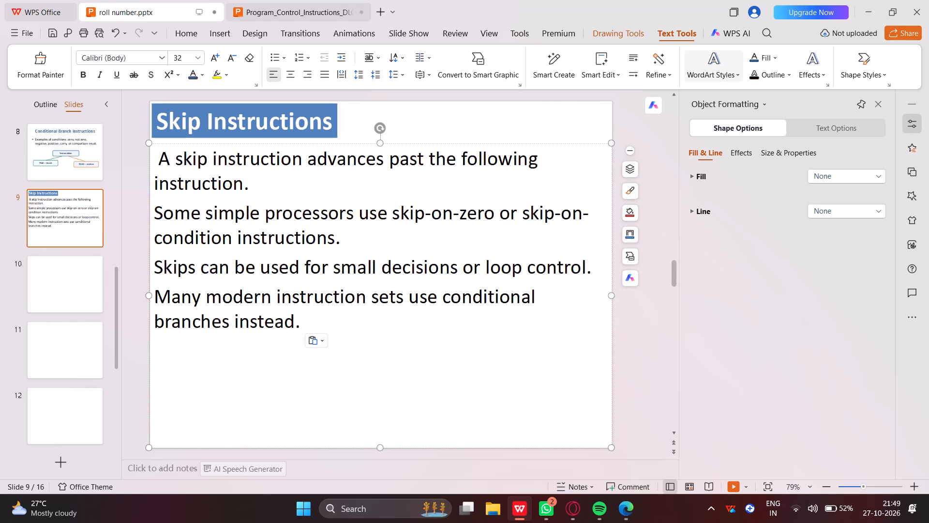
Apply round bullet markers to all four pasted Skip Instructions paragraphs on slide 9.
click(154, 303)
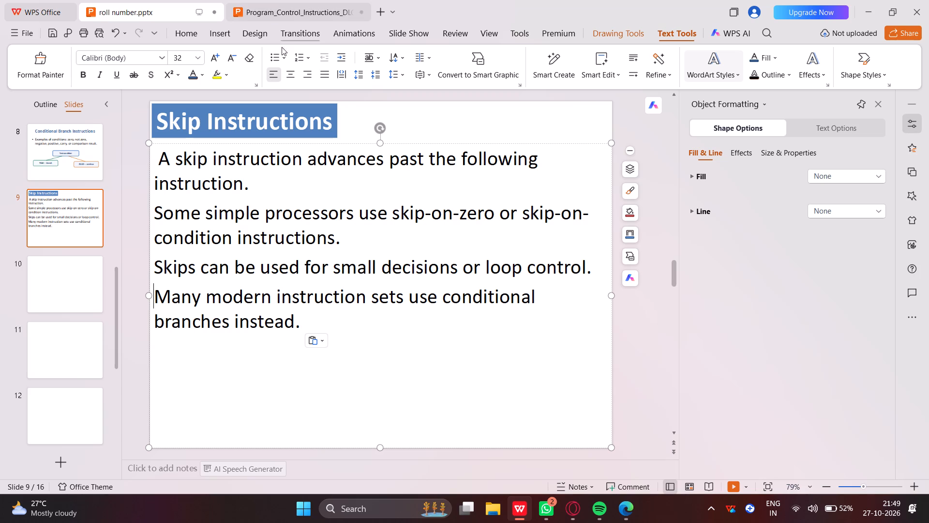
click(271, 57)
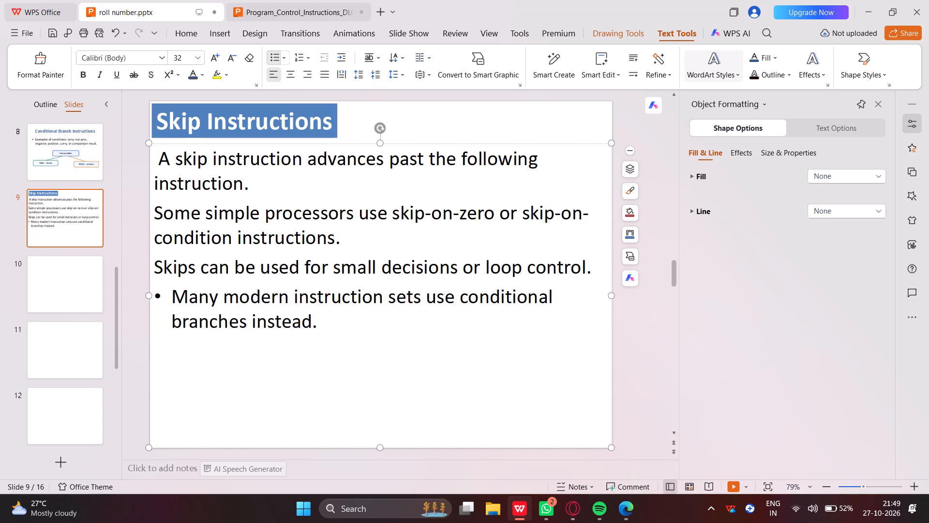
click(155, 264)
click(275, 58)
click(156, 209)
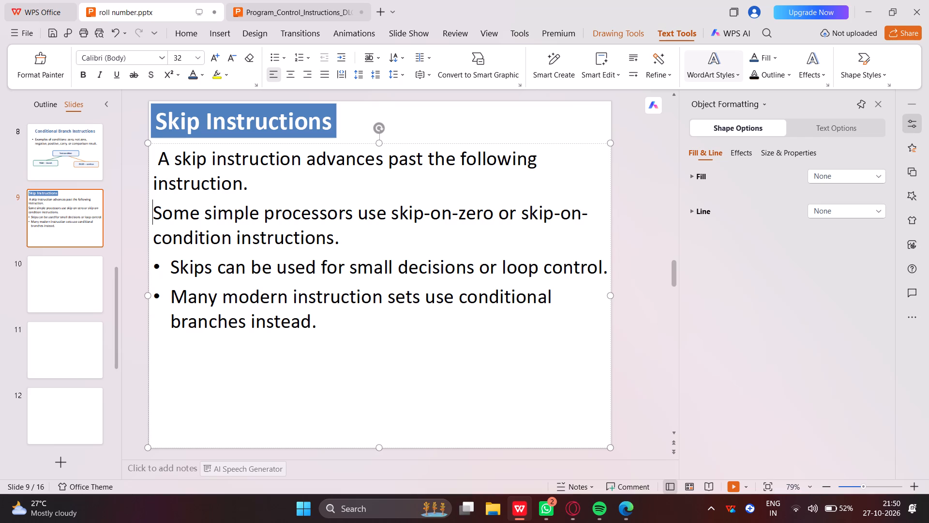
click(268, 57)
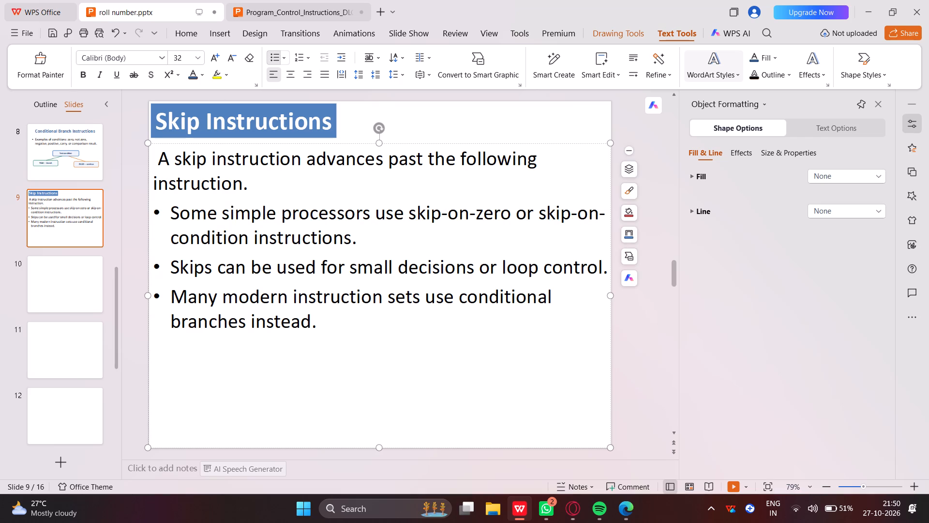
click(160, 157)
click(277, 57)
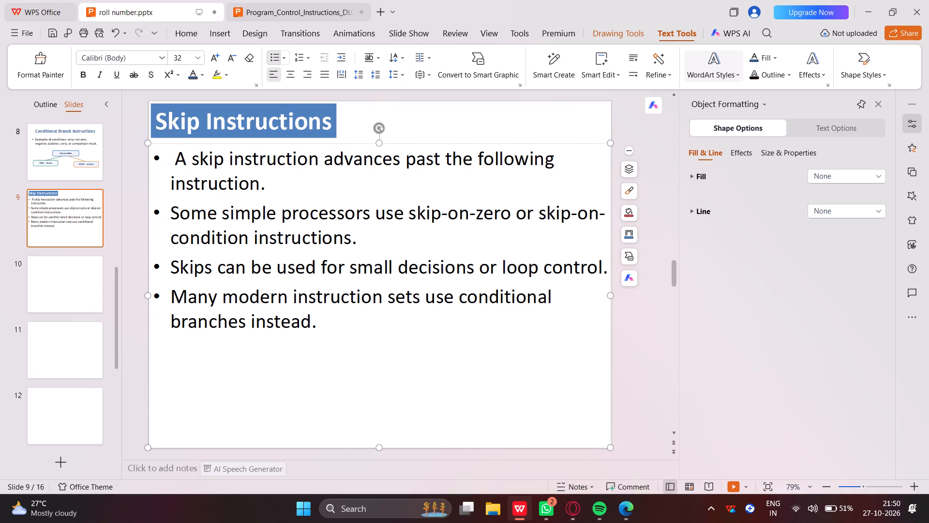
click(336, 334)
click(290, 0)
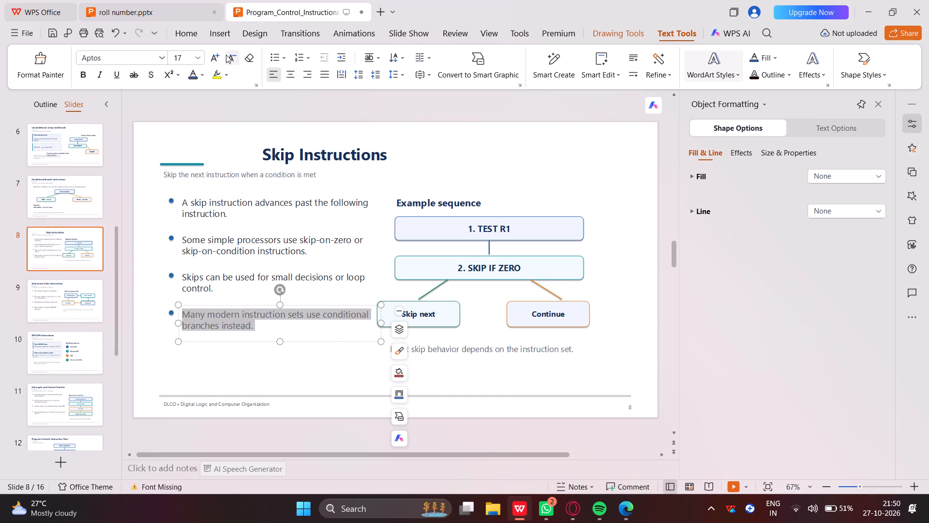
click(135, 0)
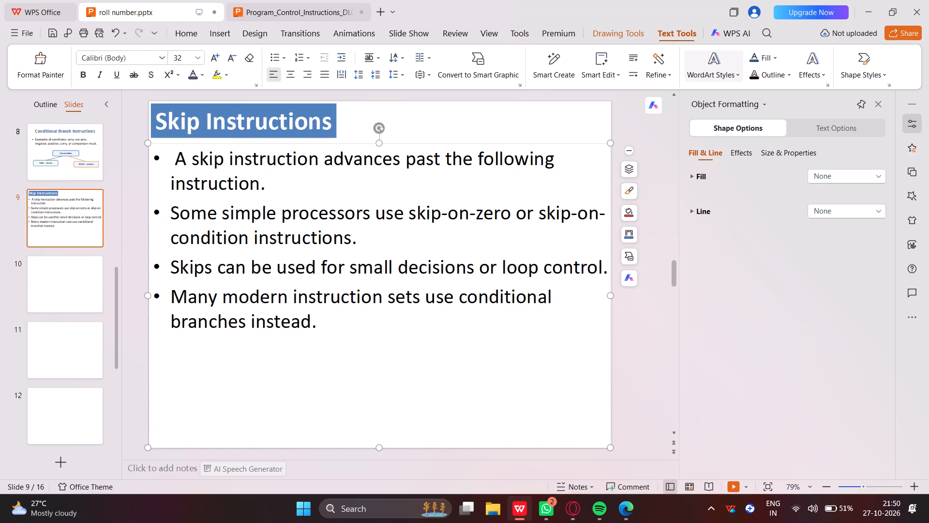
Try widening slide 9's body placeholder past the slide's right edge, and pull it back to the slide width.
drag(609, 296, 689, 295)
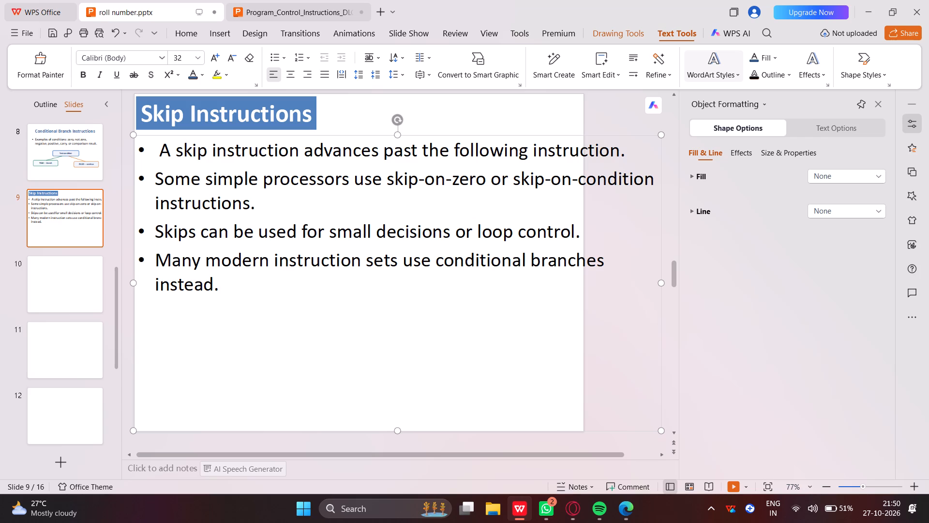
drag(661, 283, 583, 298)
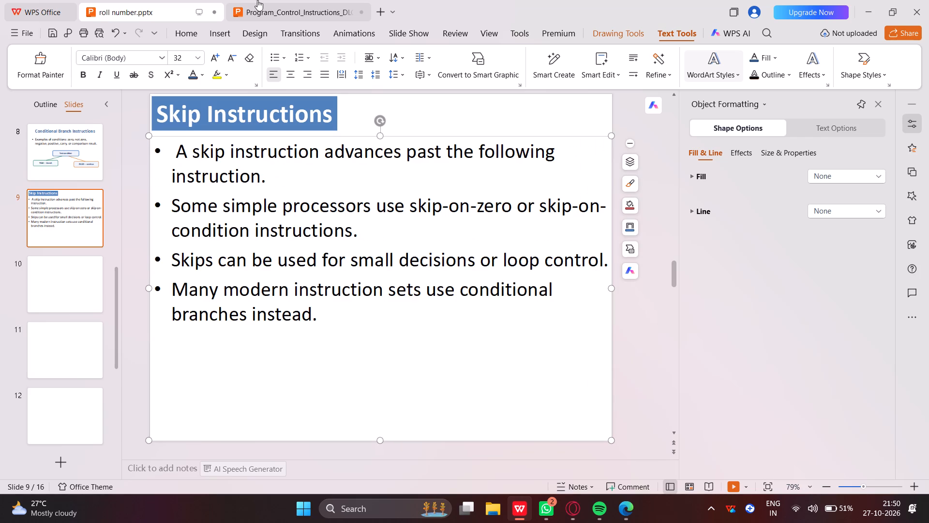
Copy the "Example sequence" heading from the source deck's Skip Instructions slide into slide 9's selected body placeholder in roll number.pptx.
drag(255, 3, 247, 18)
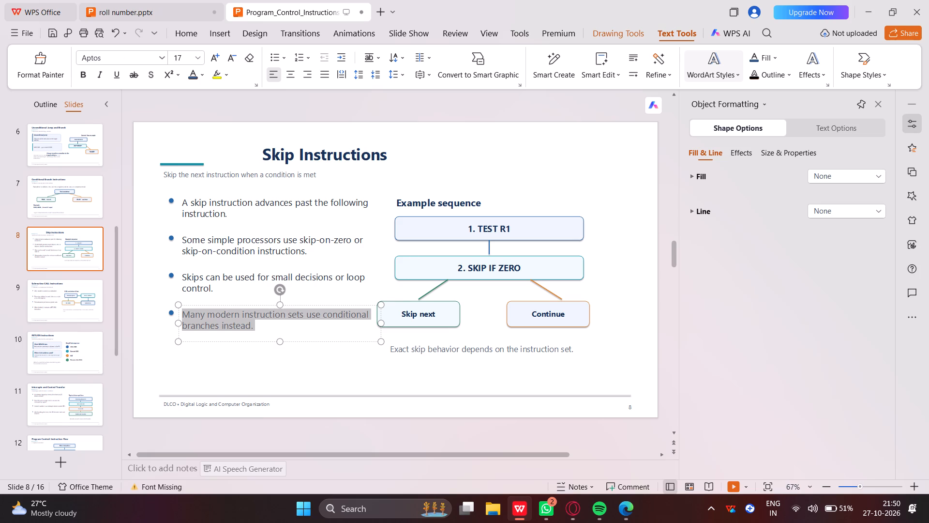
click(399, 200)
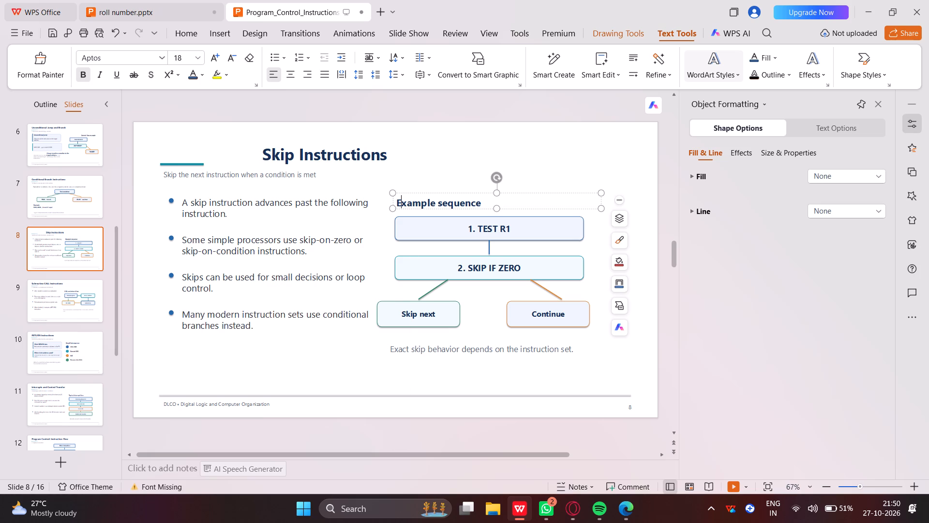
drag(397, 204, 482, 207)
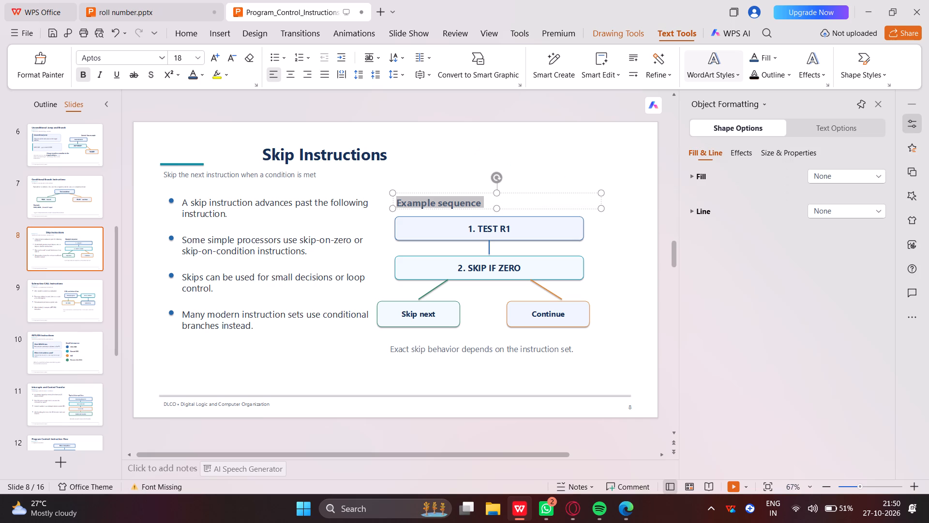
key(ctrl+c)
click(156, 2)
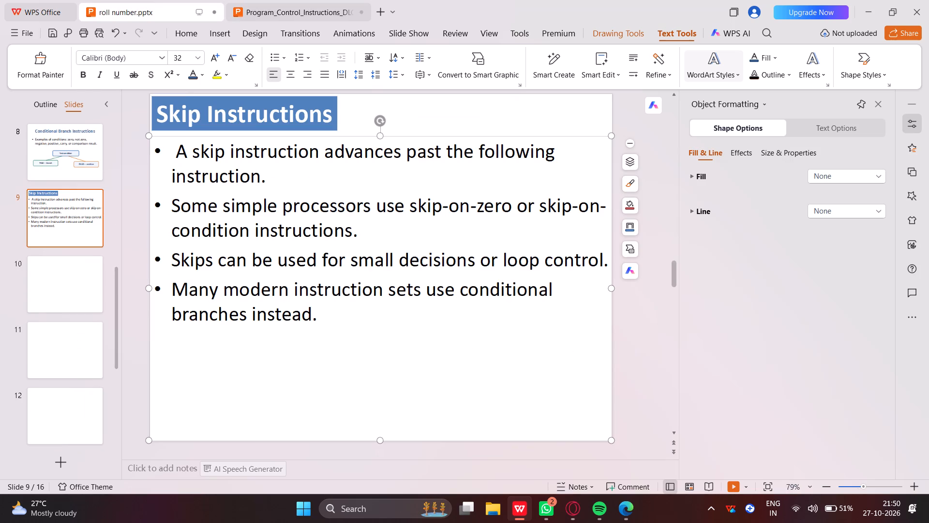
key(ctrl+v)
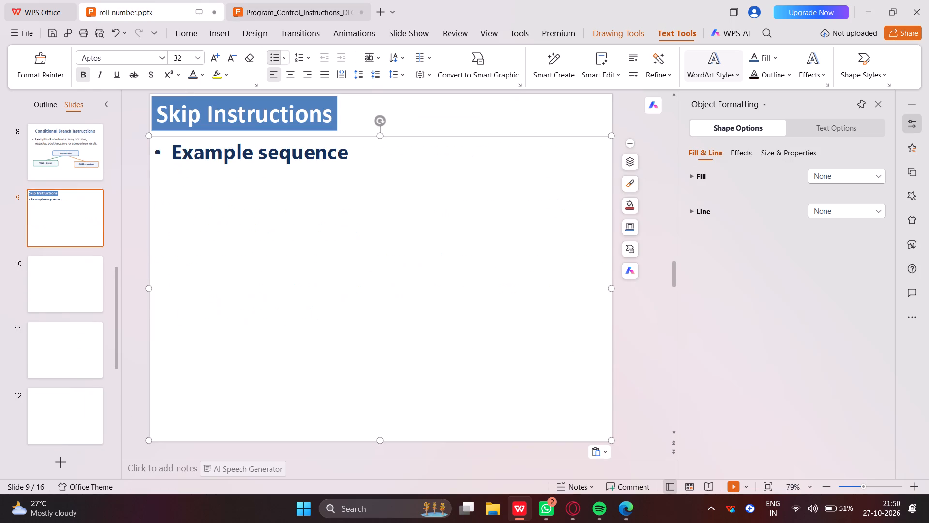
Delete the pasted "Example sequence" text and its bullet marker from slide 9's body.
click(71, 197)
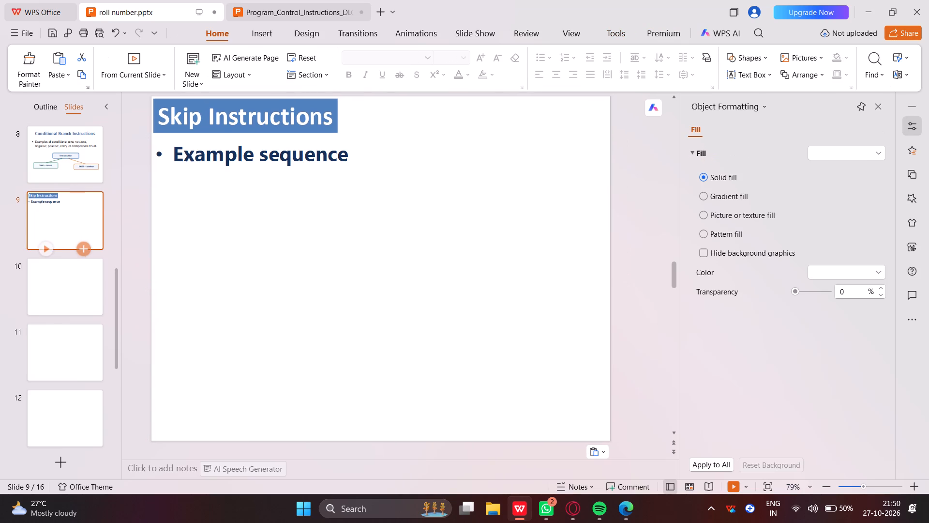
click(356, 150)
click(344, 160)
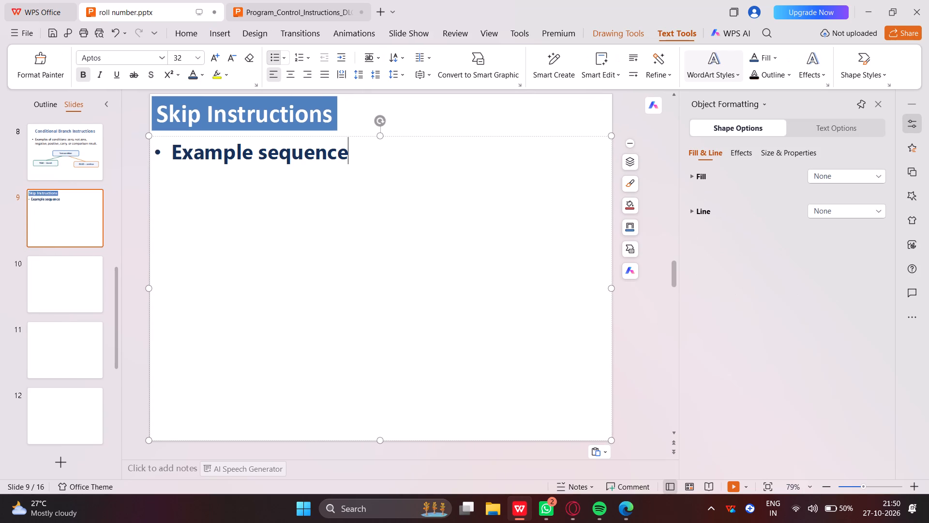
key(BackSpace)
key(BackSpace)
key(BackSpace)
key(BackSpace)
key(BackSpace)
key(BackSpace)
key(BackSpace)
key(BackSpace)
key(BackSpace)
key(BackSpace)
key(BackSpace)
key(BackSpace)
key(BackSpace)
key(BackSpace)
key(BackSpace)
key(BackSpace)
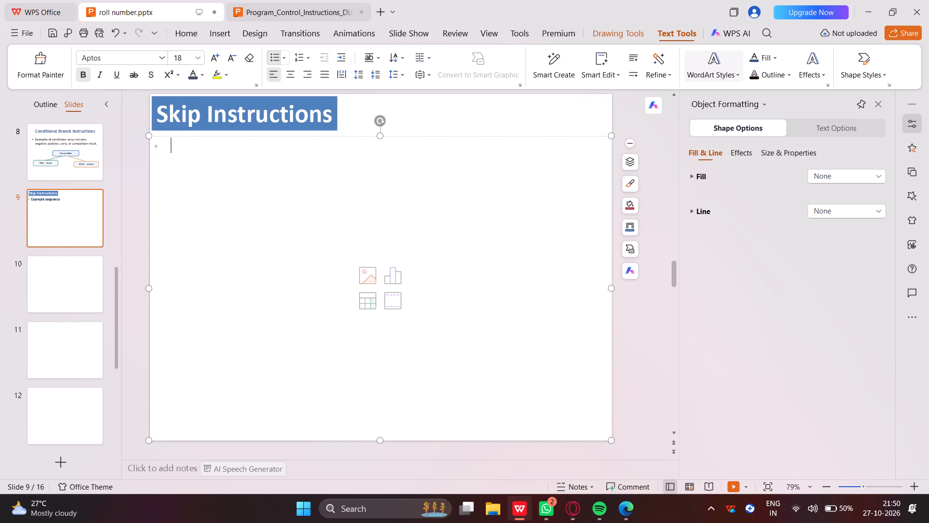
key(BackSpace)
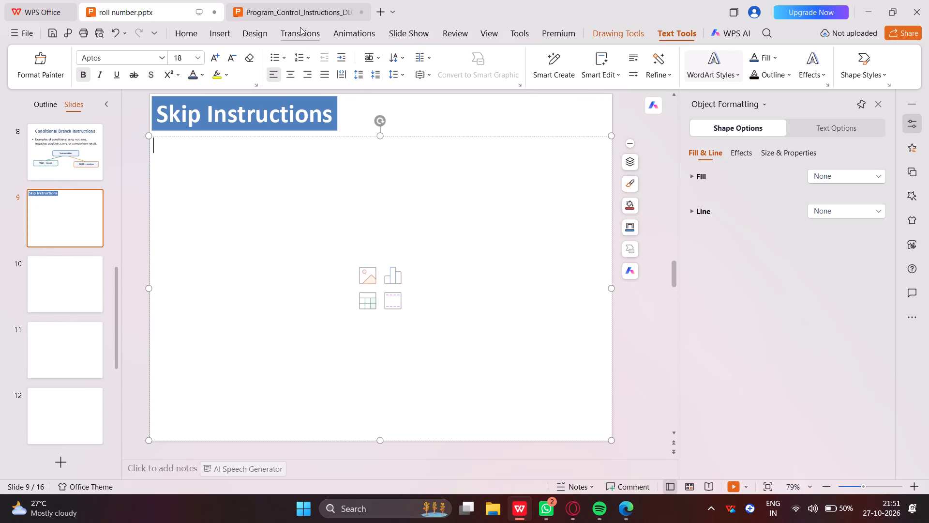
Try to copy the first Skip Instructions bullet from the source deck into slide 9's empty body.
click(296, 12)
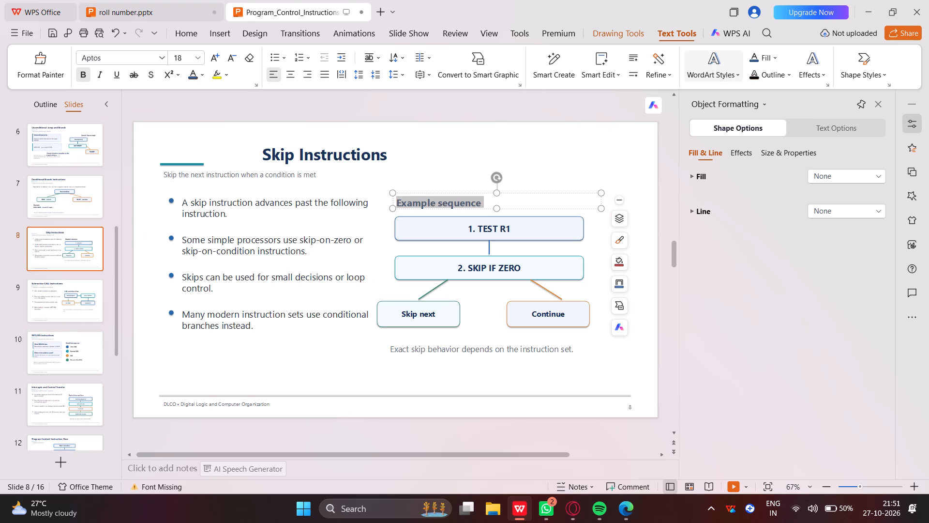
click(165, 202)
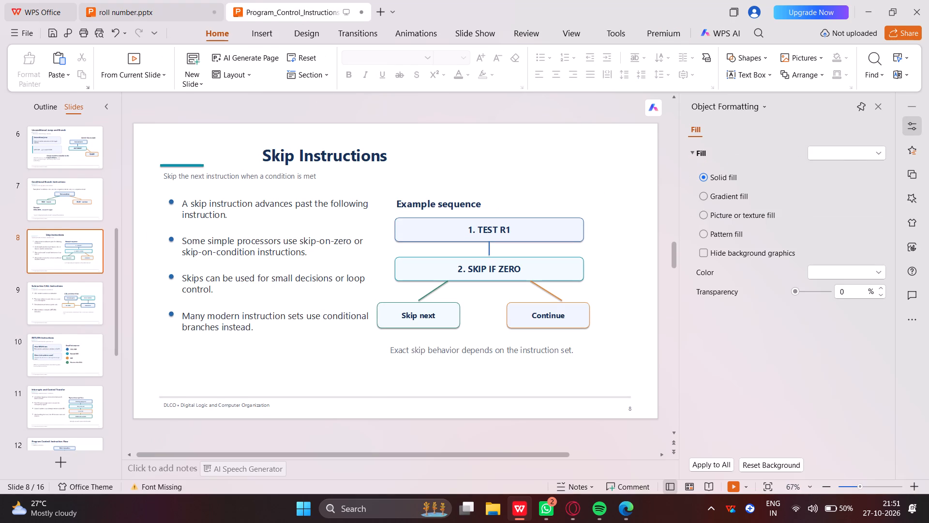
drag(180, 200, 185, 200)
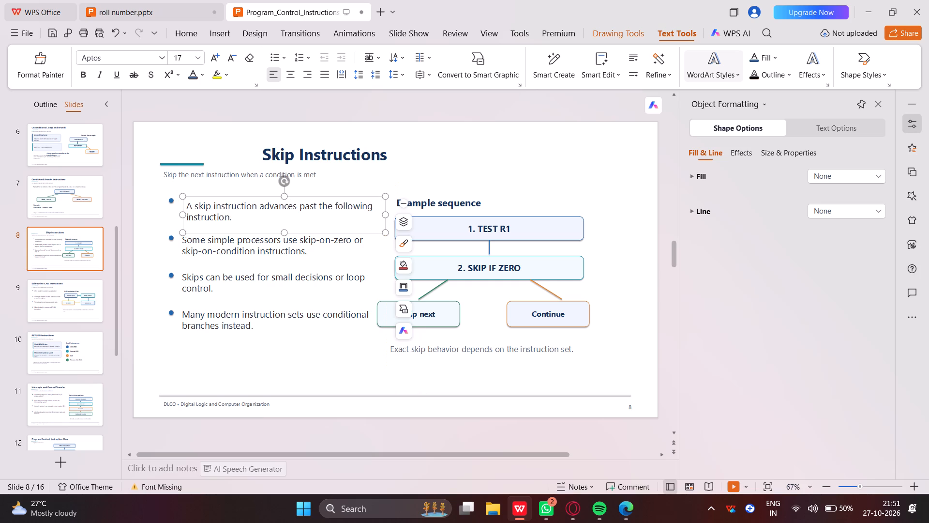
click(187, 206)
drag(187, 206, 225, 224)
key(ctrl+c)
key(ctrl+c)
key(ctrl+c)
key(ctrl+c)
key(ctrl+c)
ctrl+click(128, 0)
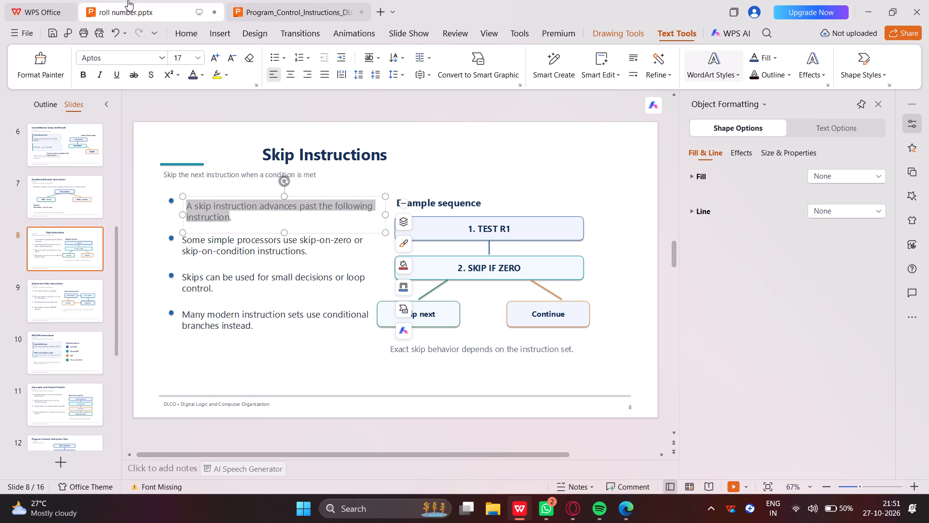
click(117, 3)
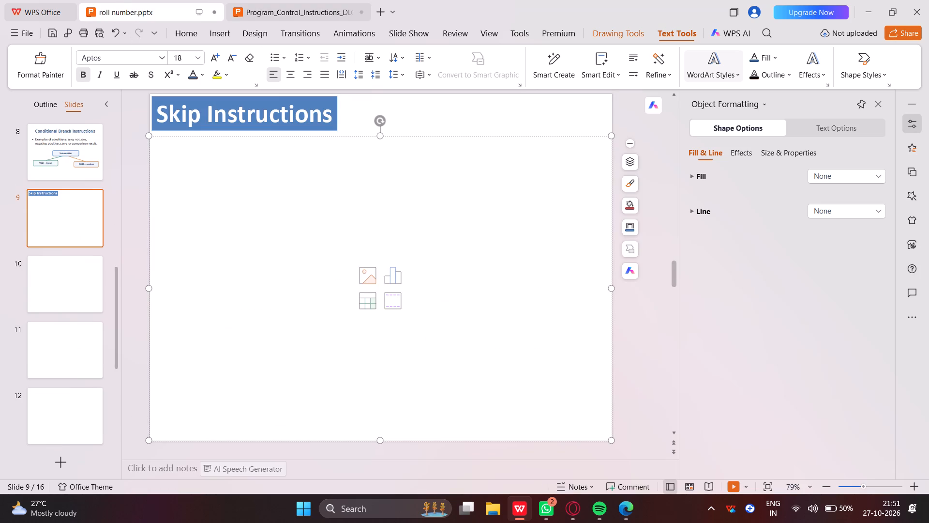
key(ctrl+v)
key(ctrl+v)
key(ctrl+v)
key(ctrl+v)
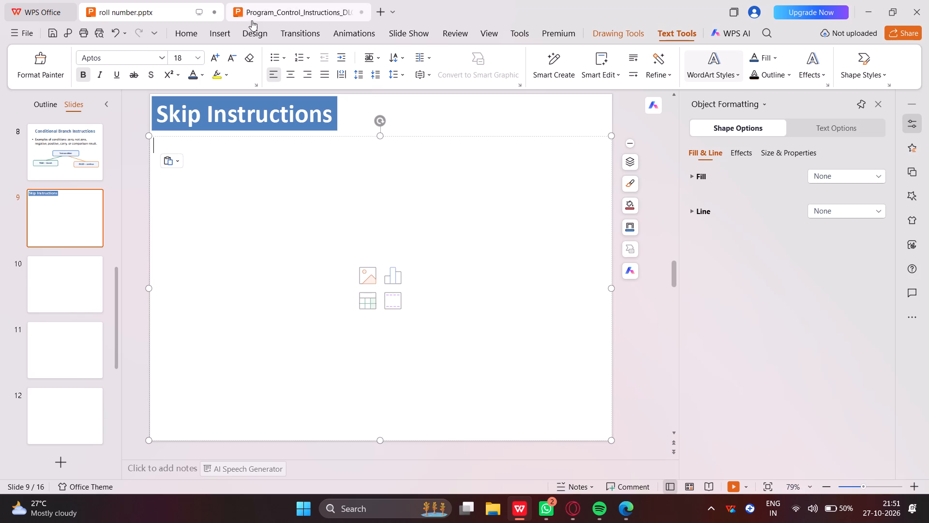
Copy the full first bullet, "A skip instruction advances past the following instruction.", from the source deck into slide 9's body.
click(254, 18)
click(228, 230)
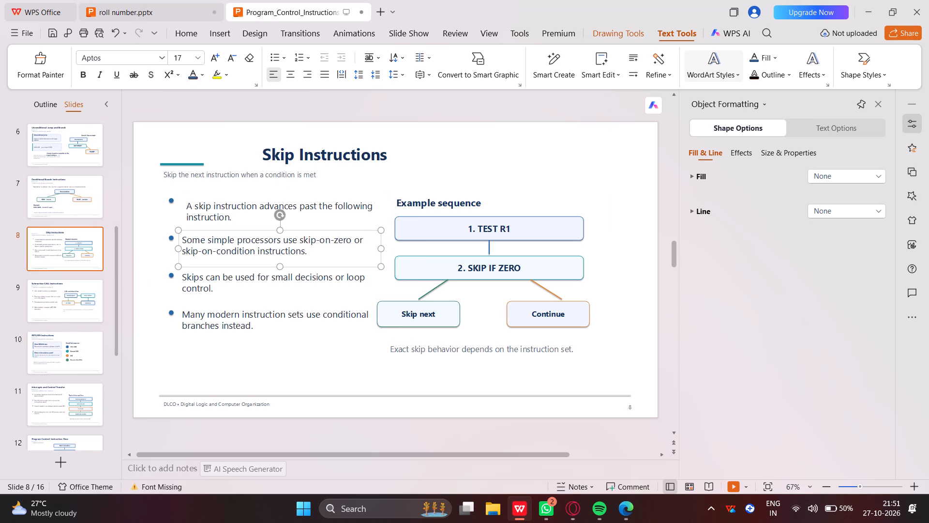
drag(235, 215, 180, 204)
key(ctrl+c)
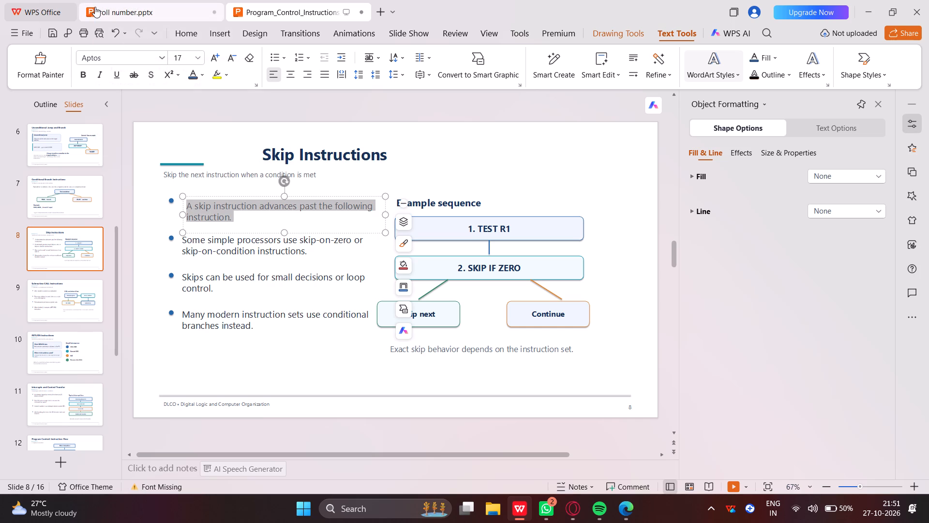
ctrl+click(95, 7)
key(ctrl+v)
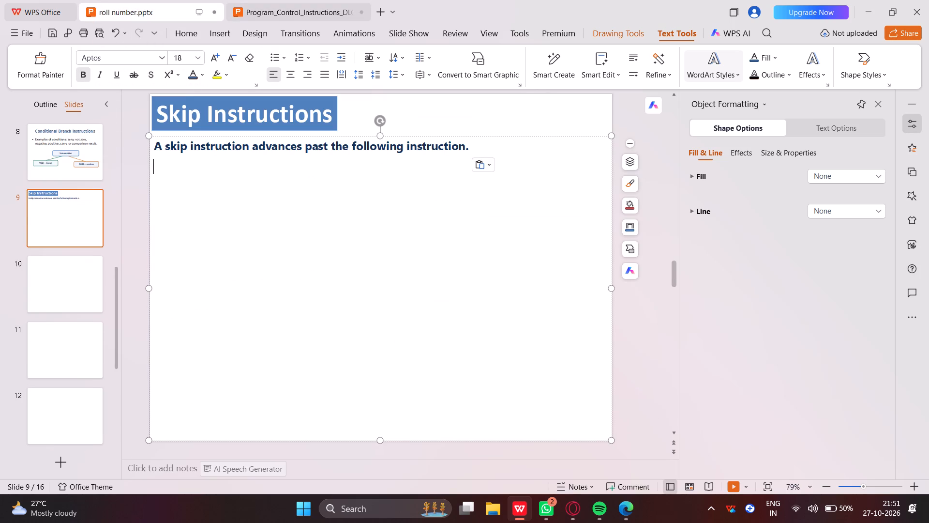
Remove the bold from slide 9's pasted first sentence and give it a round bullet marker.
drag(471, 149, 197, 154)
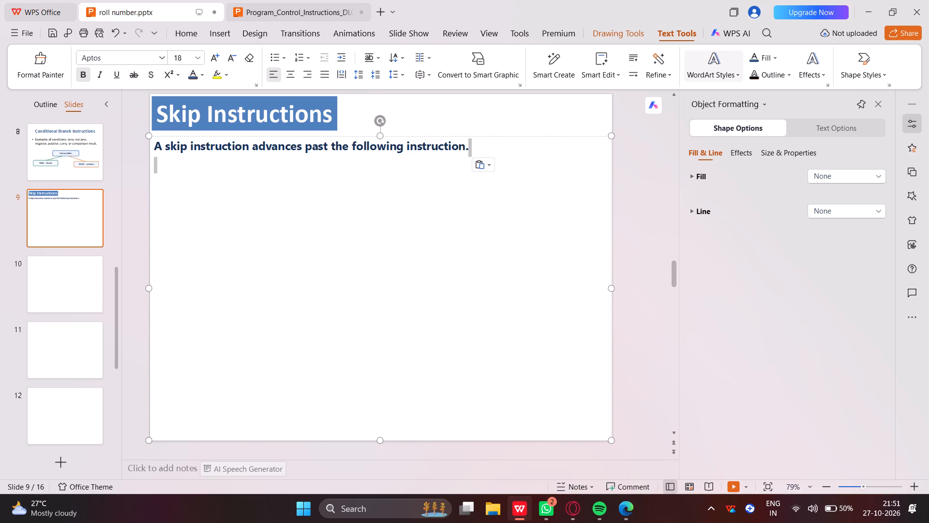
drag(197, 154, 152, 147)
click(76, 73)
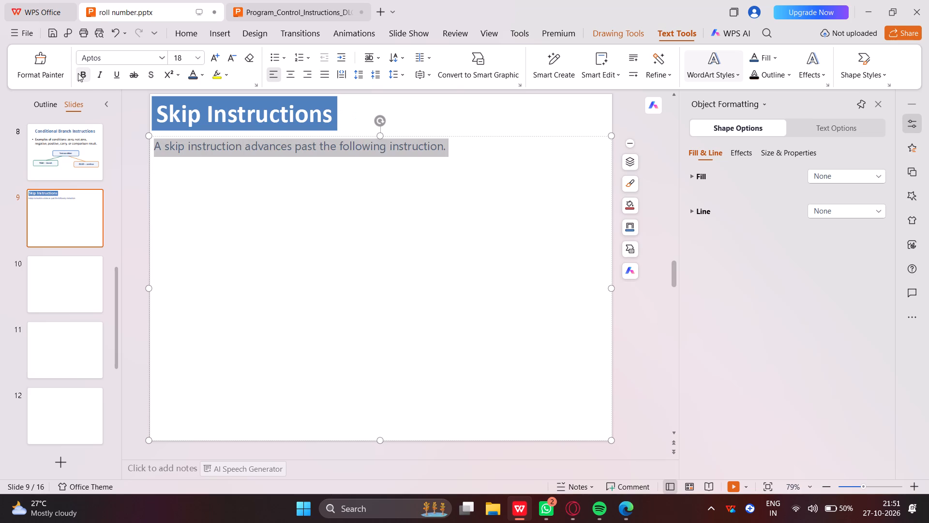
click(218, 239)
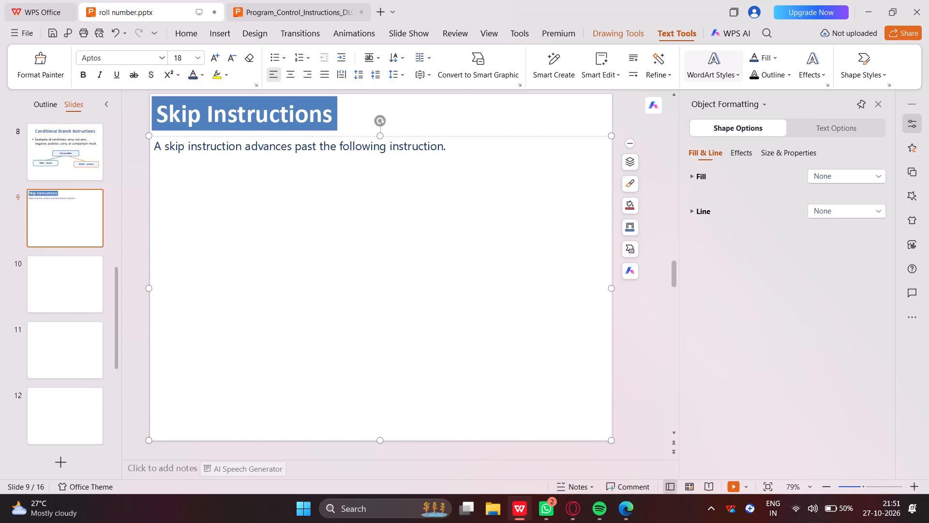
click(153, 144)
click(277, 58)
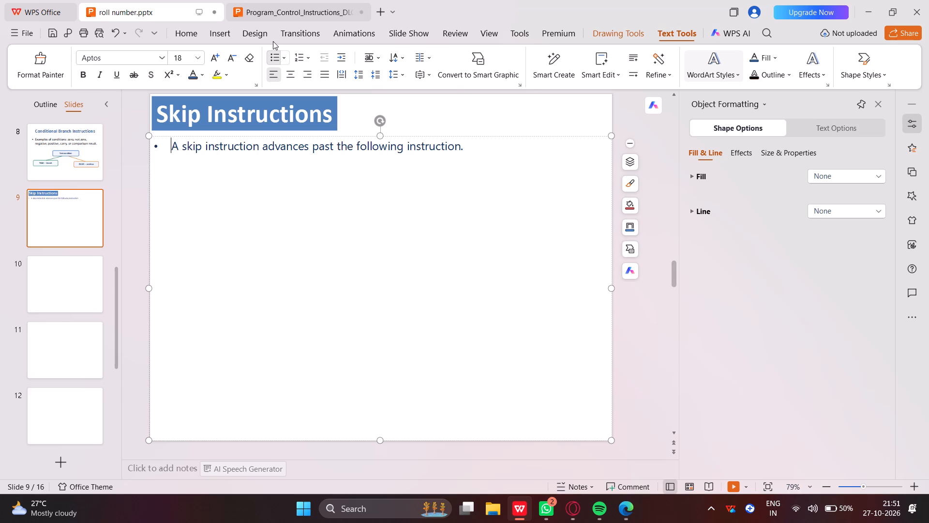
Copy the second bullet, "Some simple processors use skip-on-zero or skip-on-condition instructions.", from the source deck to a new line in slide 9's body.
click(260, 17)
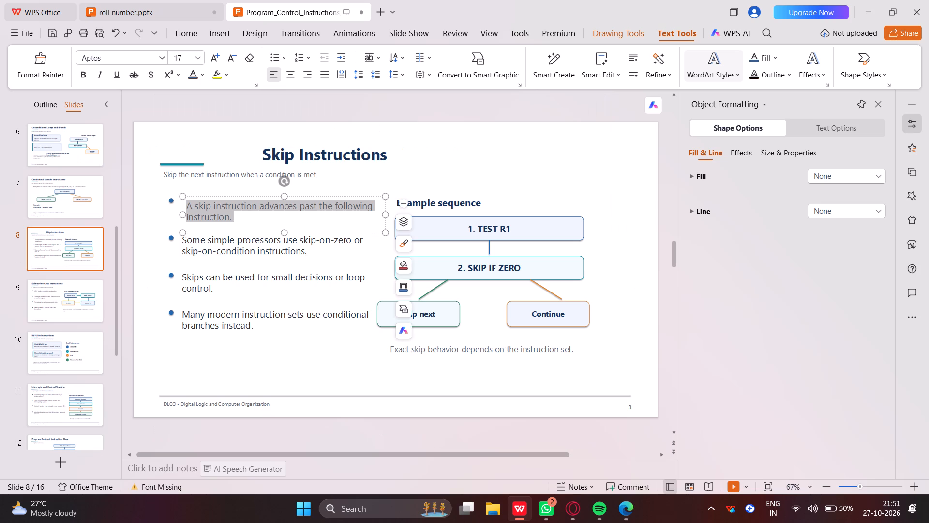
drag(183, 241, 319, 262)
key(ctrl+c)
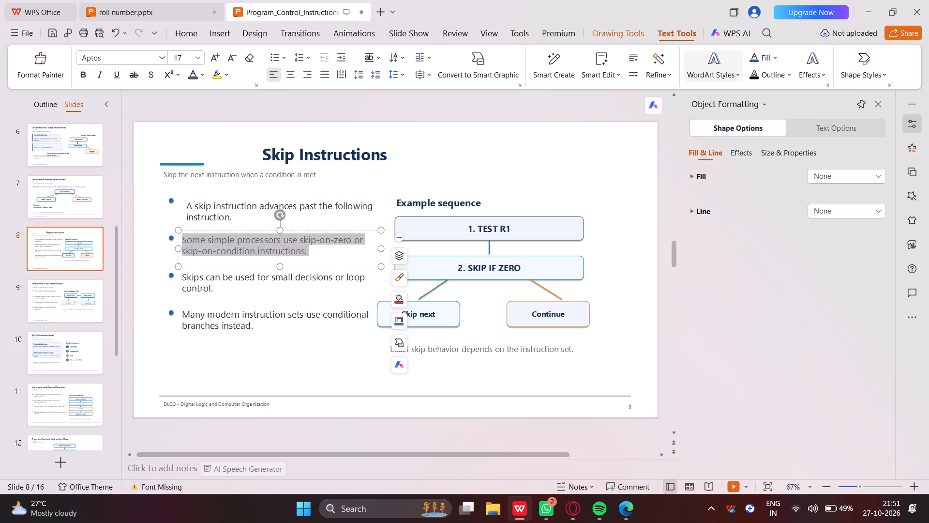
click(167, 14)
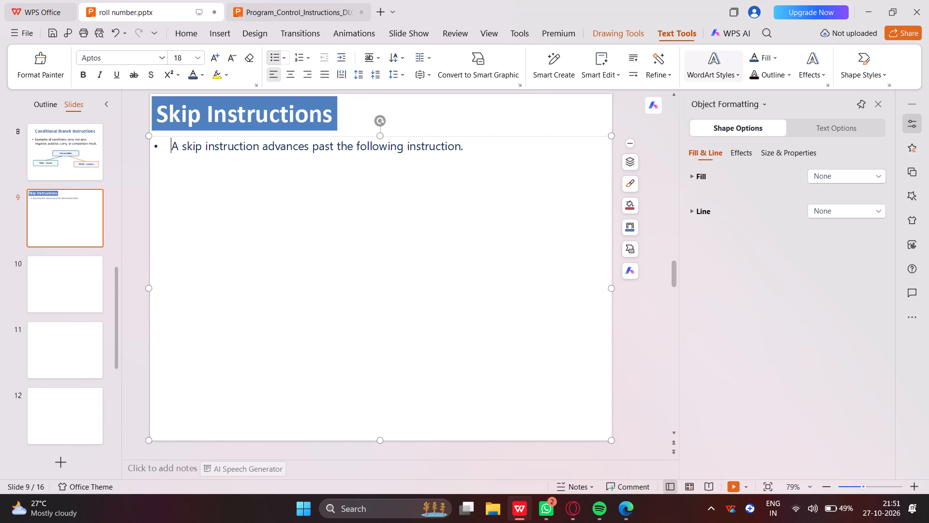
click(472, 146)
key(Return)
key(ctrl+v)
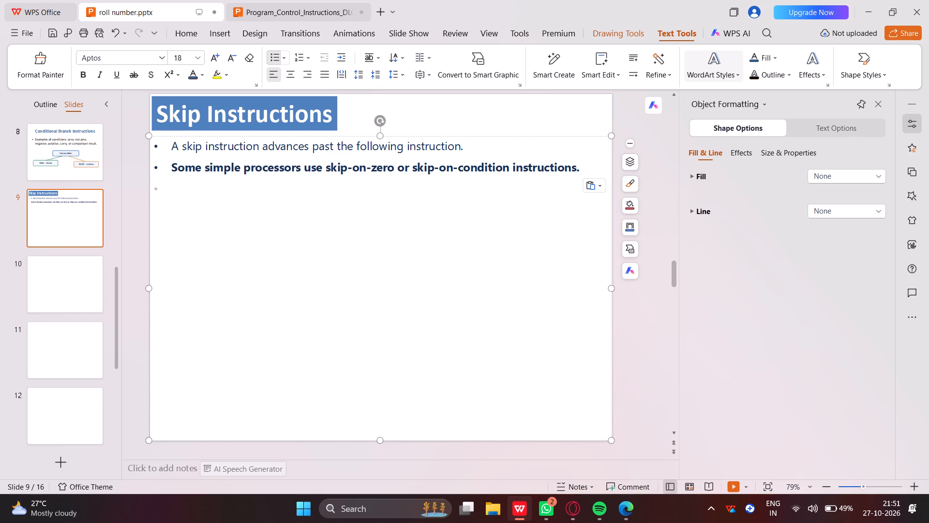
Remove the bold from slide 9's second bullet.
drag(170, 165, 269, 169)
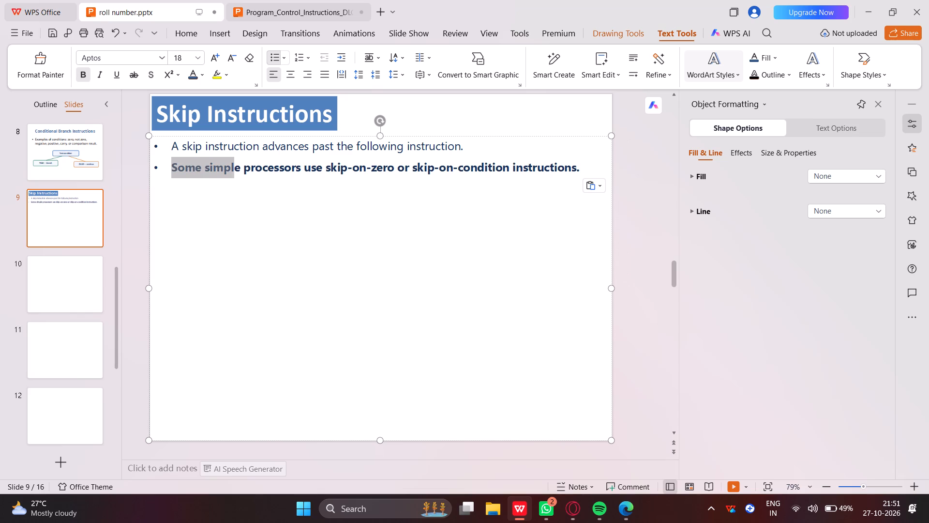
drag(269, 169, 588, 171)
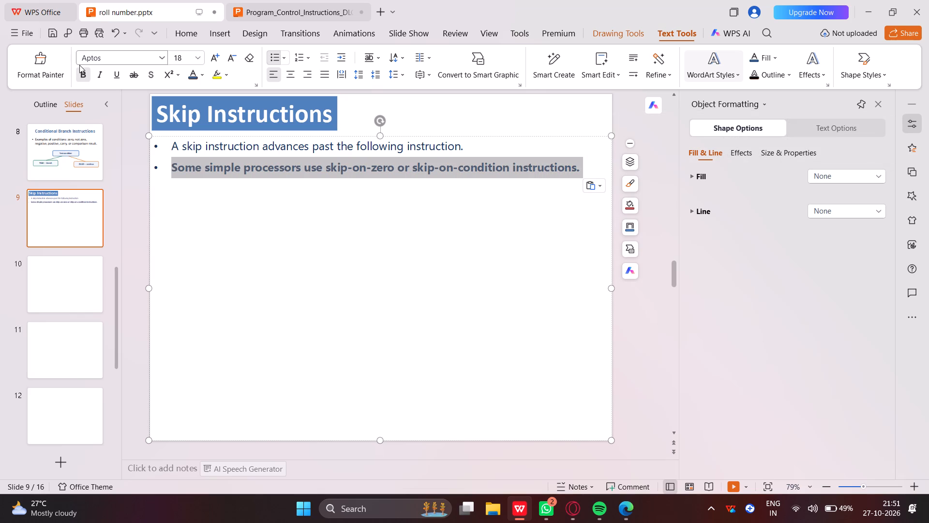
click(84, 74)
Copy the third bullet, "Skips can be used for small decisions or loop control.", from the source deck to a new line in slide 9's body.
click(260, 9)
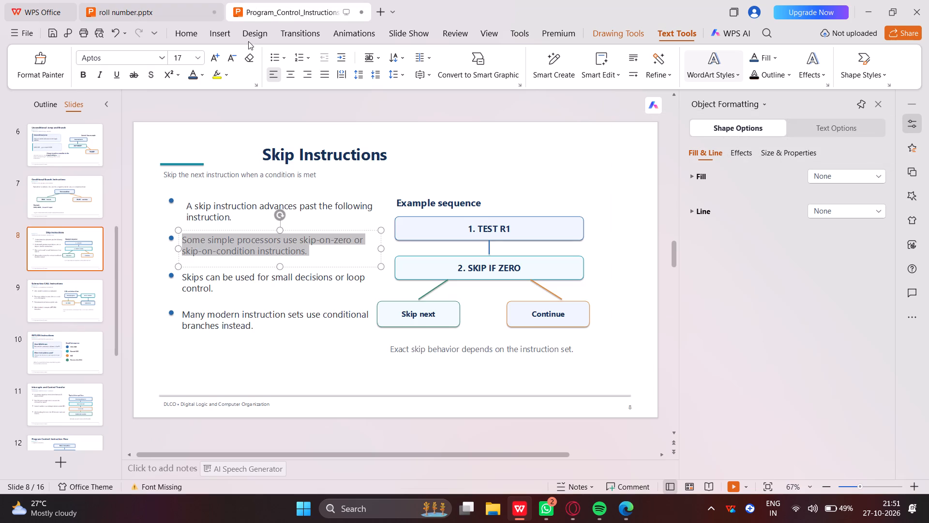
click(211, 289)
drag(211, 289, 194, 282)
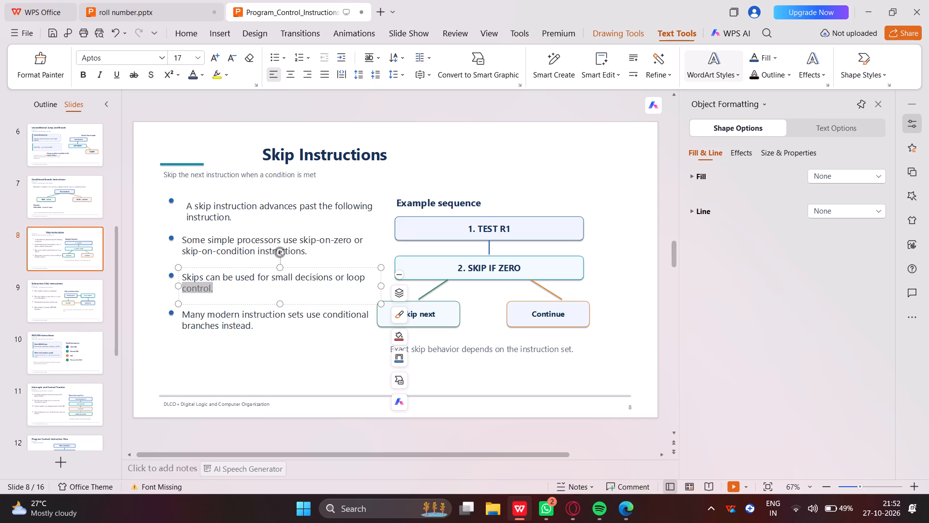
drag(194, 282, 188, 276)
key(ctrl+c)
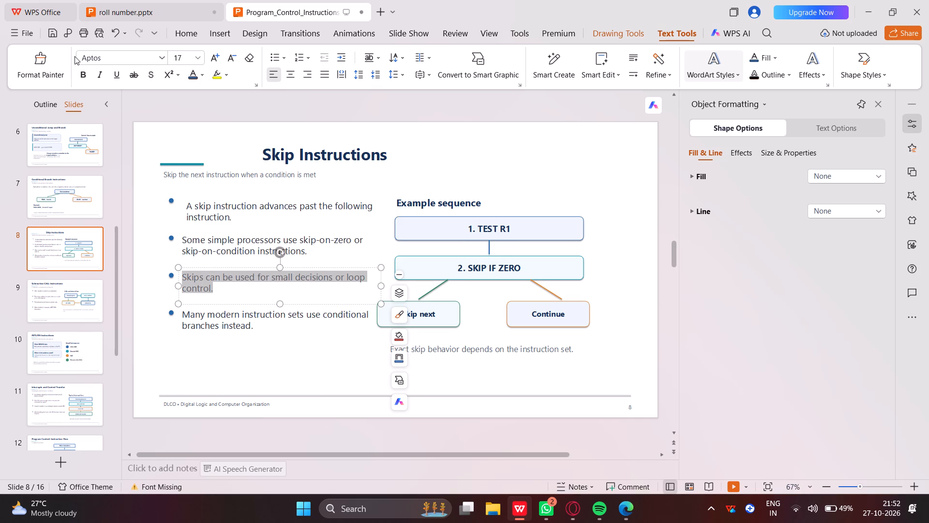
click(134, 8)
ctrl+click(190, 197)
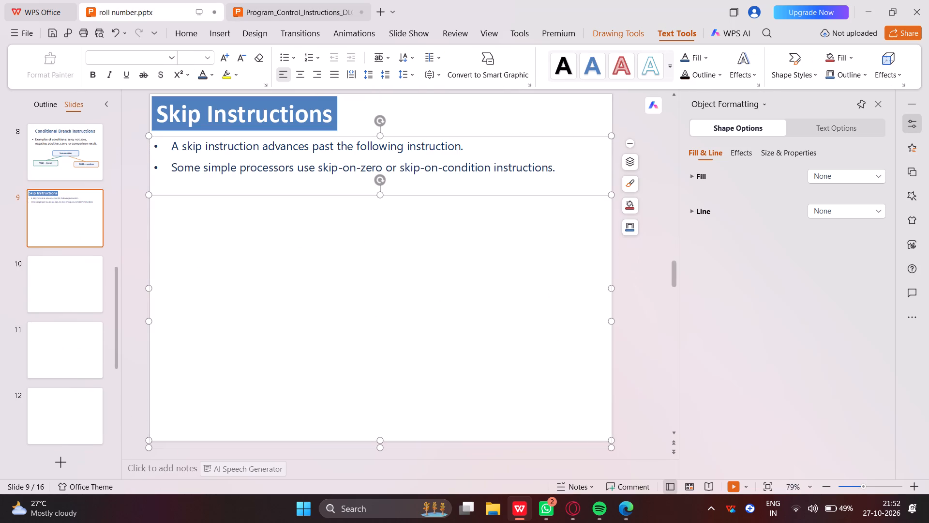
click(566, 167)
click(550, 169)
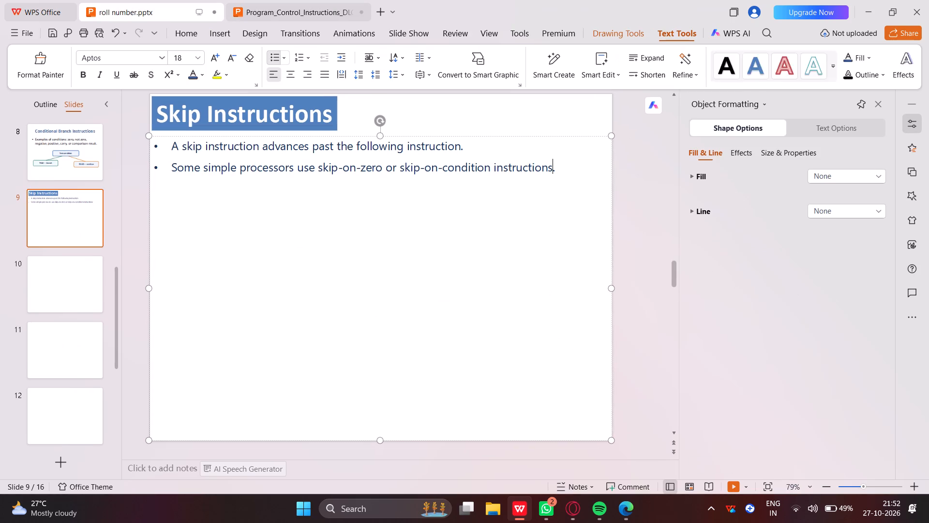
key(Right)
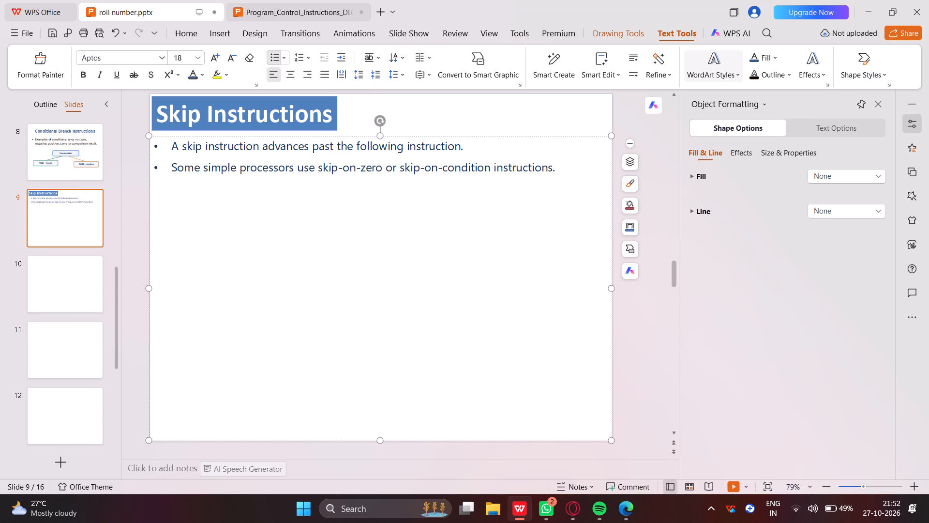
key(Return)
key(ctrl+v)
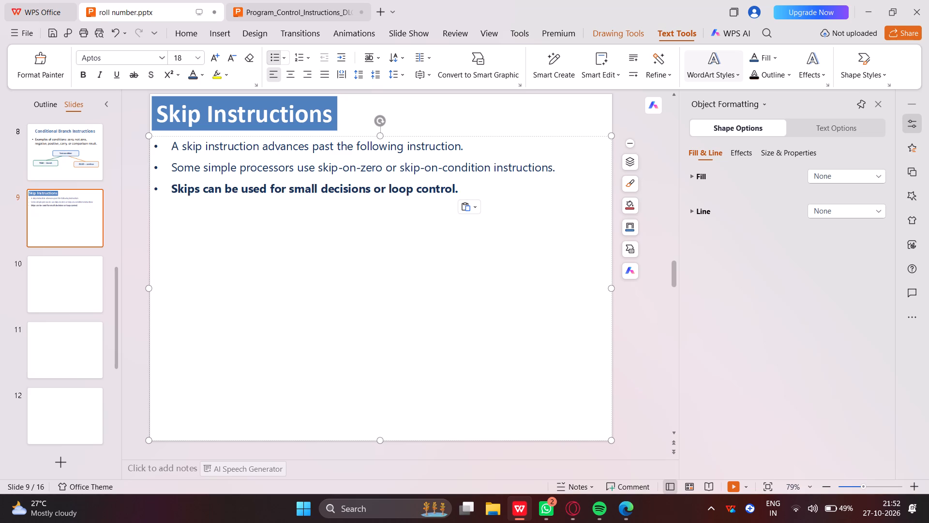
Remove the bold from slide 9's third bullet, "Skips can be used for small decisions or loop control.".
drag(463, 189, 183, 198)
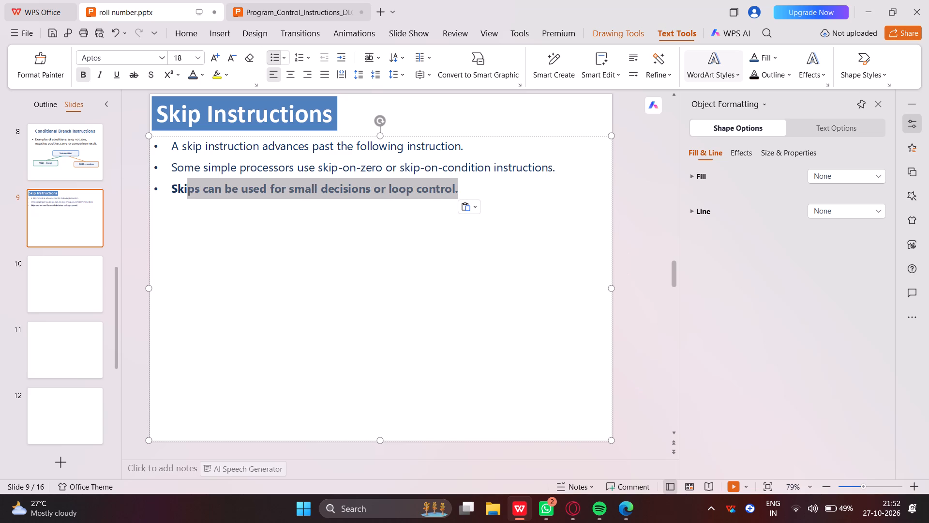
drag(183, 198, 170, 199)
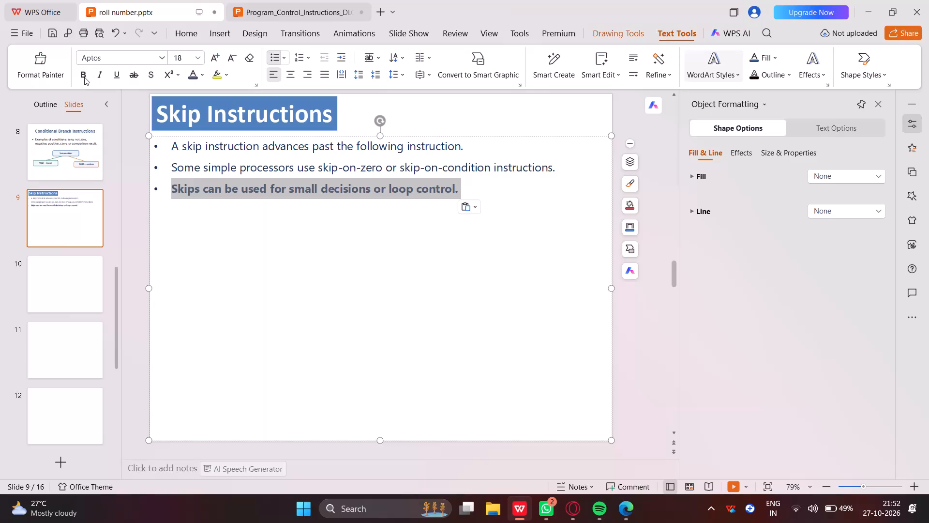
click(84, 77)
click(84, 77)
Copy the fourth bullet, "Many modern instruction sets use conditional branches instead.", from the source deck to a new line in slide 9's body.
click(288, 5)
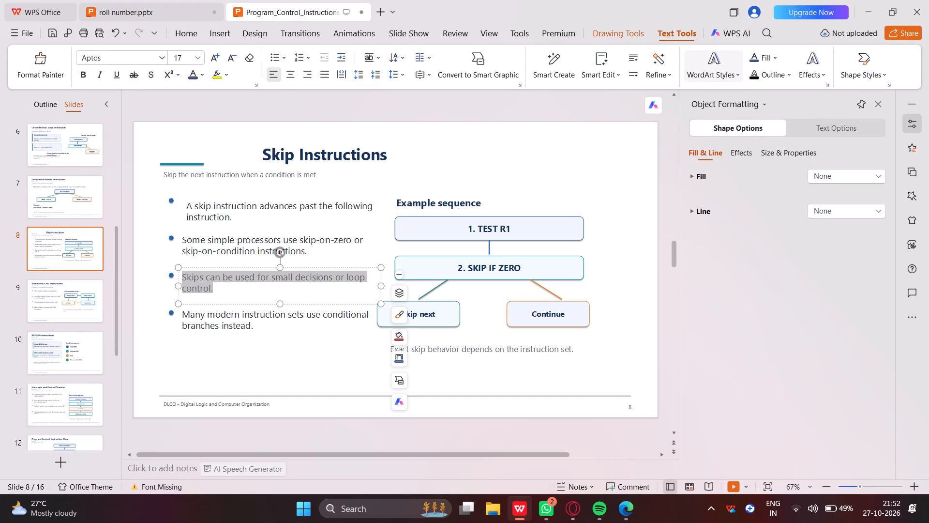
click(252, 325)
drag(252, 325, 196, 309)
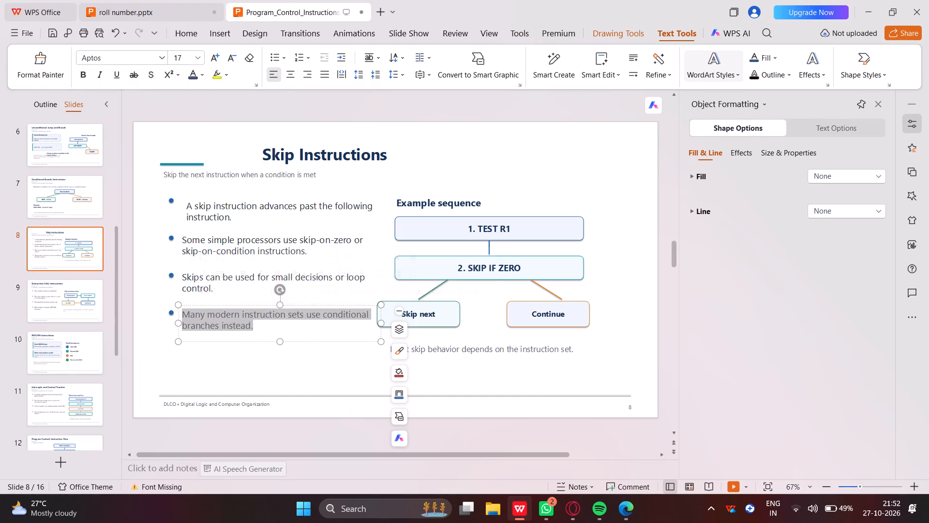
key(ctrl+c)
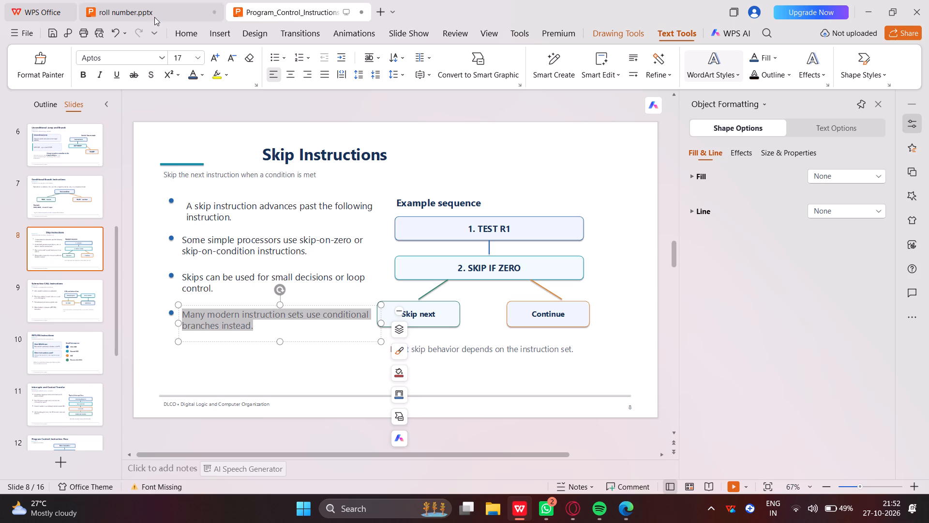
click(154, 15)
click(462, 190)
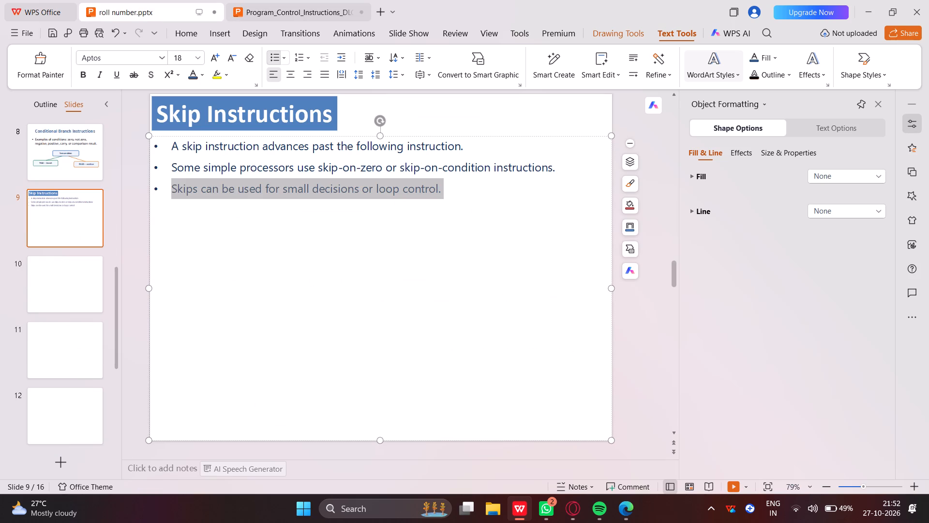
click(452, 187)
click(449, 186)
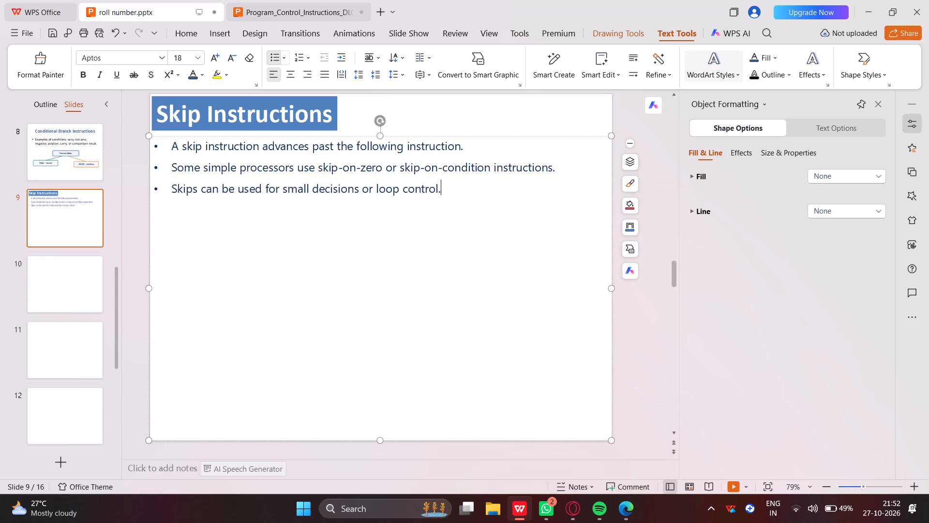
key(Return)
key(ctrl+v)
ctrl+click(444, 185)
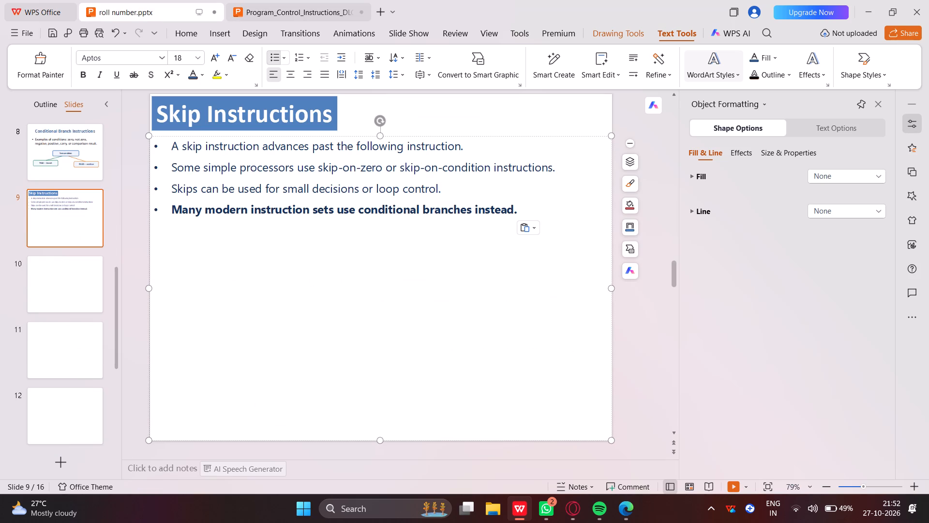
Remove the bold from slide 9's fourth bullet, "Many modern instruction sets use conditional branches instead.".
drag(519, 206, 161, 213)
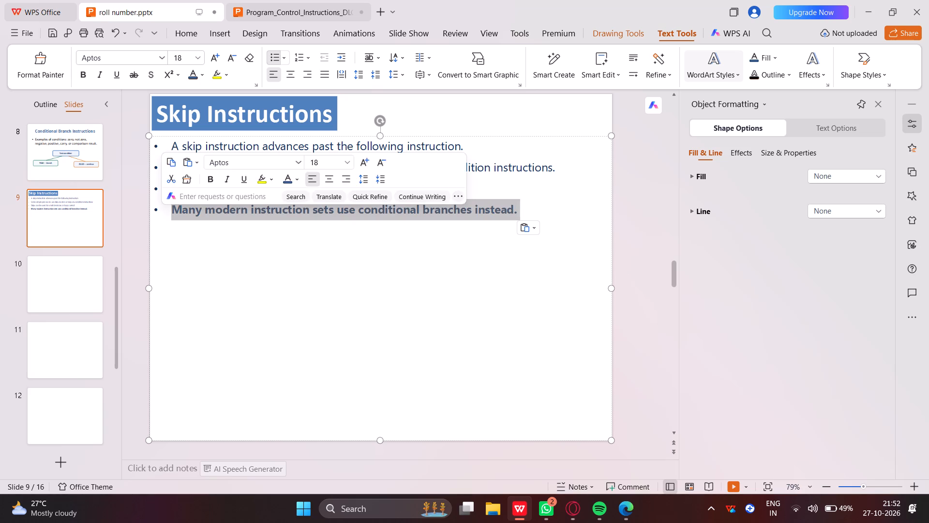
click(86, 76)
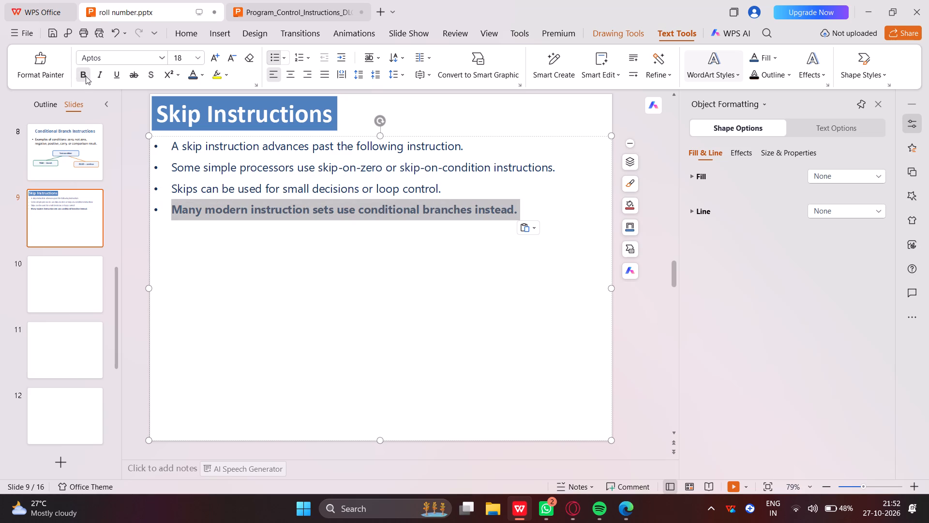
click(85, 76)
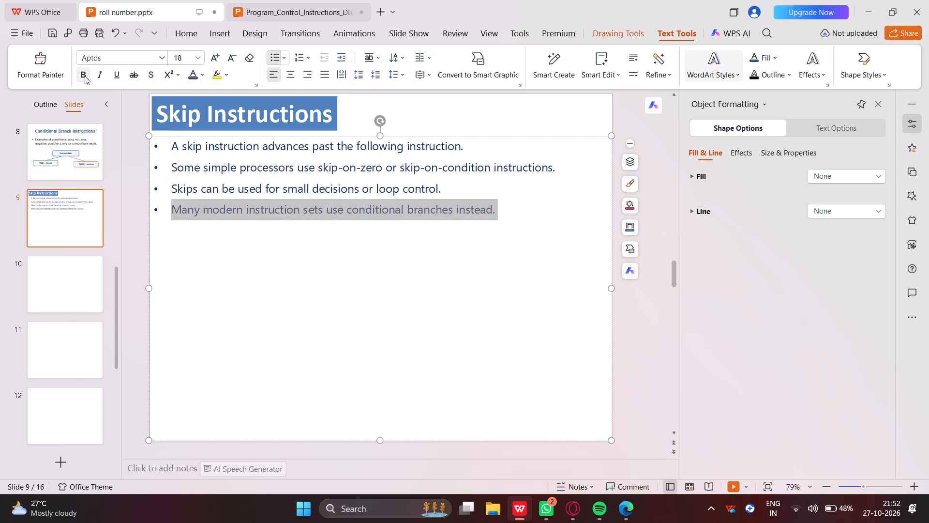
click(140, 158)
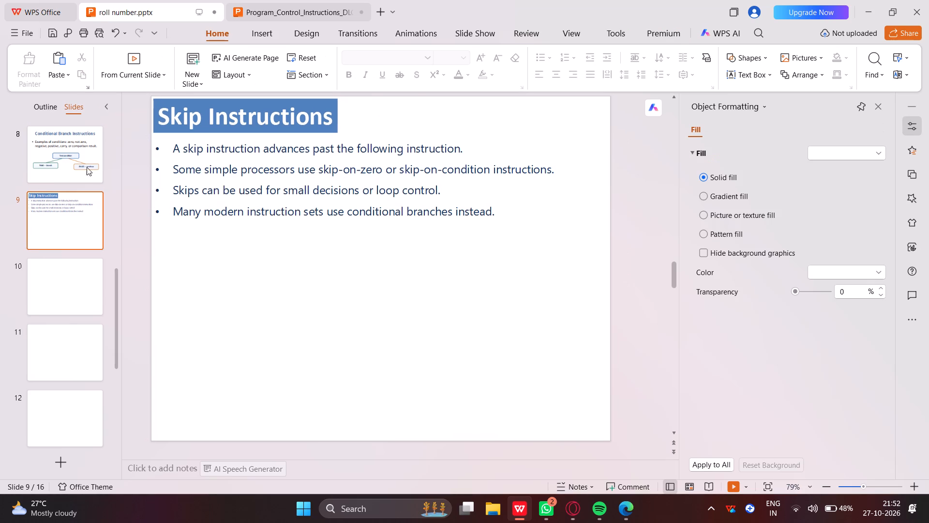
Copy the "Example sequence" heading from the source deck's Skip Instructions slide to a new line below slide 9's four bullets.
click(267, 6)
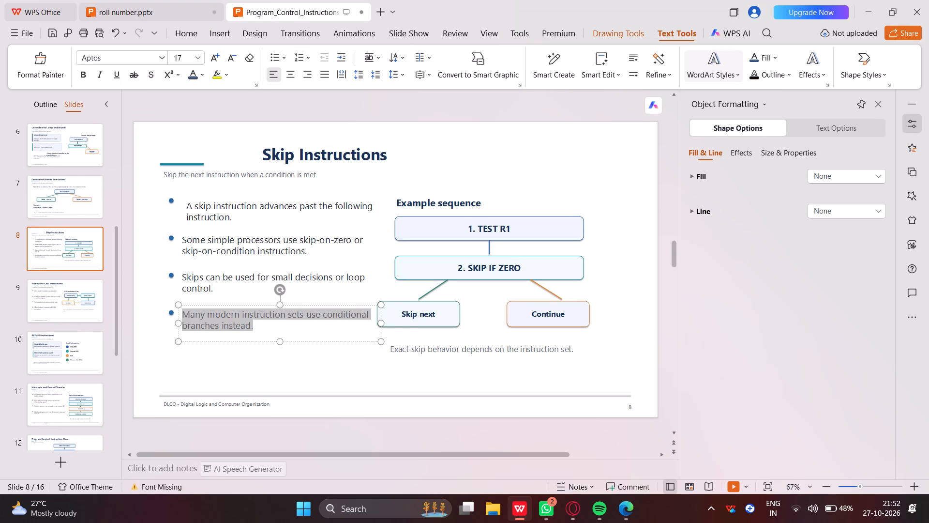
click(398, 203)
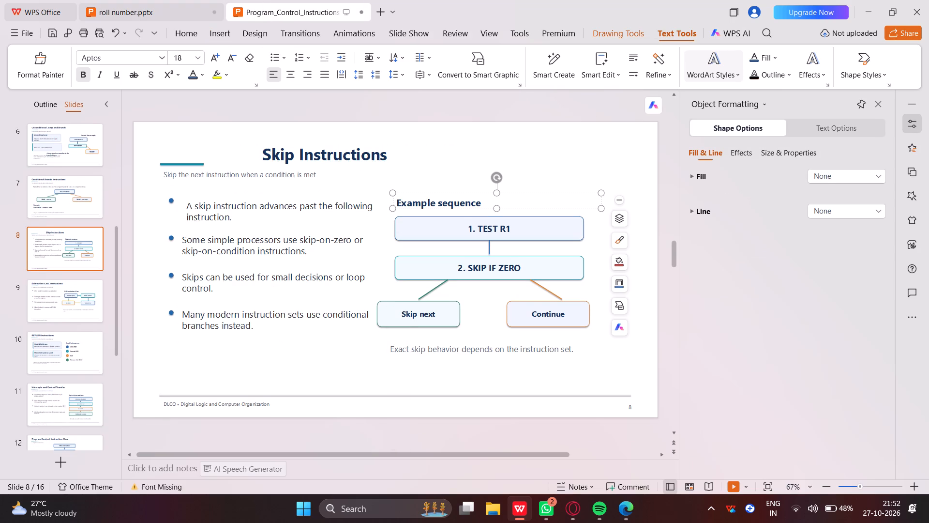
drag(397, 204, 482, 200)
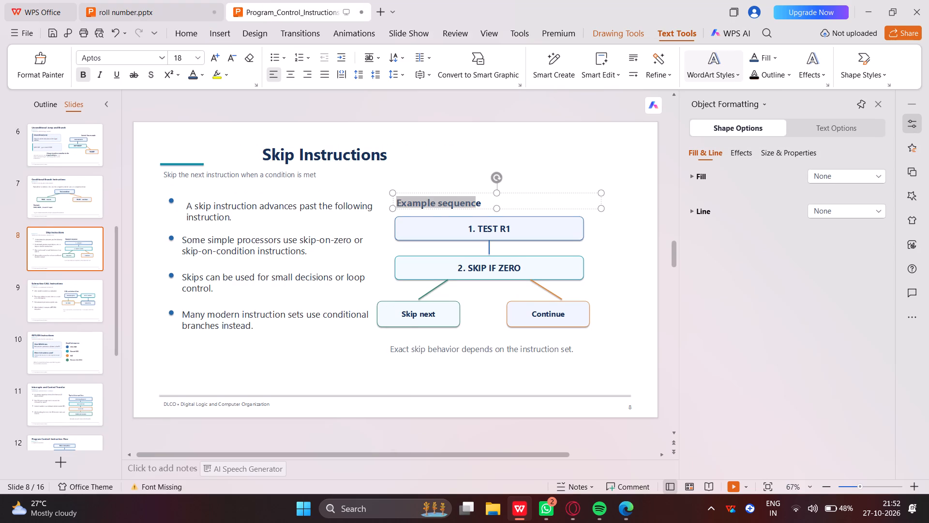
drag(482, 200, 483, 200)
key(ctrl+c)
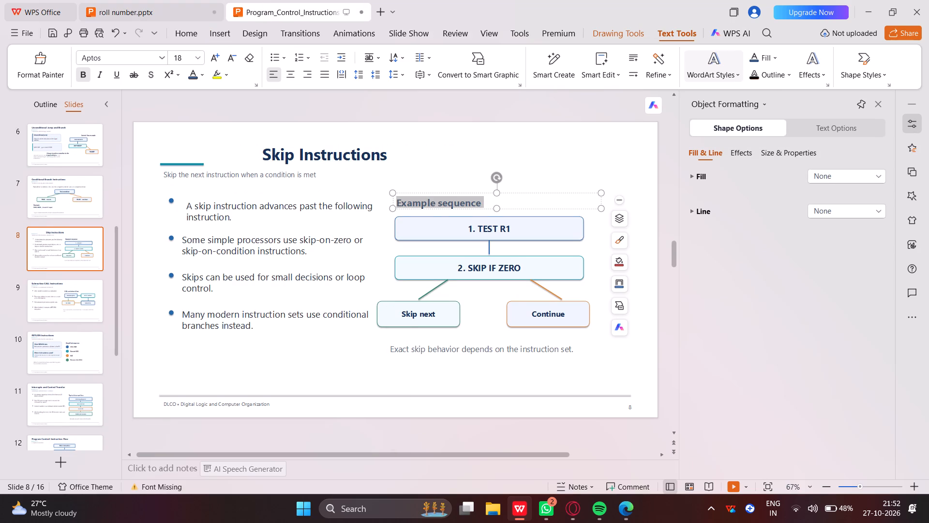
click(188, 5)
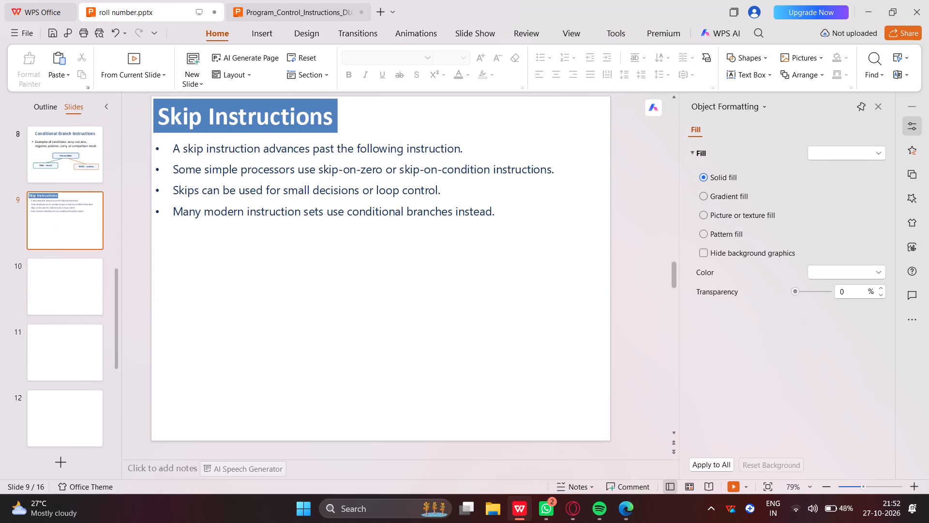
click(196, 237)
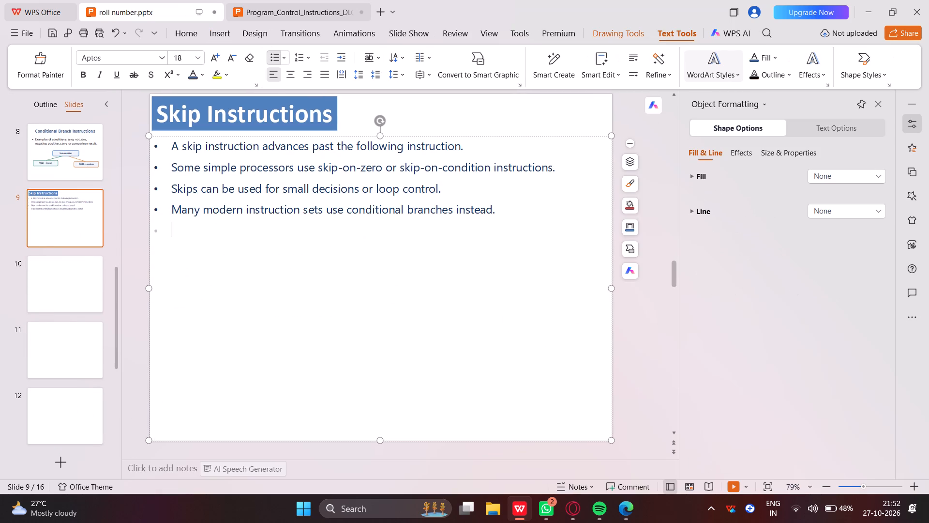
key(ctrl+v)
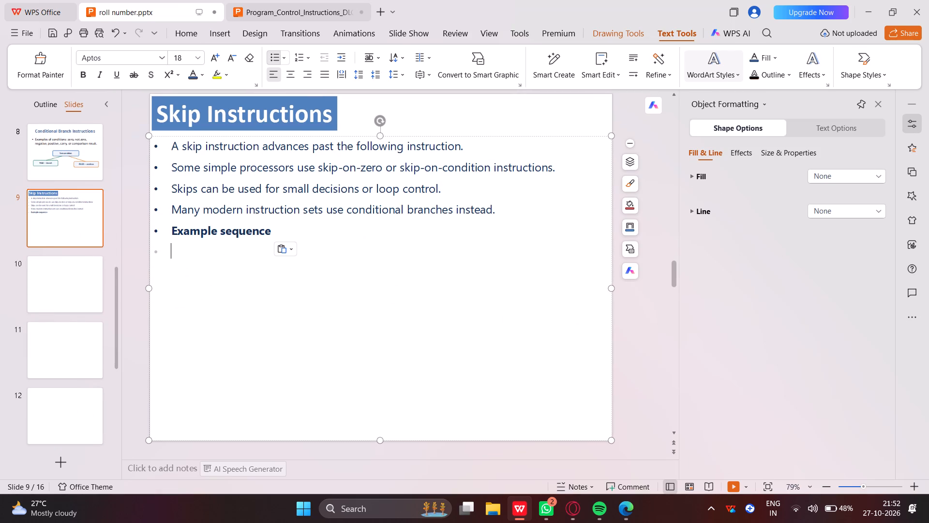
Remove the bullet marker from slide 9's "Example sequence" line and indent its text with three spaces.
click(162, 230)
key(BackSpace)
key(space)
key(space)
key(space)
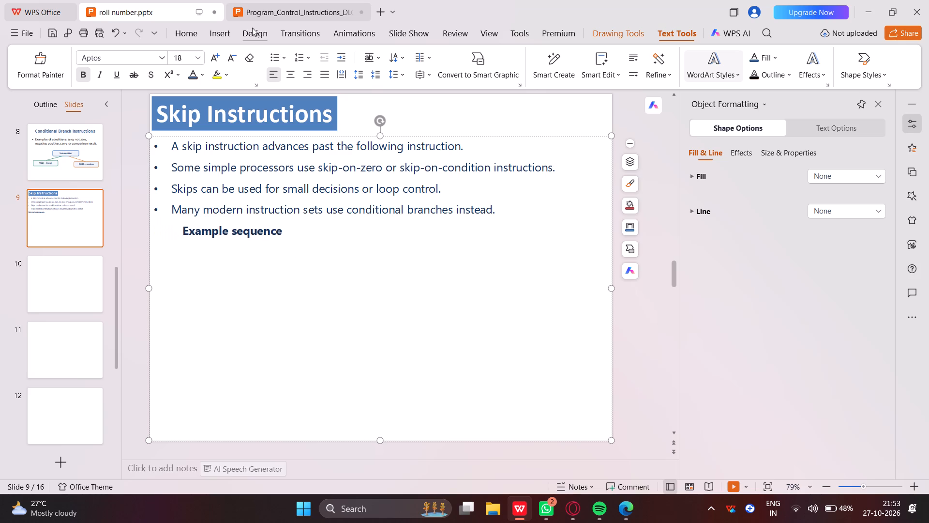
Copy the "1. TEST R1" box from the source deck to slide 9 and place it just below the "Example sequence" heading.
click(287, 0)
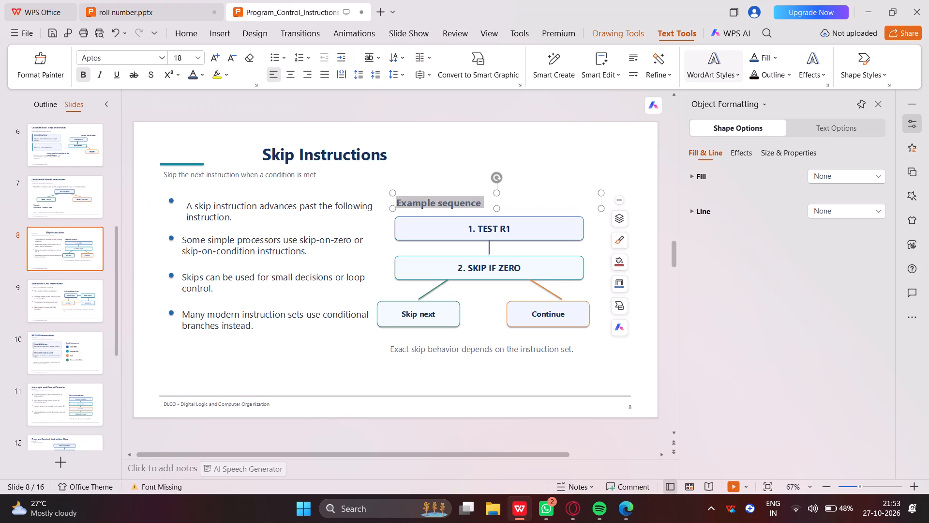
click(440, 225)
right_click(429, 226)
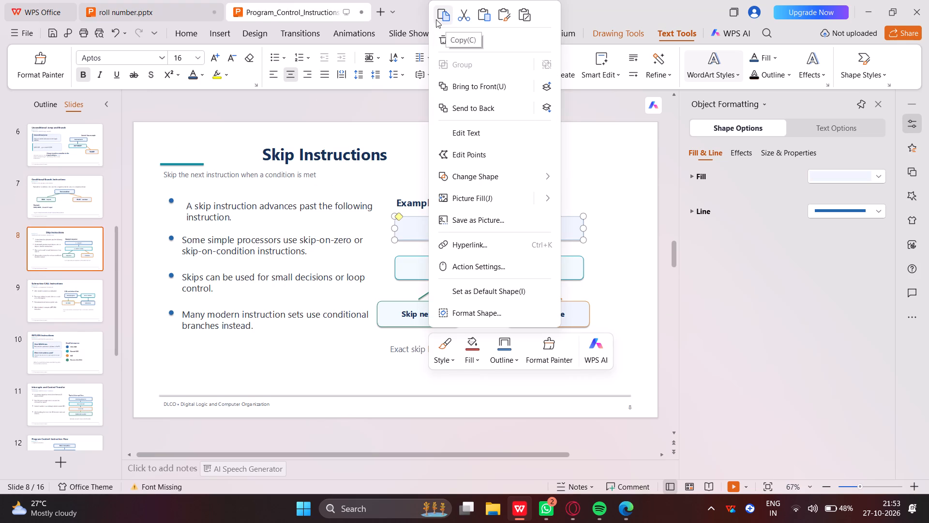
click(436, 19)
click(96, 0)
click(220, 266)
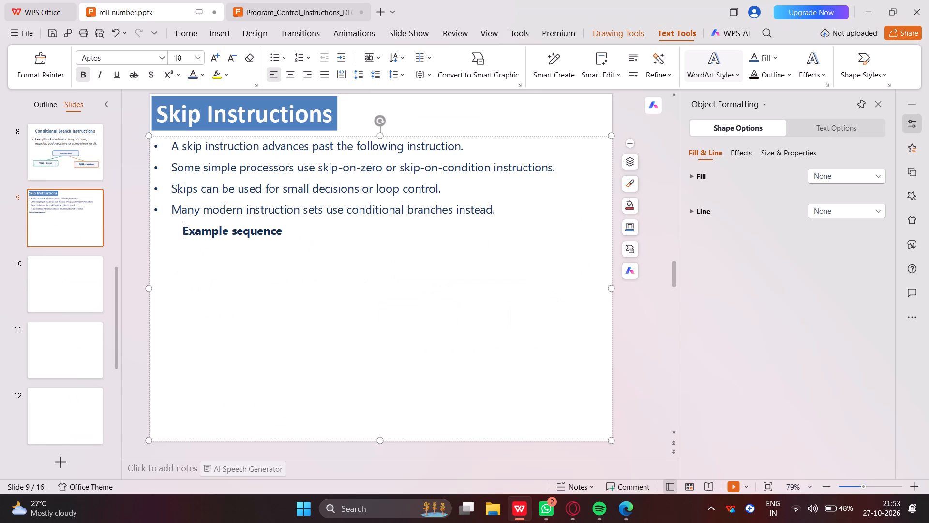
key(ctrl+v)
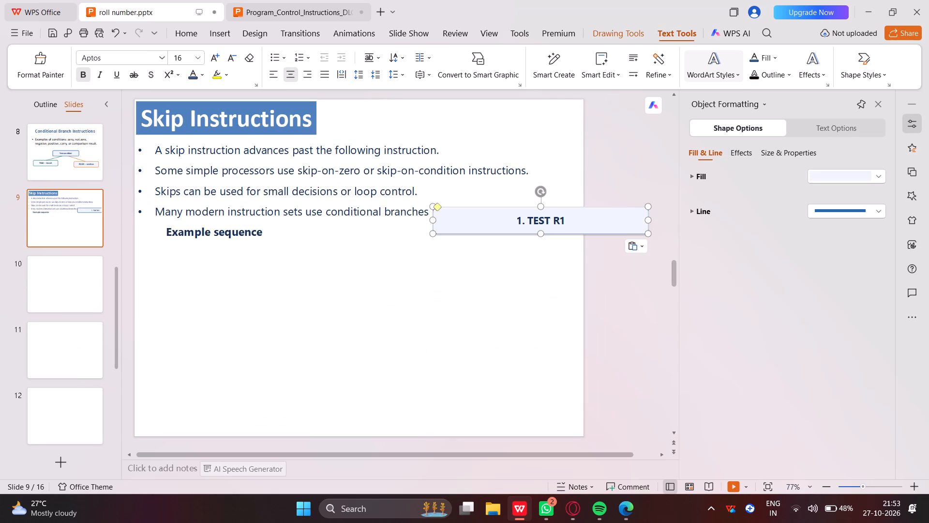
drag(581, 221, 334, 279)
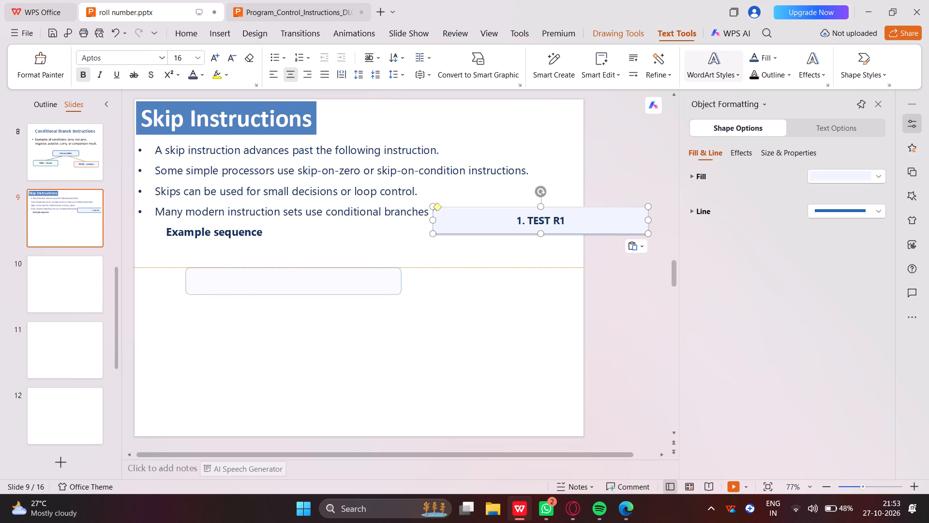
drag(334, 279, 349, 260)
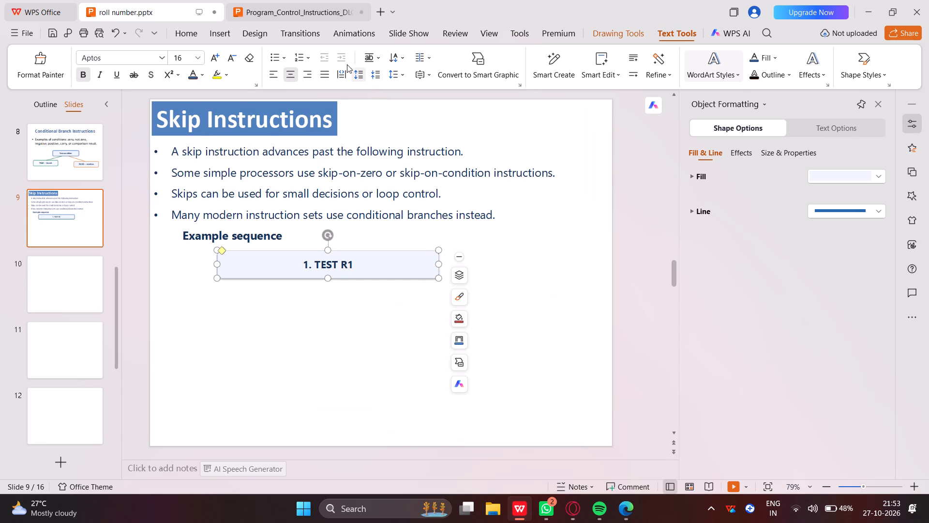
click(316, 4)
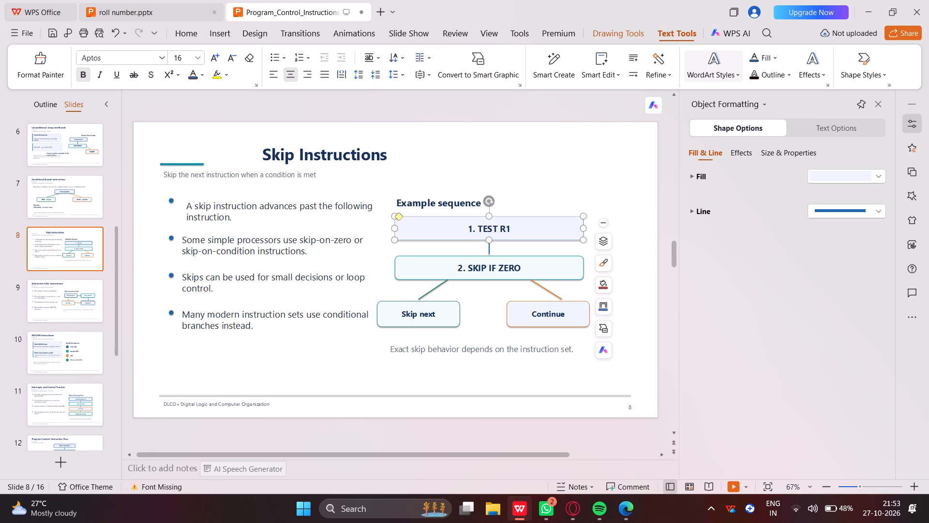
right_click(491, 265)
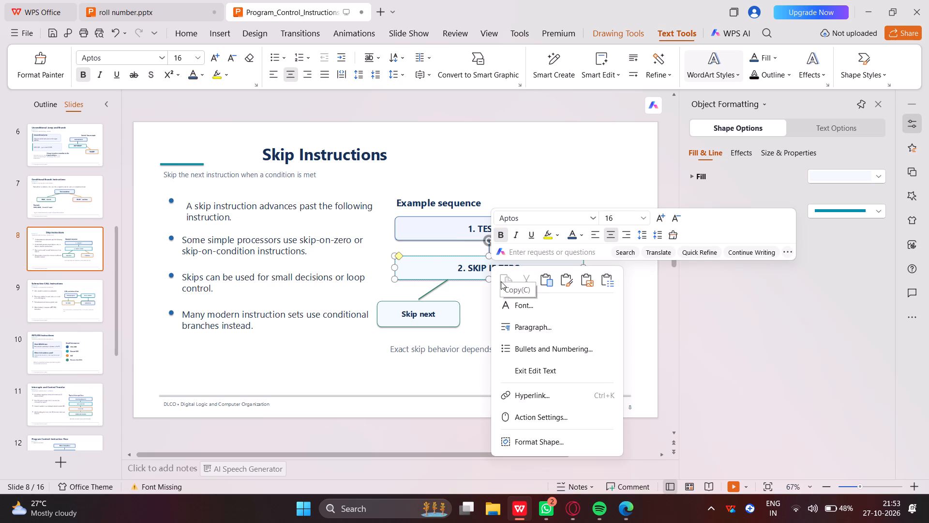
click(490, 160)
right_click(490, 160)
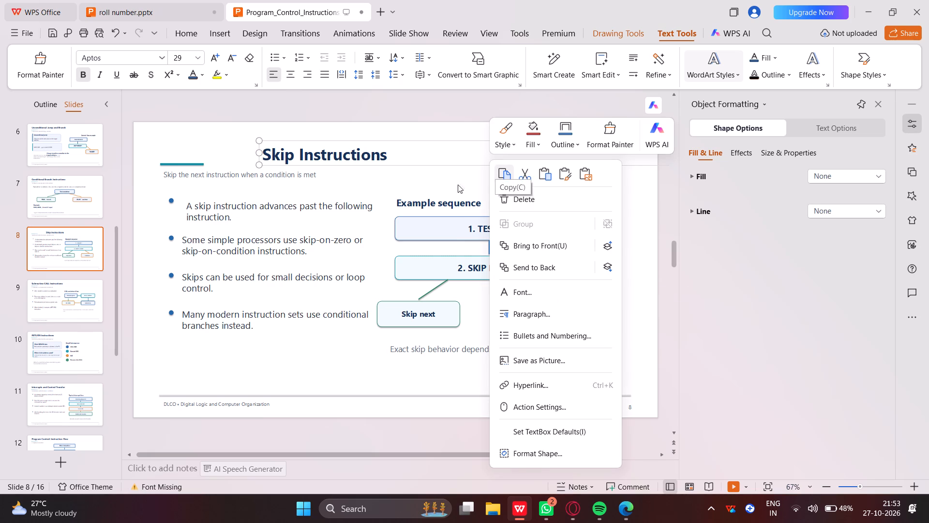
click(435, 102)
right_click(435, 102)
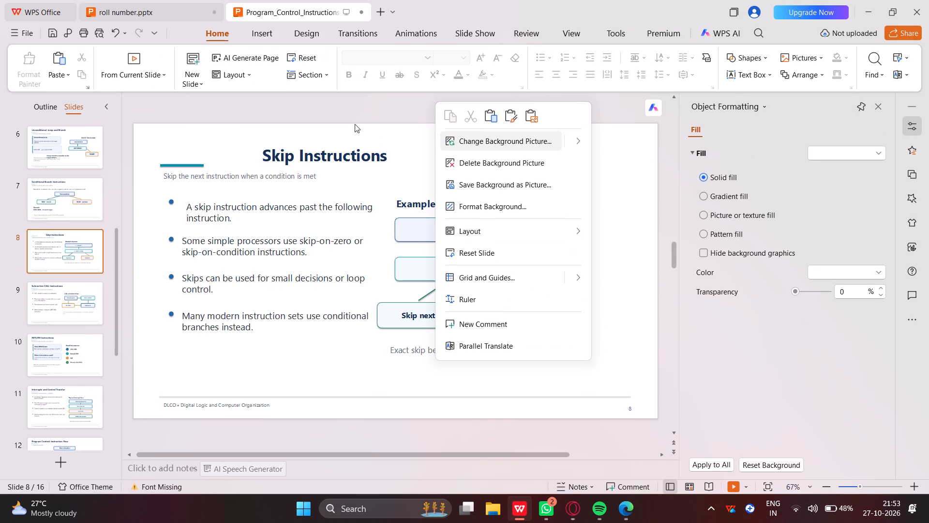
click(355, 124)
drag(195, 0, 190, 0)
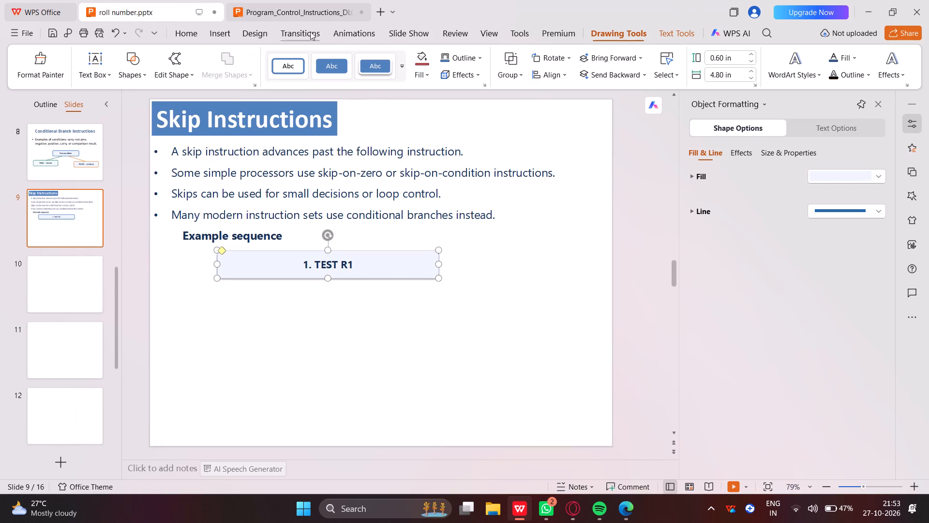
Copy the "2. SKIP IF ZERO" box from the source deck to slide 9 and align it directly below the "1. TEST R1" box.
click(317, 14)
right_click(534, 275)
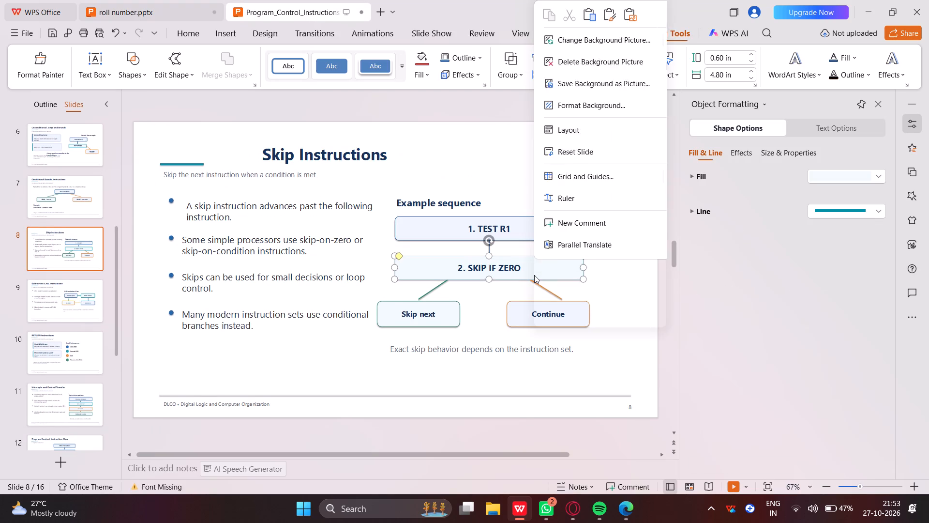
click(545, 18)
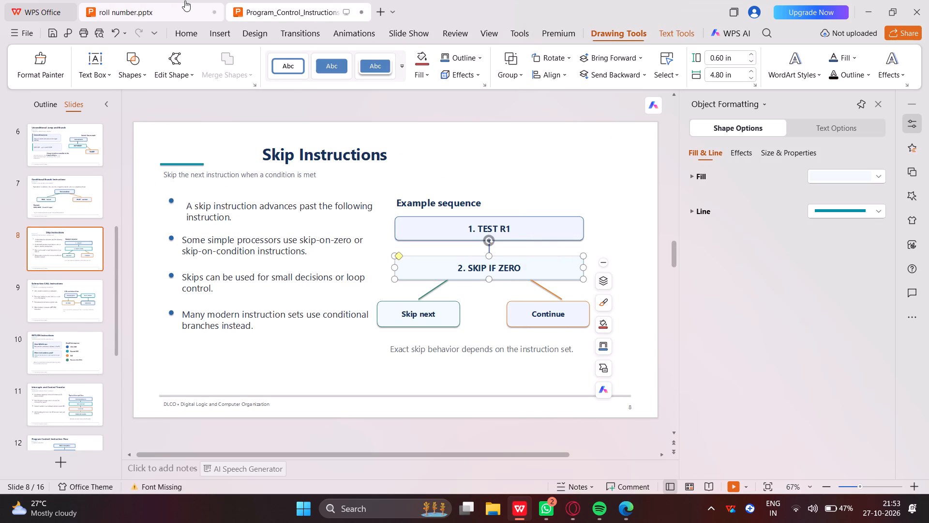
click(185, 0)
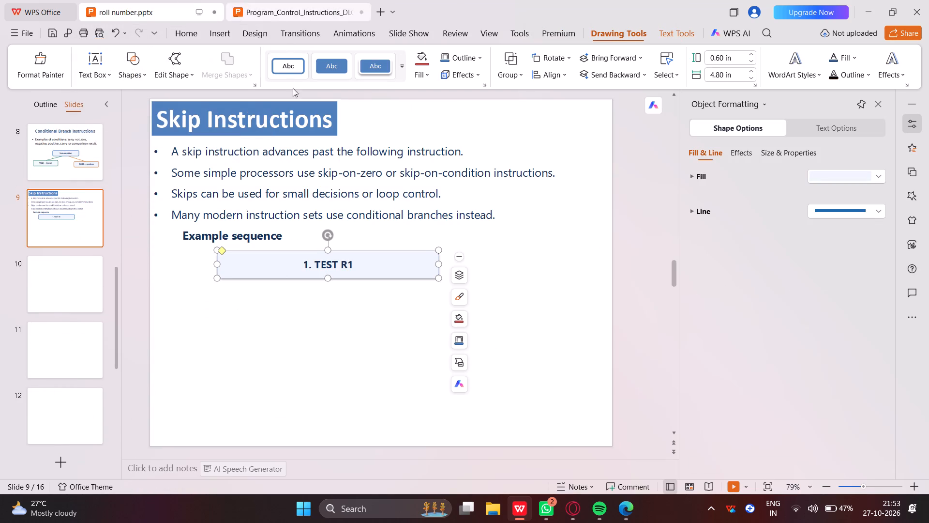
key(ctrl+v)
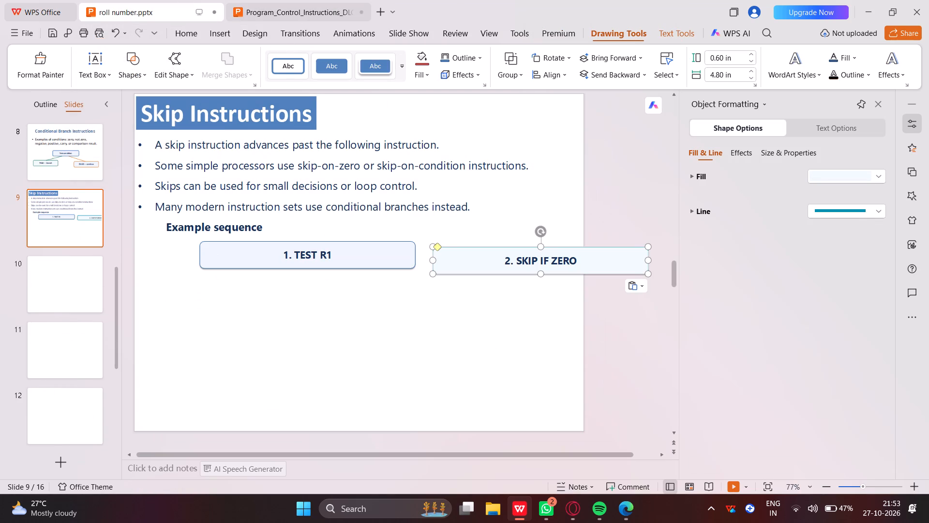
drag(492, 265, 363, 300)
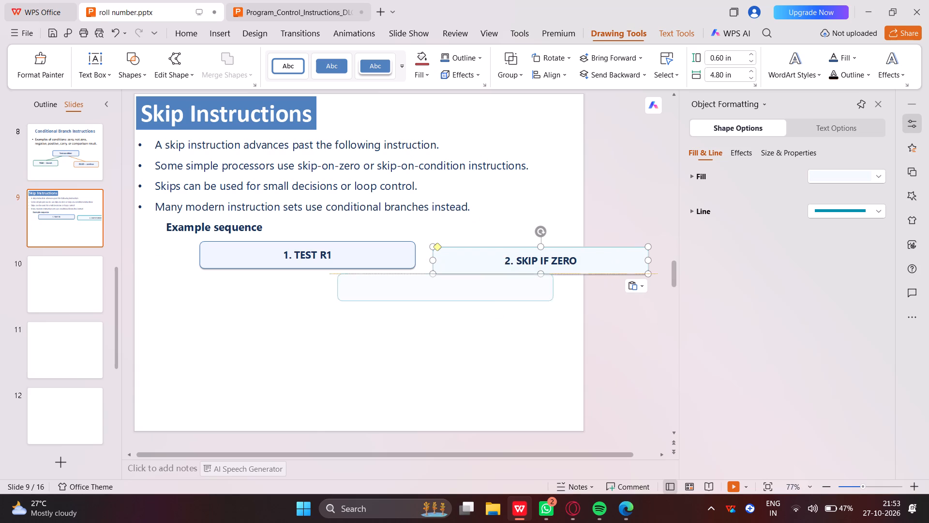
drag(363, 300, 259, 306)
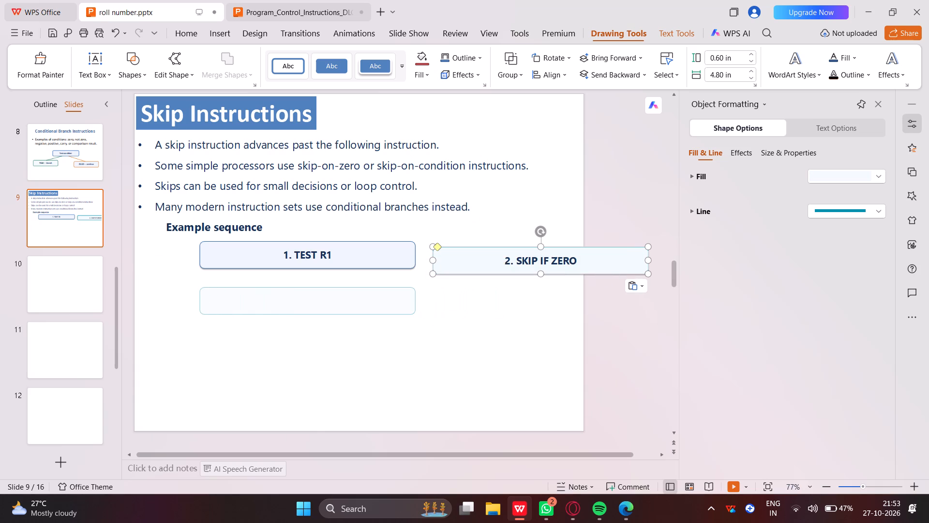
drag(259, 306, 261, 305)
drag(261, 305, 267, 306)
drag(267, 306, 258, 303)
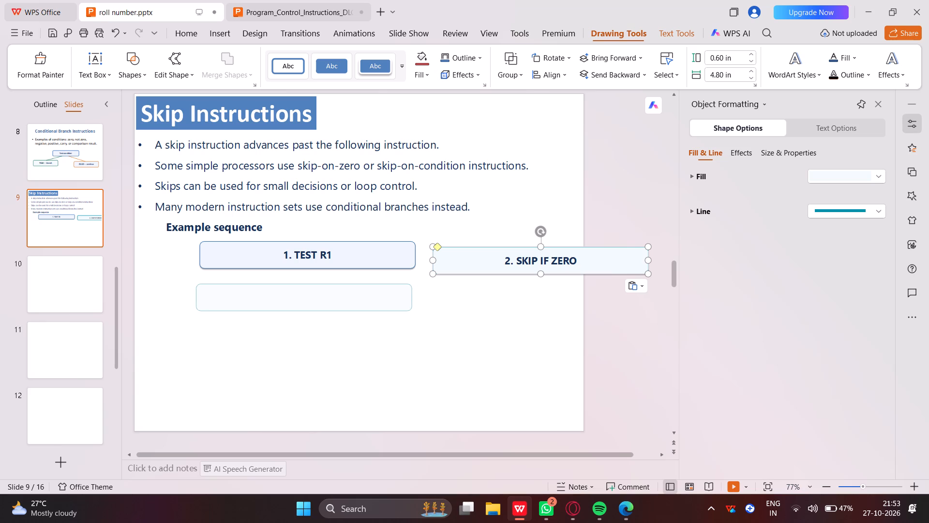
drag(258, 303, 260, 303)
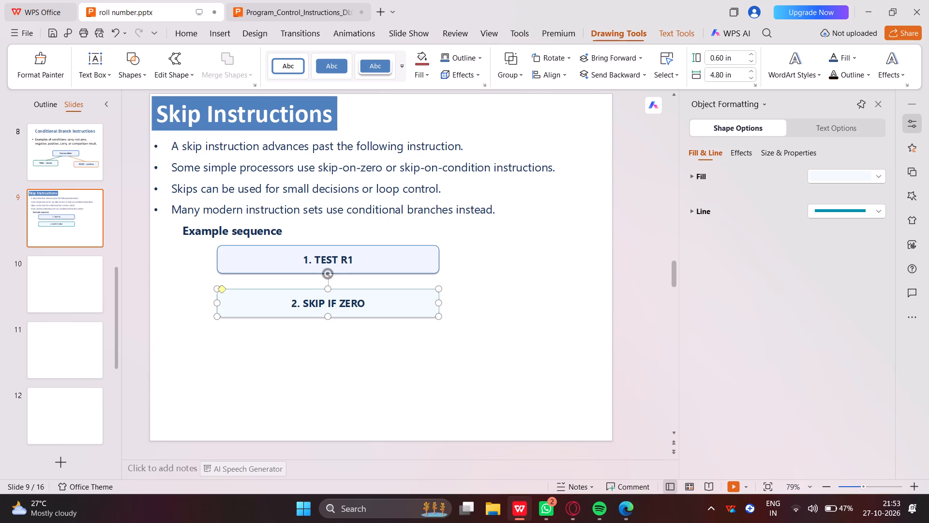
click(624, 186)
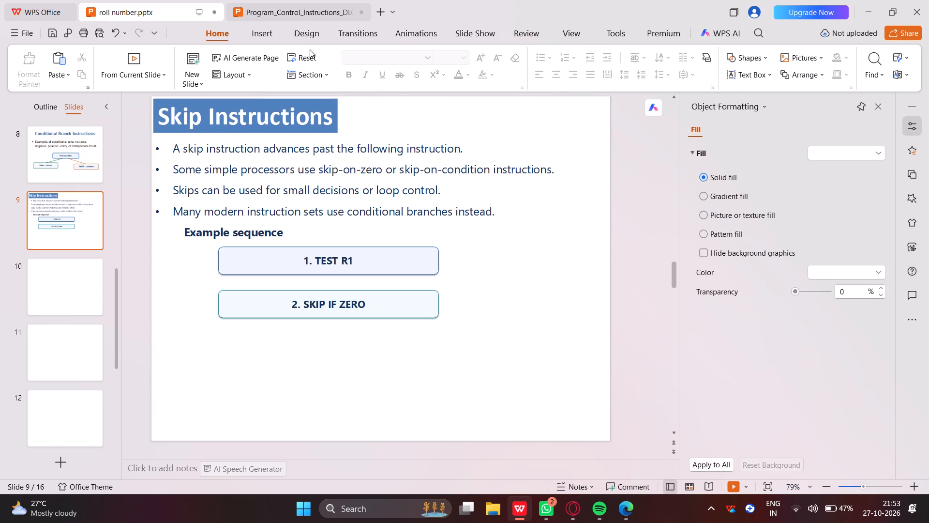
Copy the short vertical connector from the source deck to slide 9 and place it between the "1. TEST R1" and "2. SKIP IF ZERO" boxes.
click(270, 17)
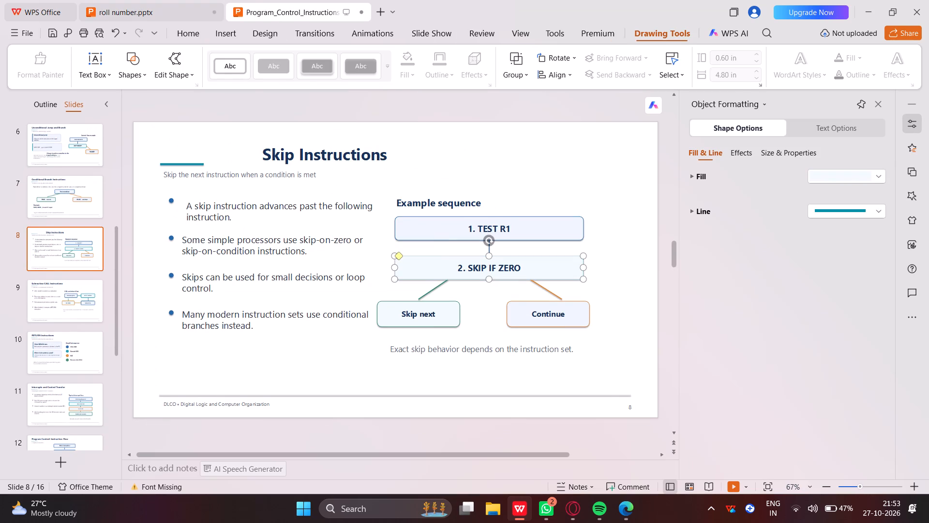
right_click(490, 246)
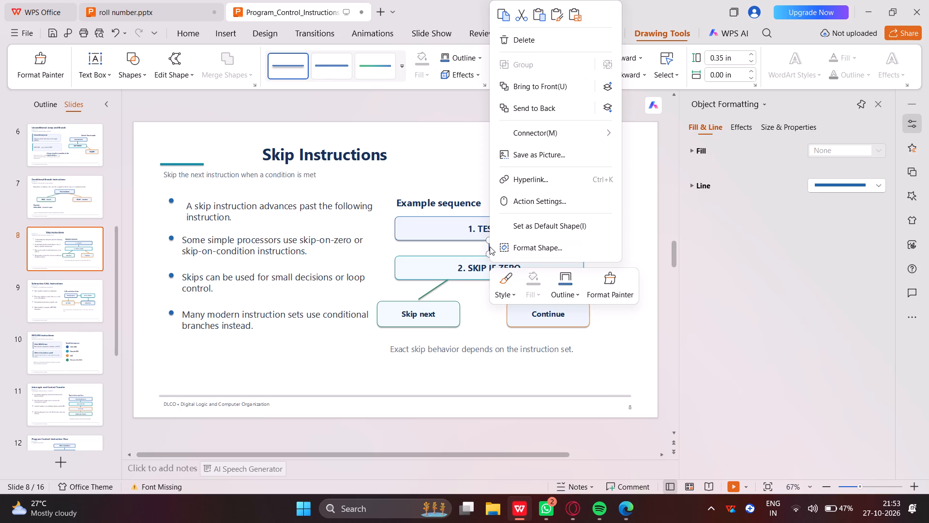
click(505, 14)
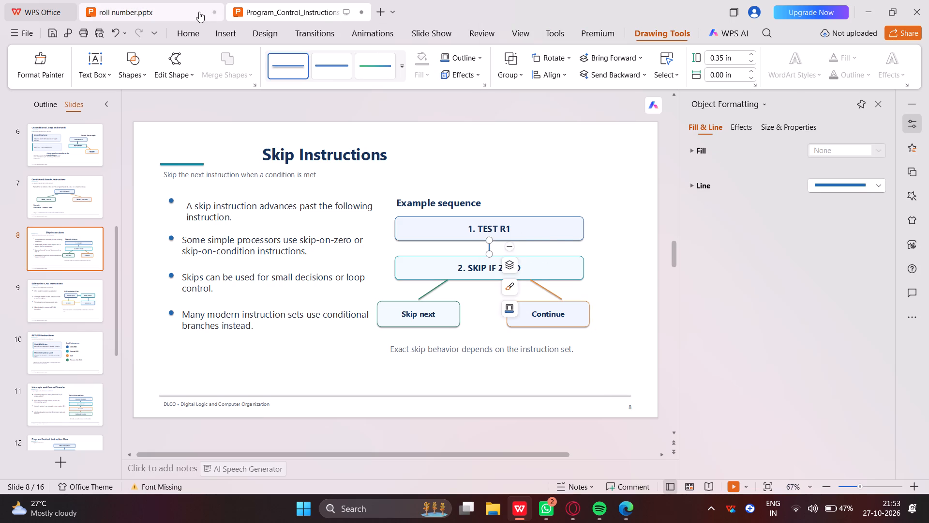
click(199, 12)
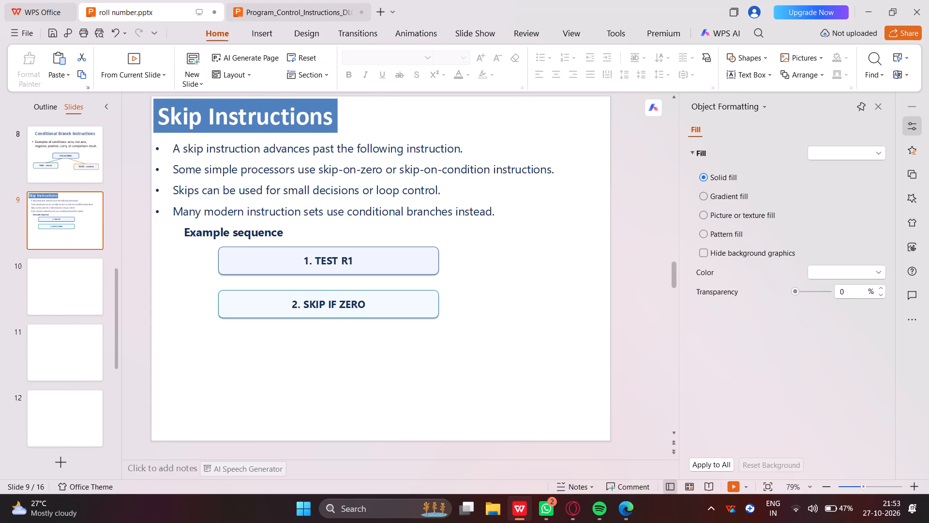
key(ctrl+v)
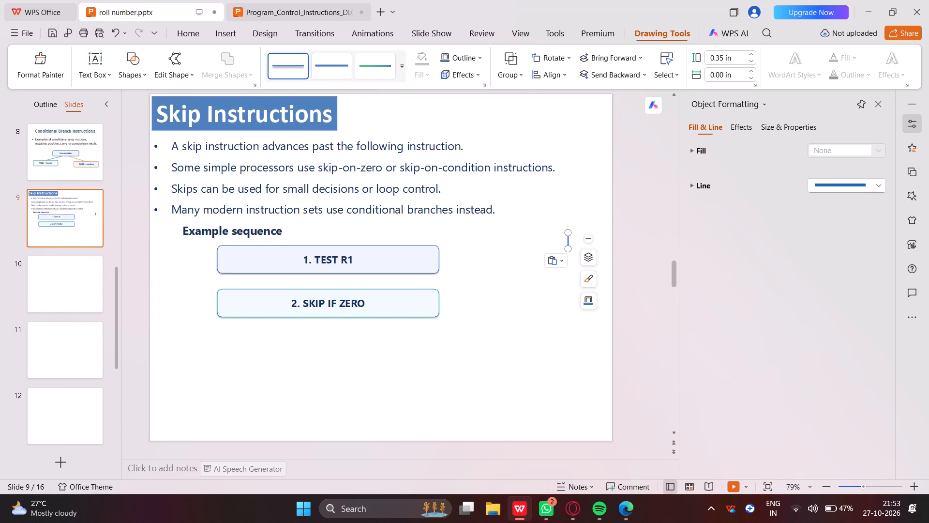
drag(567, 241, 324, 281)
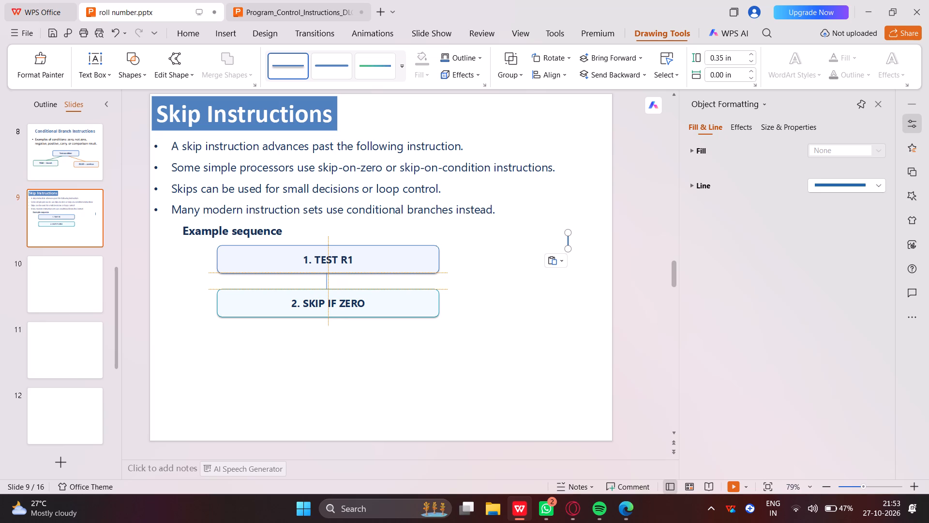
drag(324, 281, 324, 281)
click(631, 230)
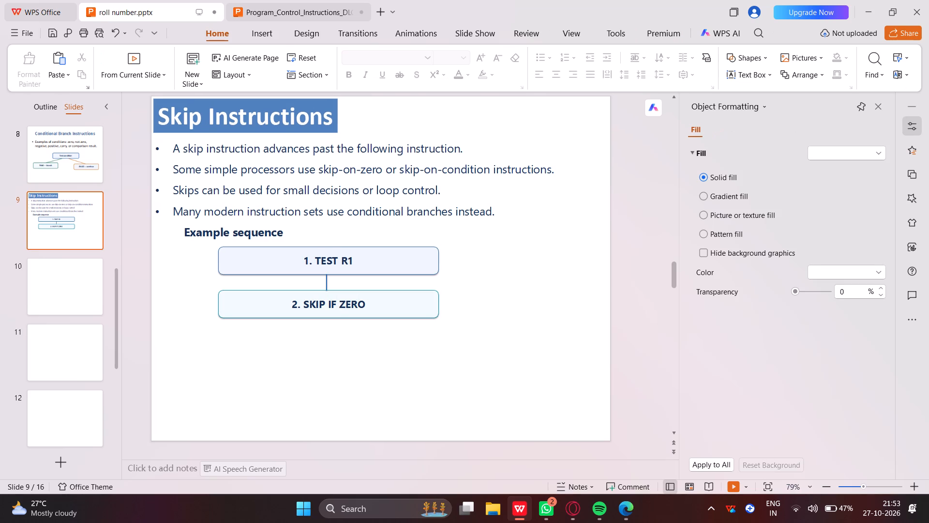
Copy the green diagonal connector from the source deck to slide 9 and place it below the left half of the "2. SKIP IF ZERO" box.
click(282, 1)
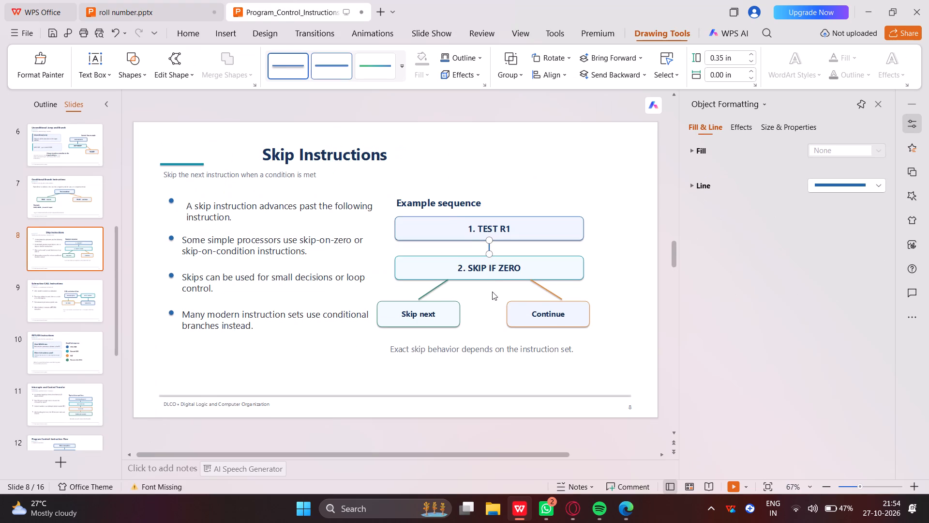
right_click(414, 315)
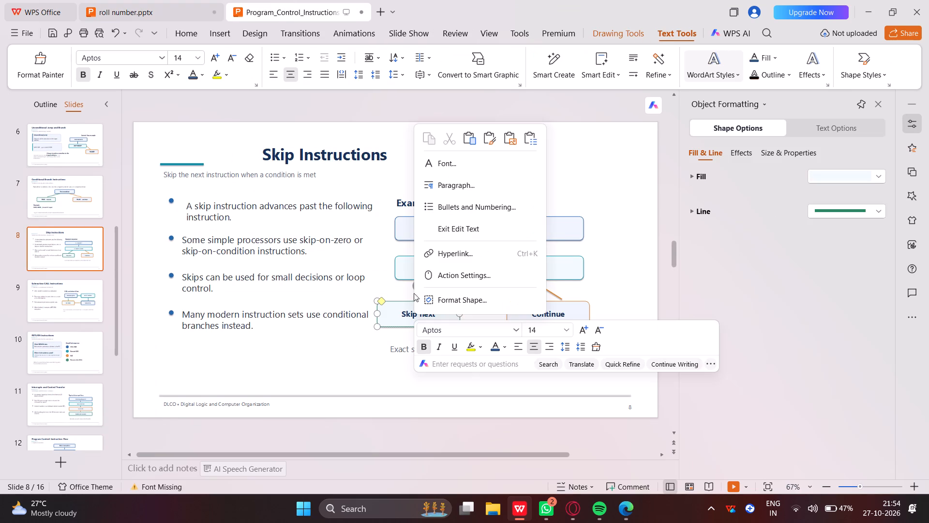
click(352, 352)
right_click(392, 309)
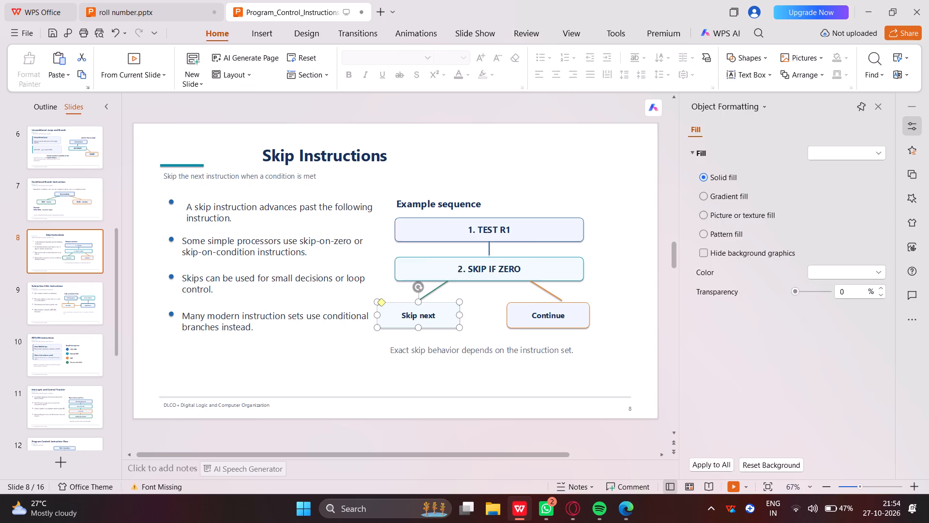
click(412, 15)
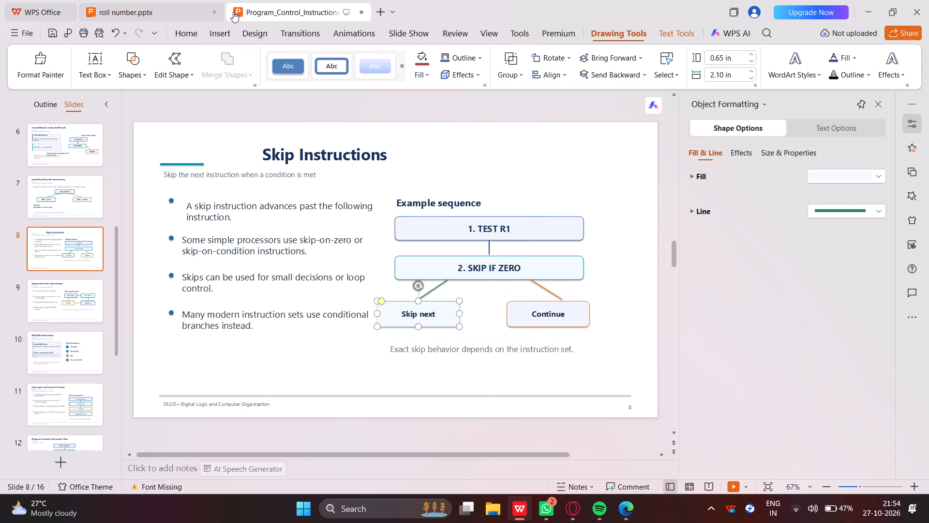
right_click(434, 289)
click(441, 44)
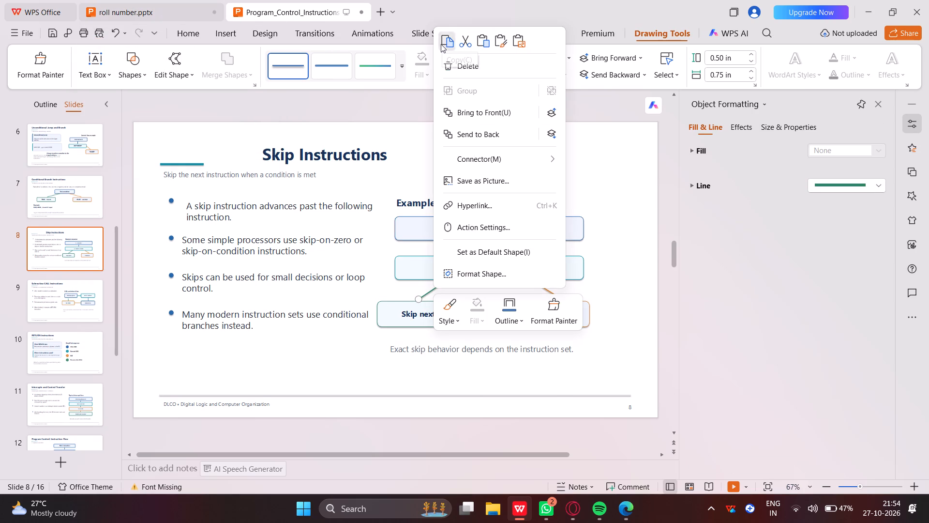
click(194, 3)
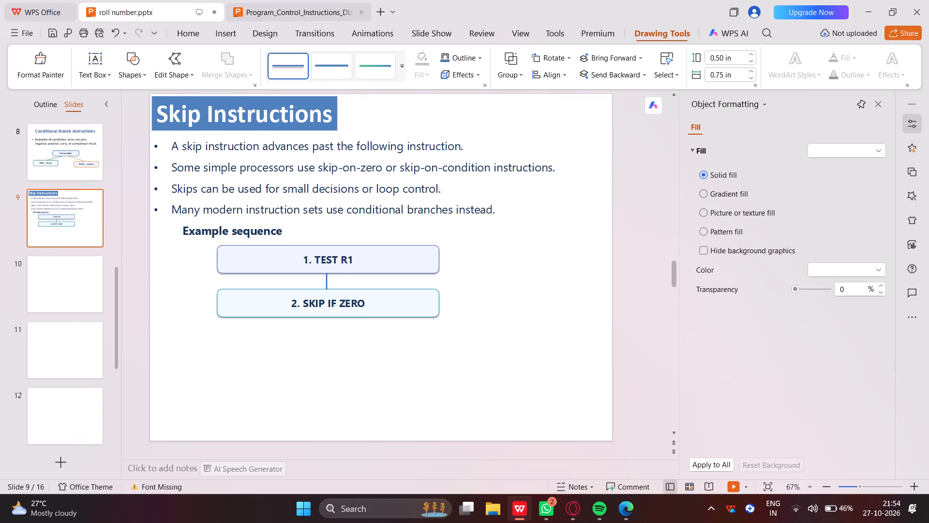
key(ctrl+v)
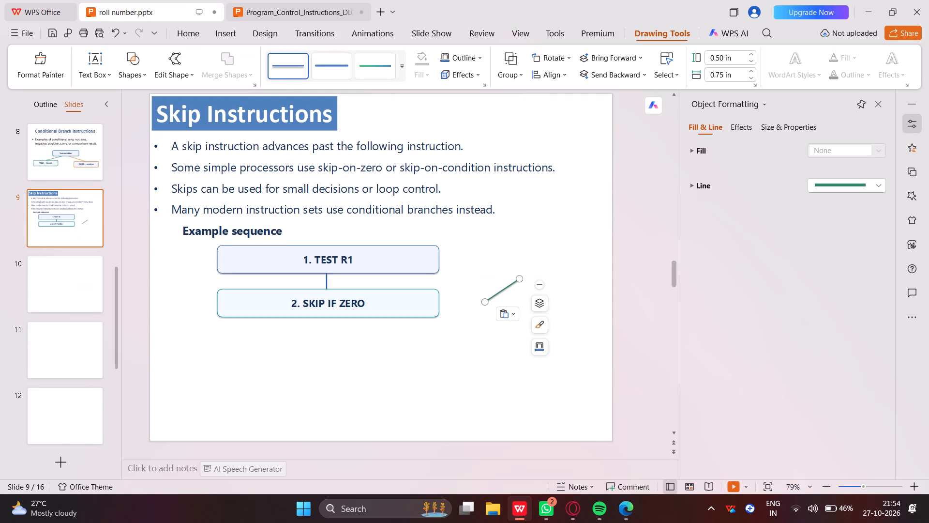
drag(505, 289, 289, 333)
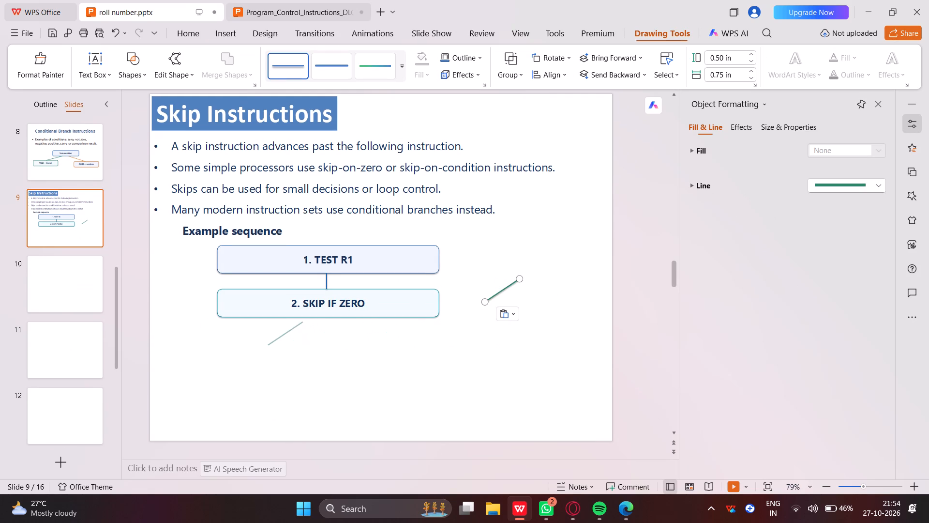
drag(289, 333, 283, 328)
Copy the "Skip next" box from the source deck to slide 9 and place it at the lower end of the green diagonal connector.
click(304, 9)
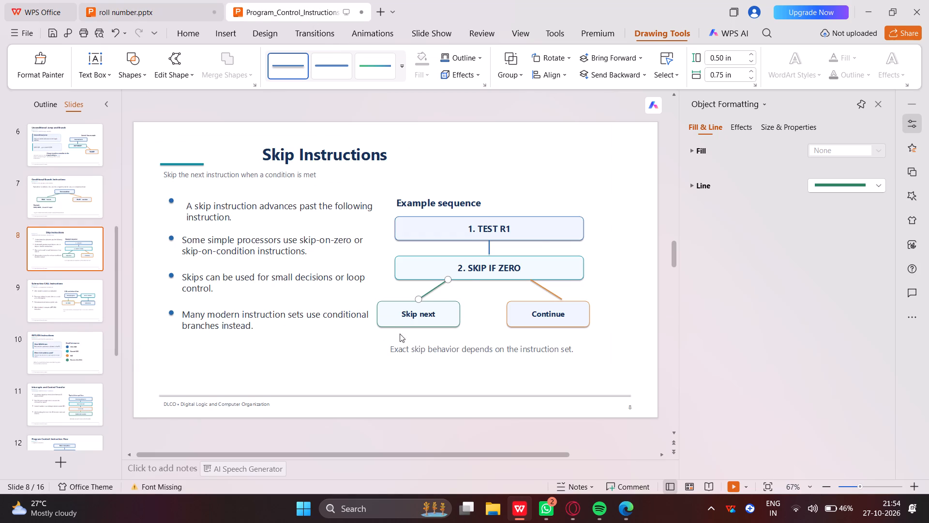
right_click(411, 314)
click(381, 245)
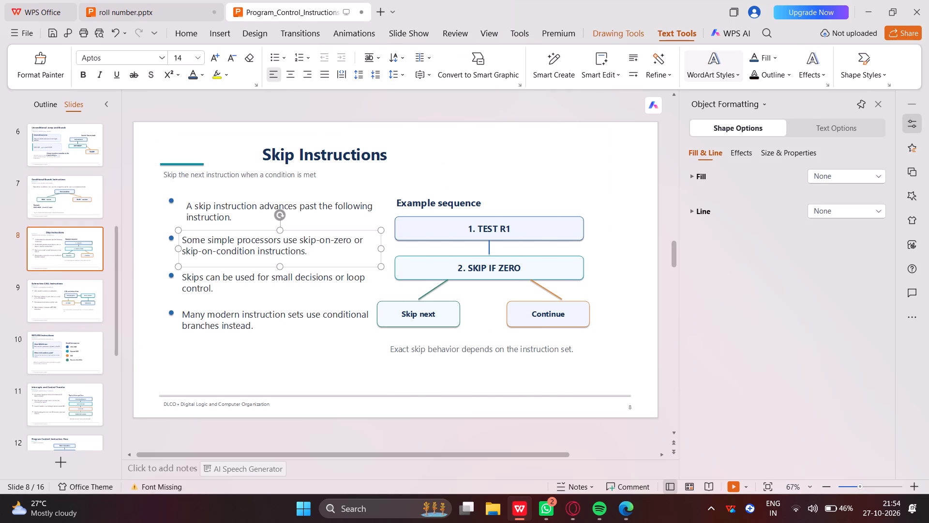
right_click(459, 110)
click(454, 114)
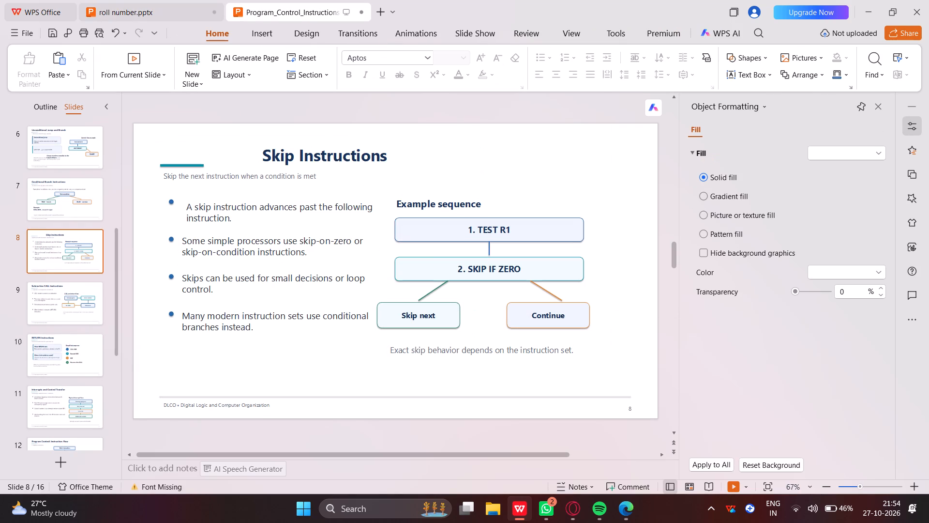
right_click(405, 311)
click(420, 136)
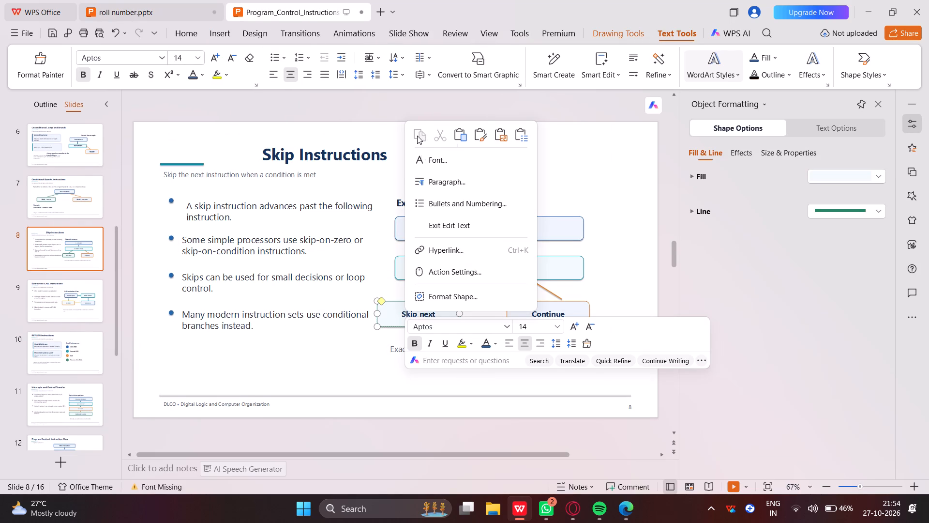
double_click(417, 136)
click(377, 116)
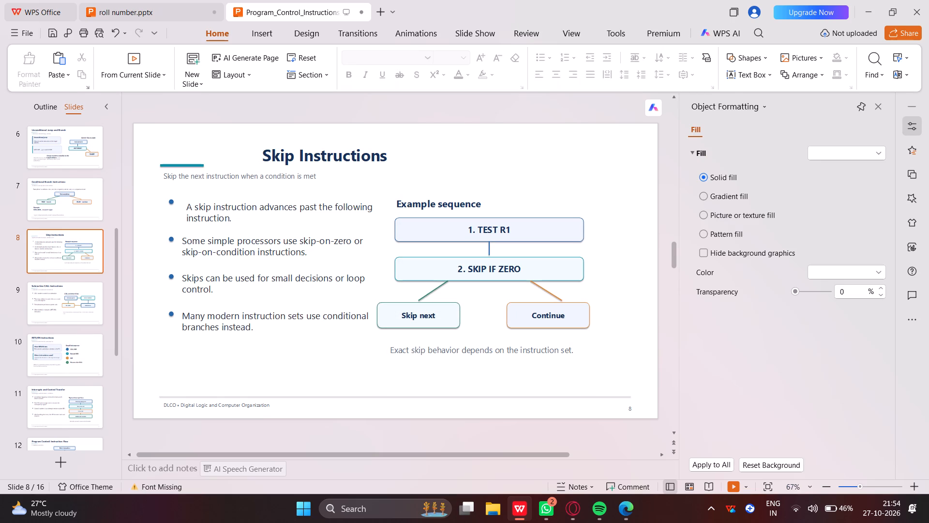
right_click(445, 316)
click(461, 13)
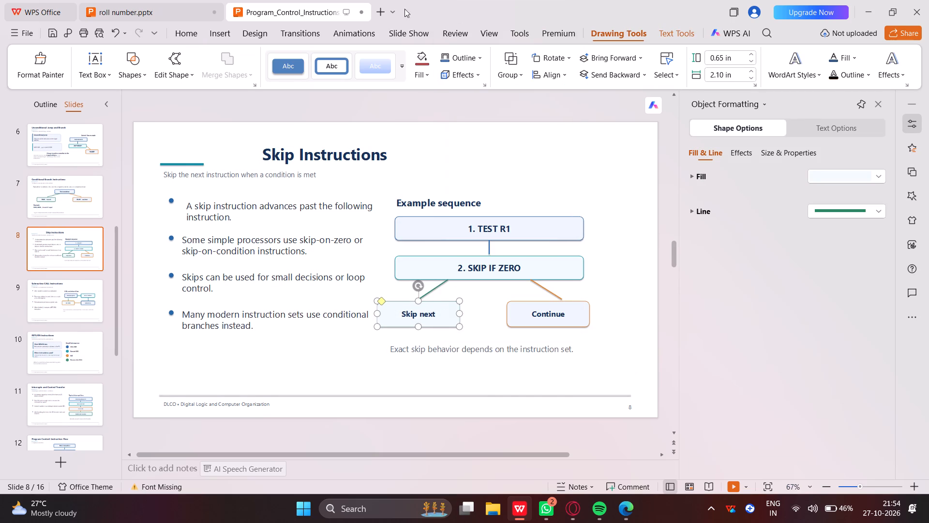
click(124, 7)
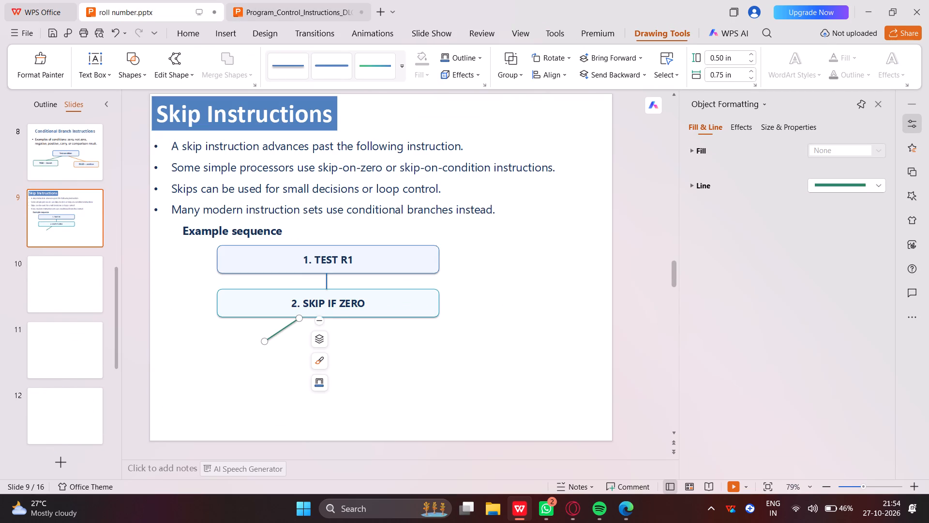
key(ctrl+v)
drag(455, 322, 454, 322)
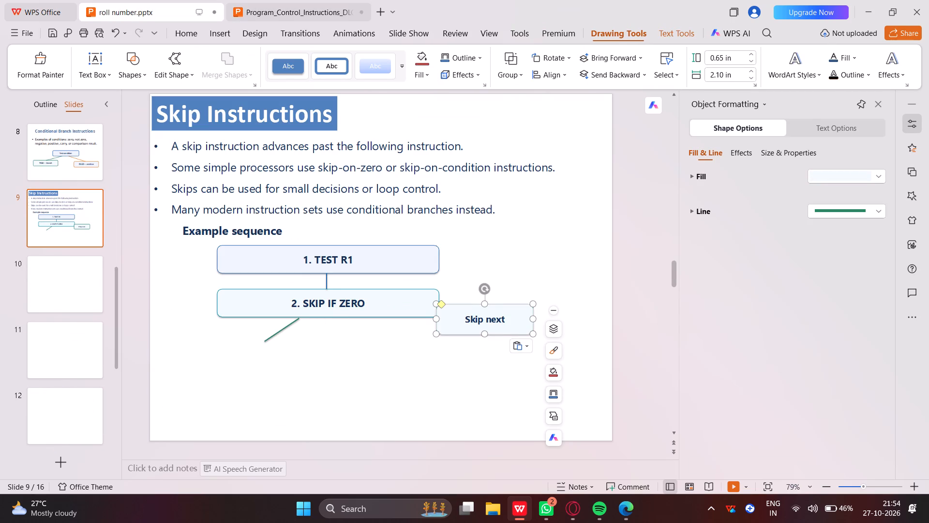
drag(454, 322, 236, 361)
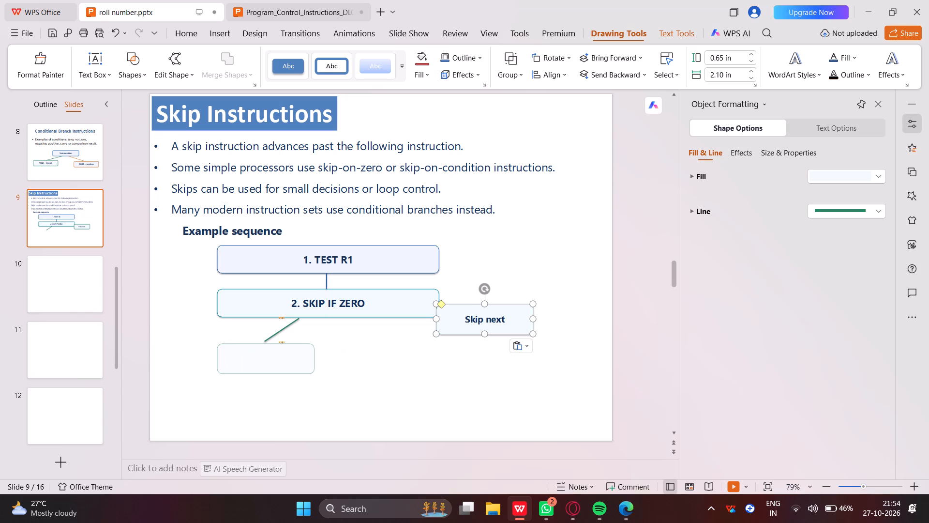
drag(236, 361, 236, 360)
drag(236, 360, 233, 358)
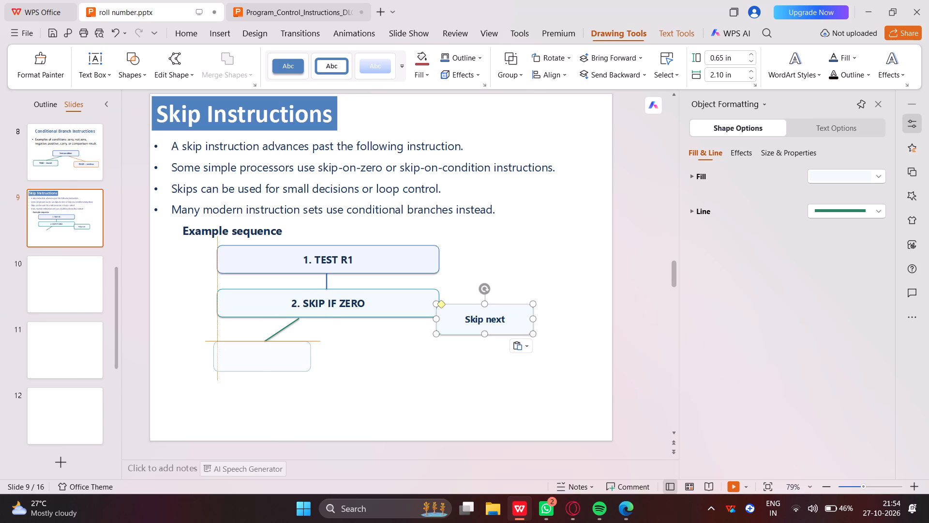
click(632, 252)
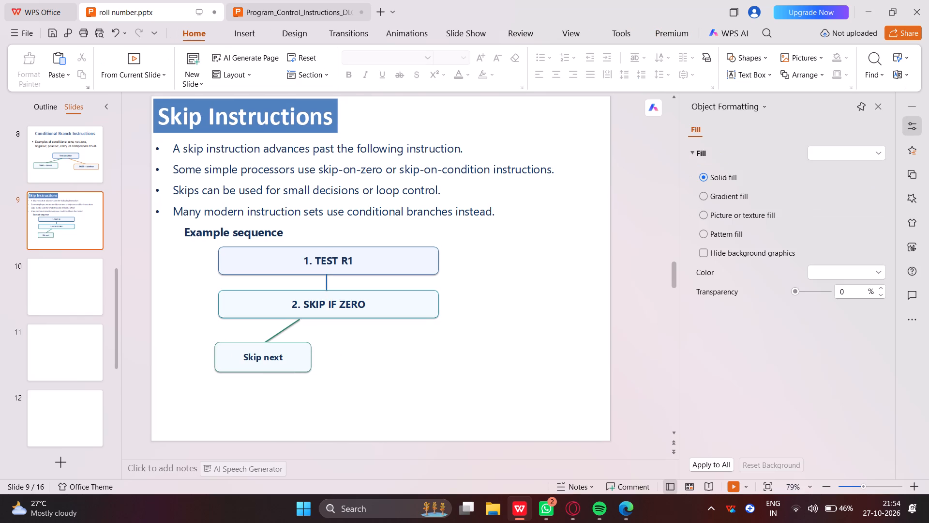
Copy the orange diagonal connector from the source deck to slide 9 and place it below the right half of the "2. SKIP IF ZERO" box.
click(272, 12)
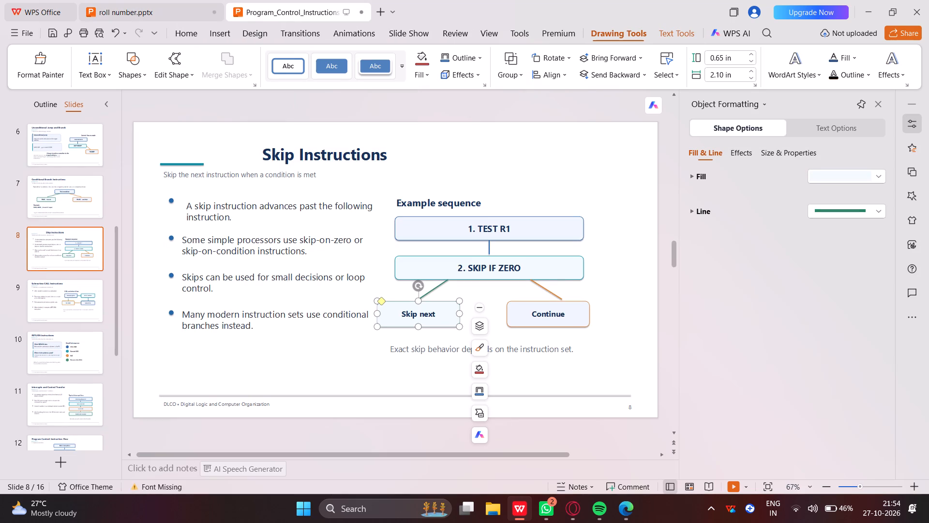
right_click(548, 292)
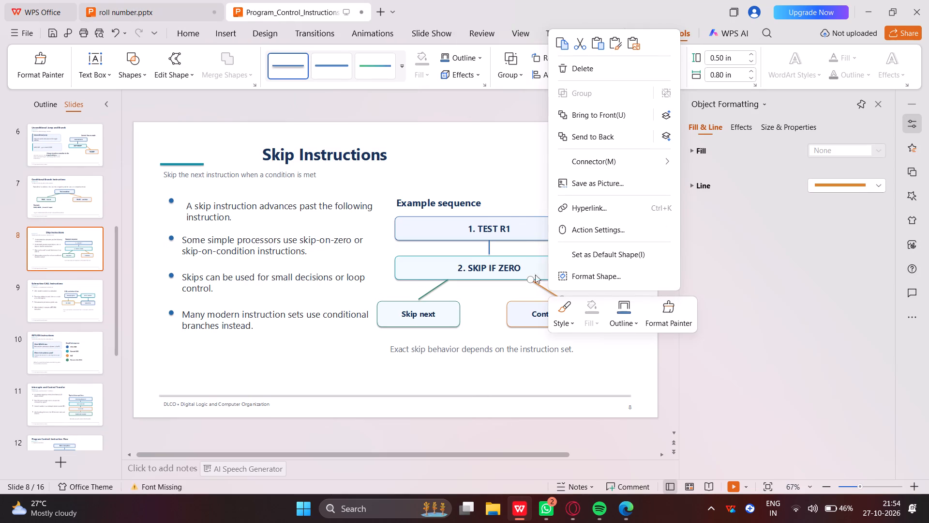
click(561, 46)
click(162, 0)
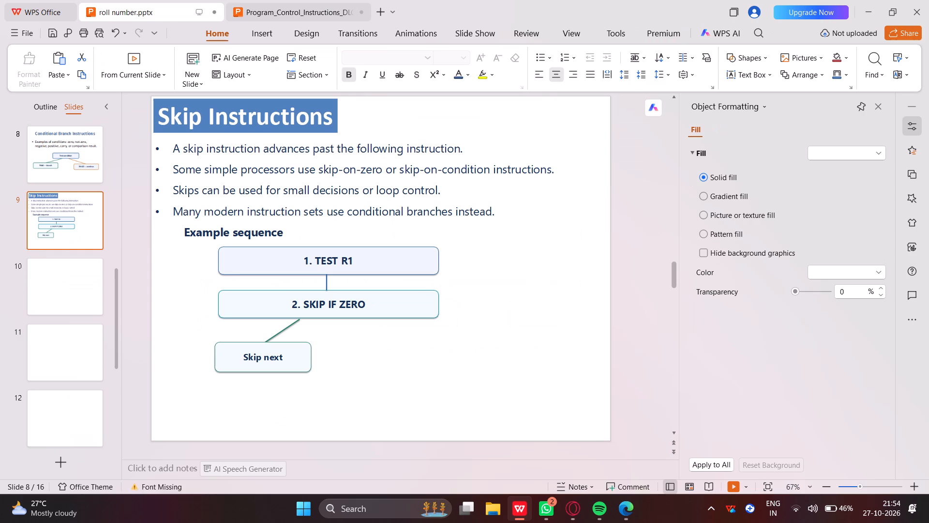
key(ctrl+v)
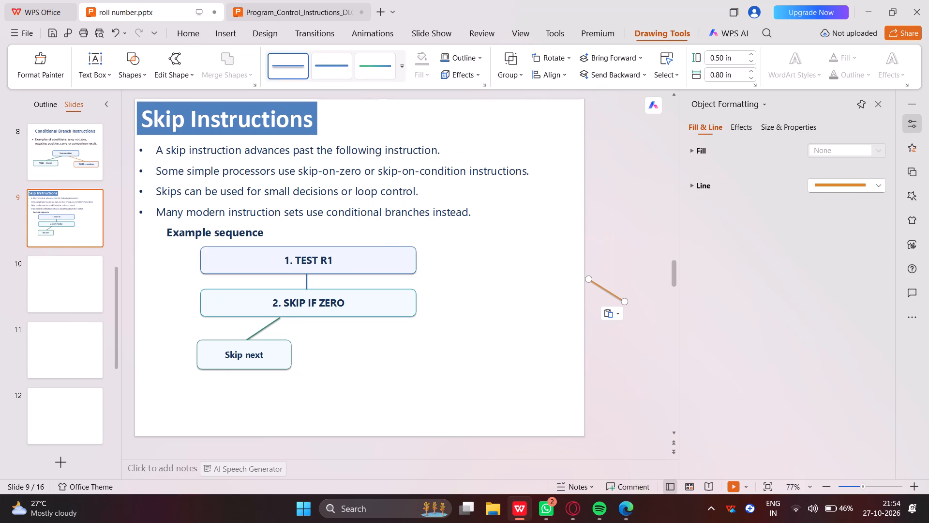
drag(608, 289, 332, 355)
drag(332, 355, 351, 329)
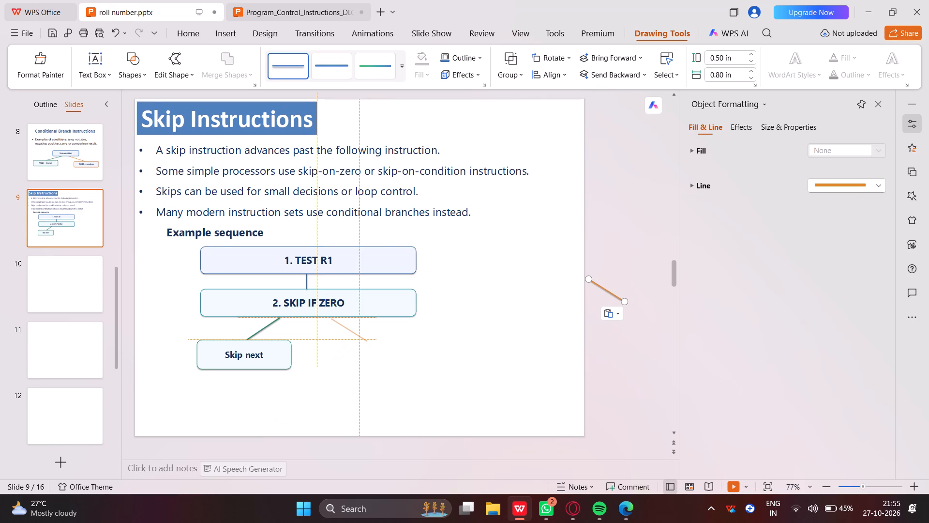
drag(351, 329, 343, 329)
drag(663, 256, 658, 256)
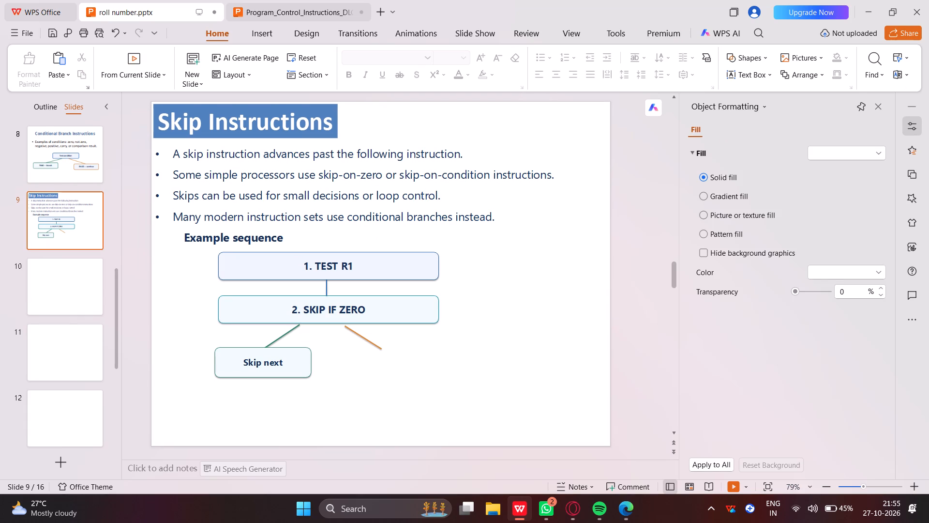
Shift the orange connector farther right so its upper end meets the bottom edge of the "2. SKIP IF ZERO" box.
drag(364, 338, 360, 336)
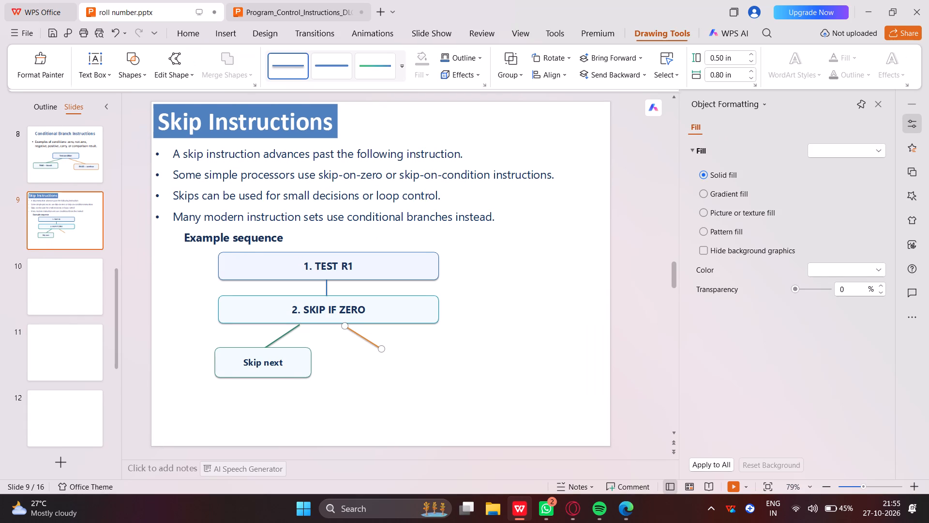
drag(360, 336, 355, 332)
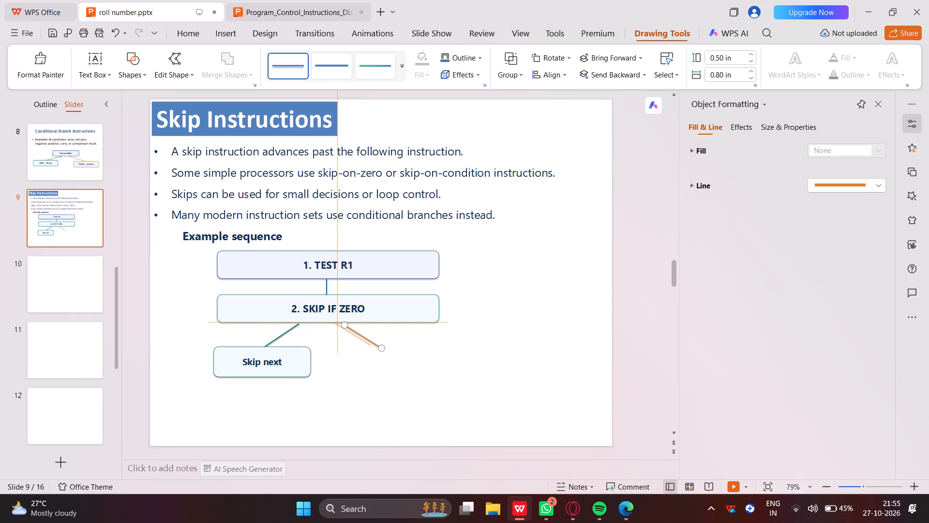
drag(355, 332, 360, 334)
click(616, 283)
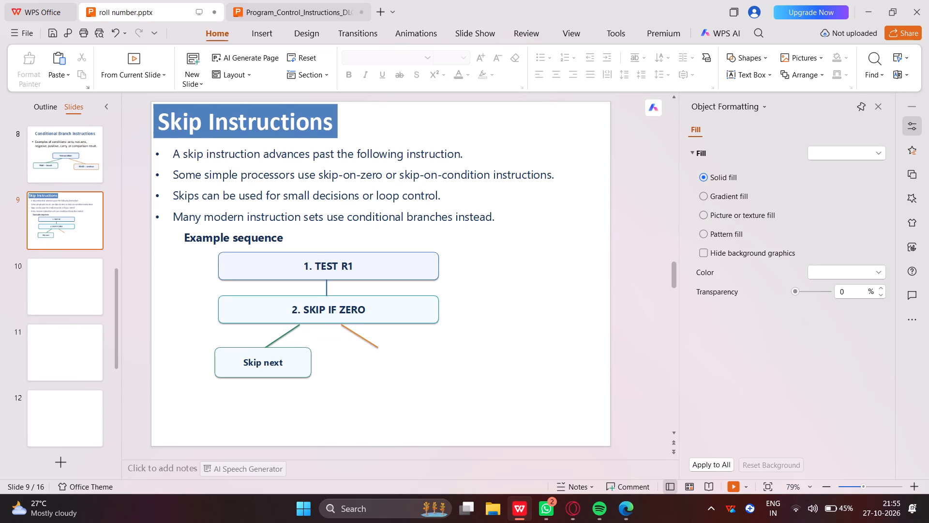
drag(366, 339, 399, 336)
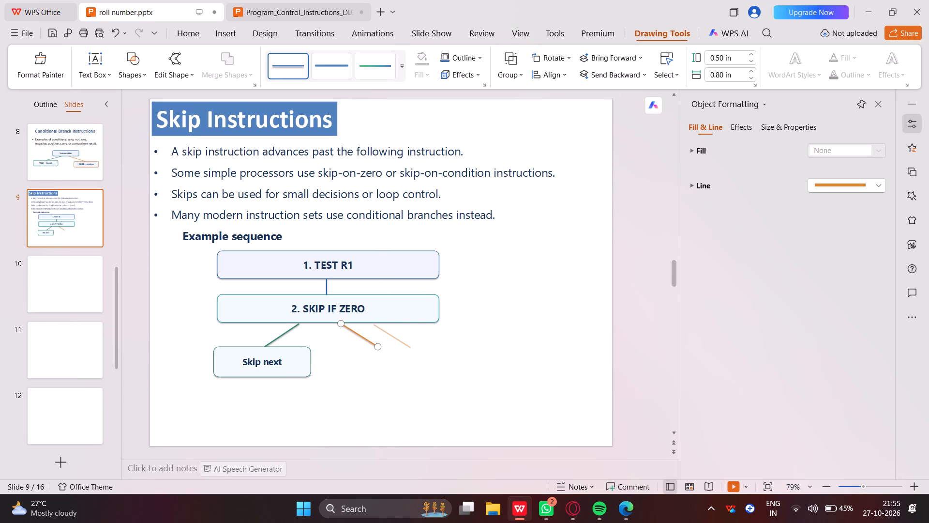
drag(399, 336, 402, 338)
drag(402, 338, 392, 332)
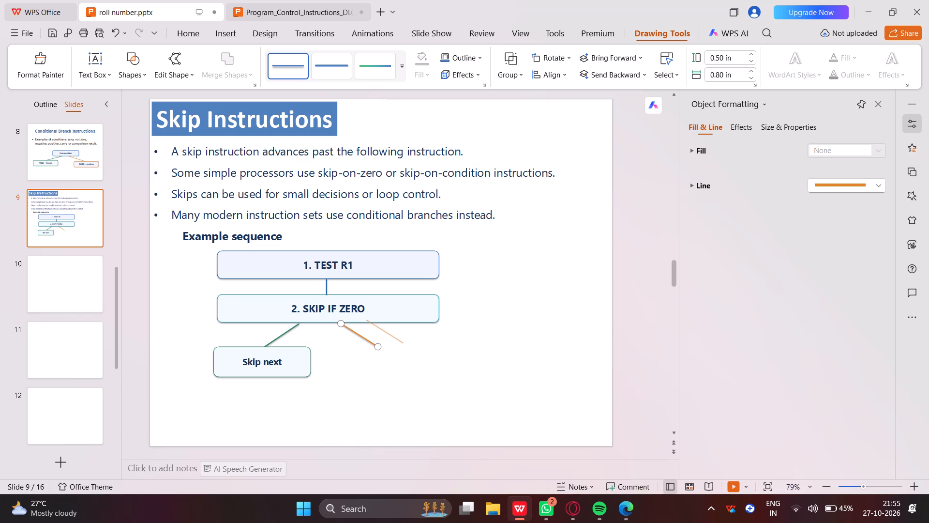
drag(392, 332, 390, 332)
drag(390, 332, 390, 336)
click(523, 350)
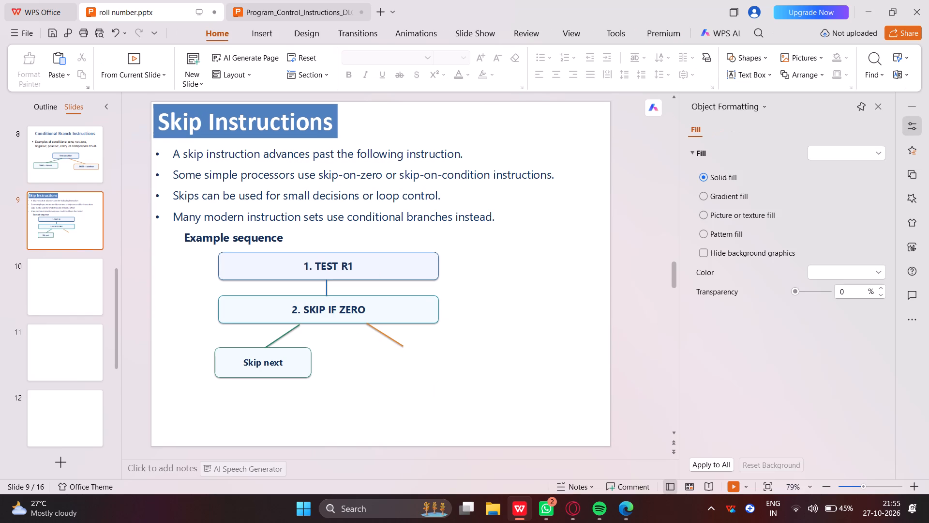
Copy the "Continue" box from the source deck to slide 9 and place it under the orange connector, level with the "Skip next" box.
click(287, 10)
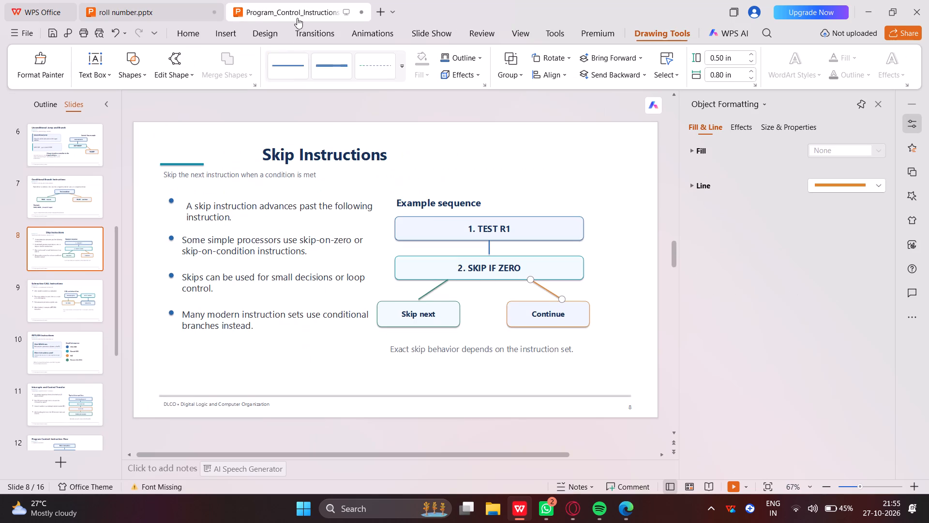
right_click(519, 313)
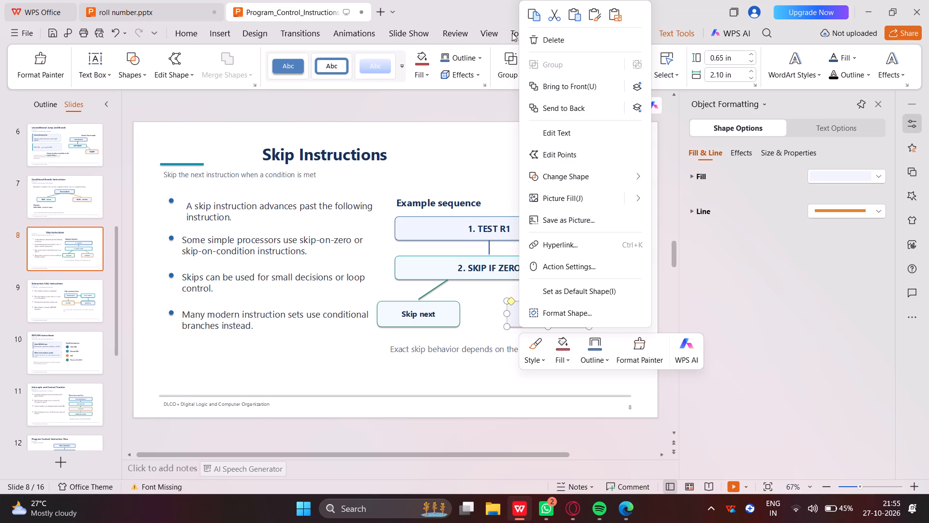
click(533, 9)
drag(77, 1, 85, 3)
click(99, 4)
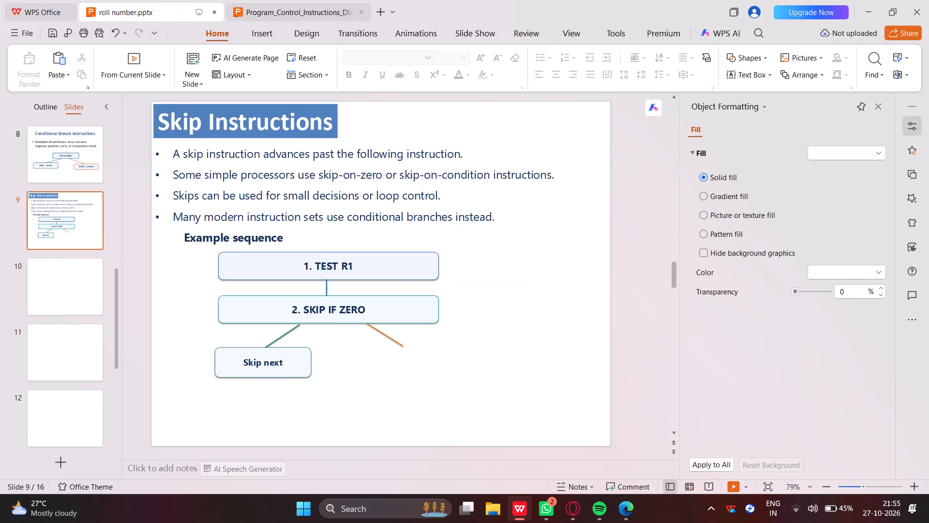
key(ctrl+v)
drag(584, 308, 372, 344)
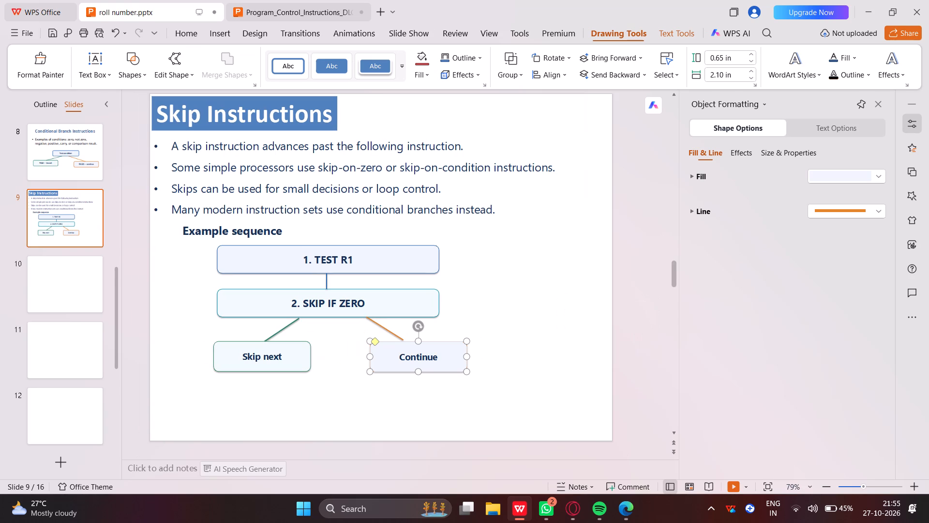
click(631, 270)
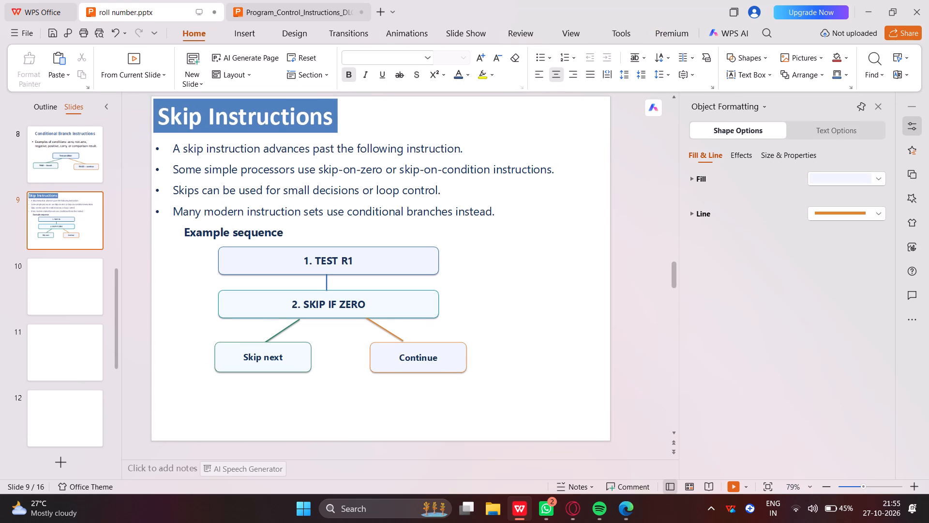
Copy the title "Subroutine CALL Instructions" from slide 9 of the source deck into the title placeholder of slide 10 in roll number.pptx.
click(59, 274)
click(301, 15)
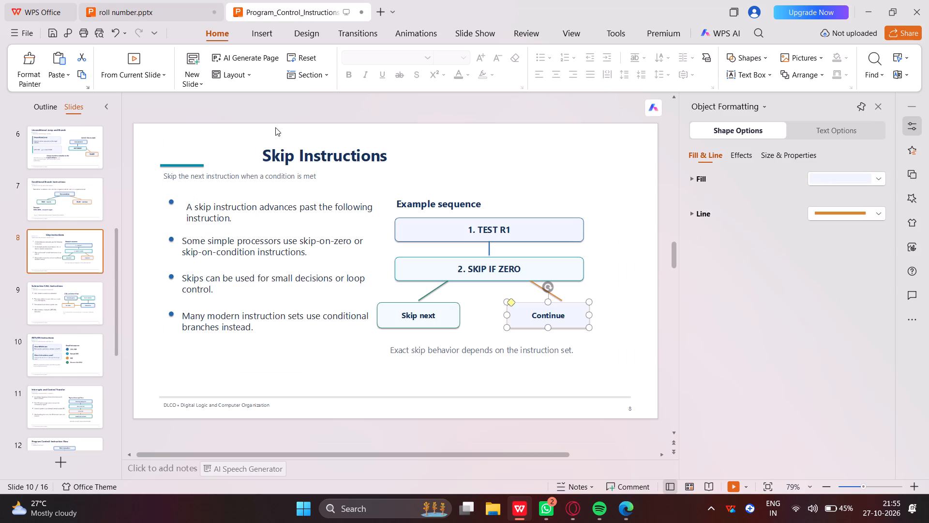
click(82, 305)
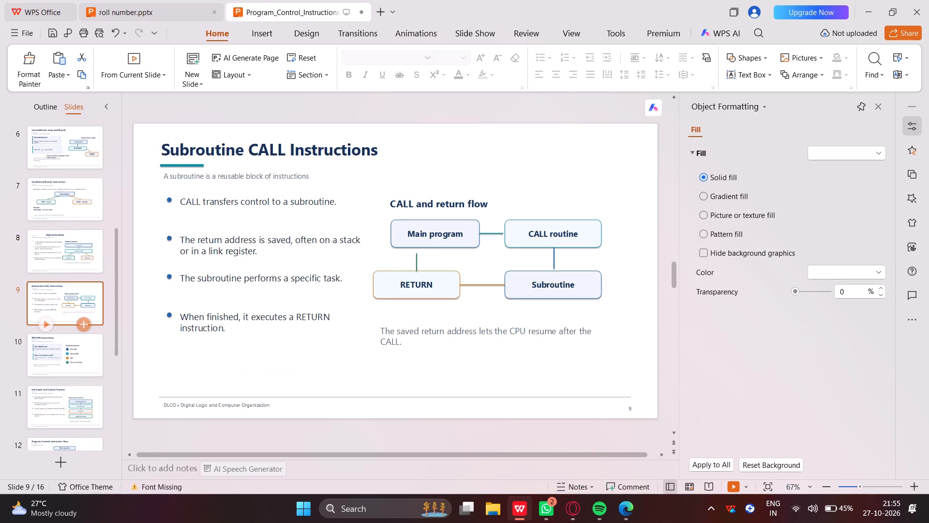
drag(157, 149, 205, 151)
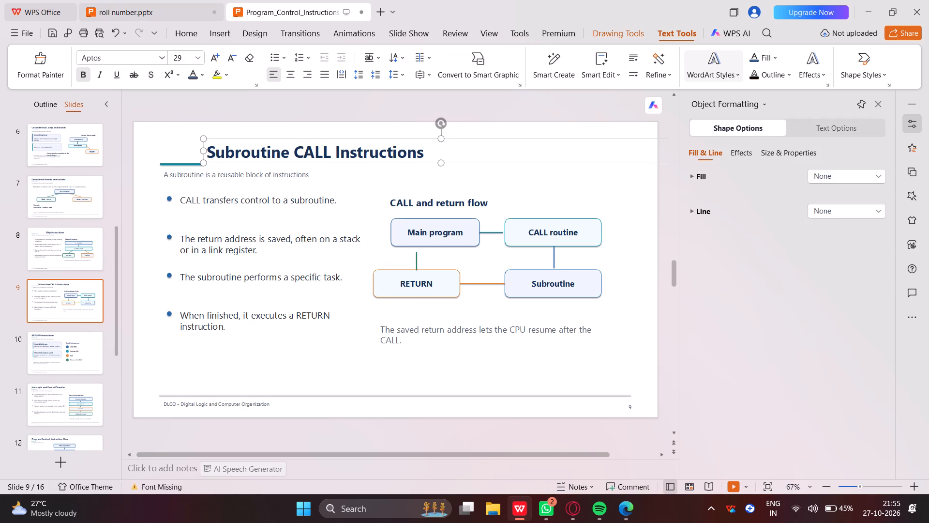
drag(211, 152, 347, 154)
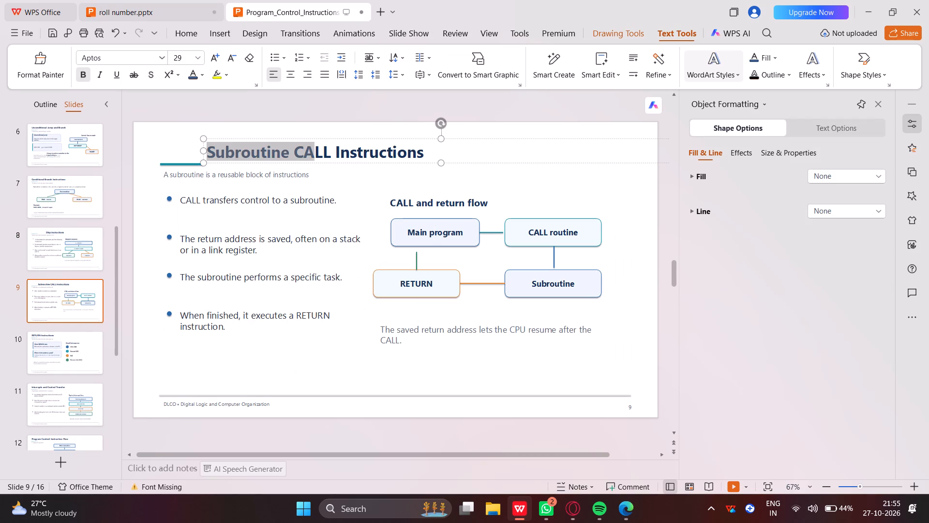
drag(347, 154, 436, 154)
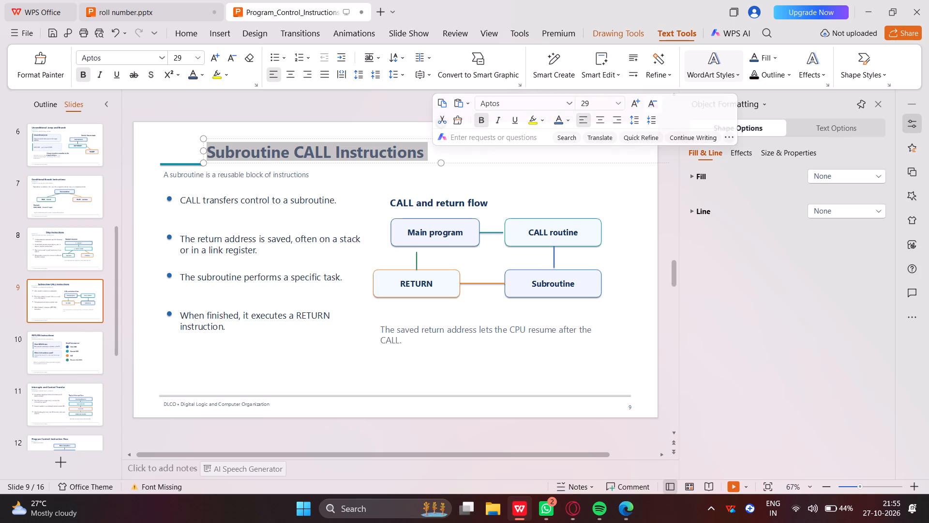
key(ctrl+c)
ctrl+drag(134, 2, 129, 7)
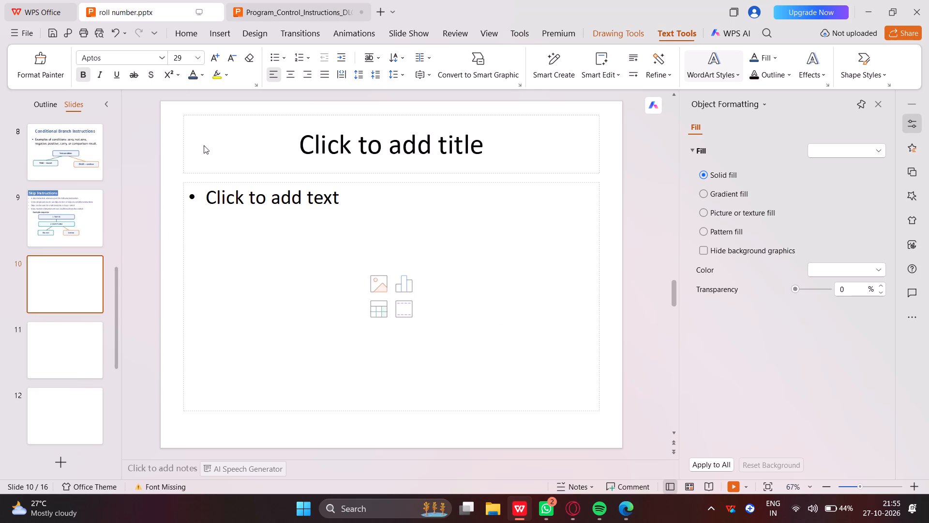
ctrl+click(253, 163)
key(ctrl+v)
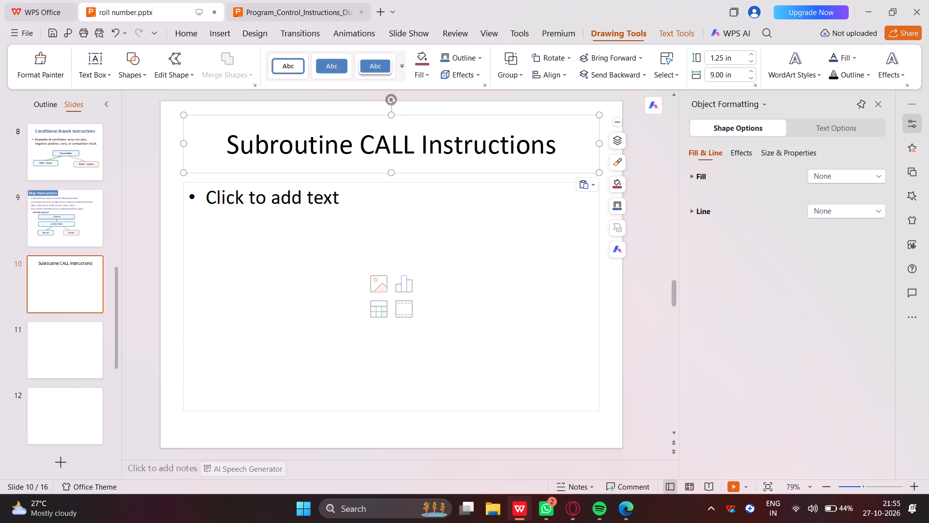
Give the slide 10 title the solid blue shape style with white text and make the title bold.
click(325, 71)
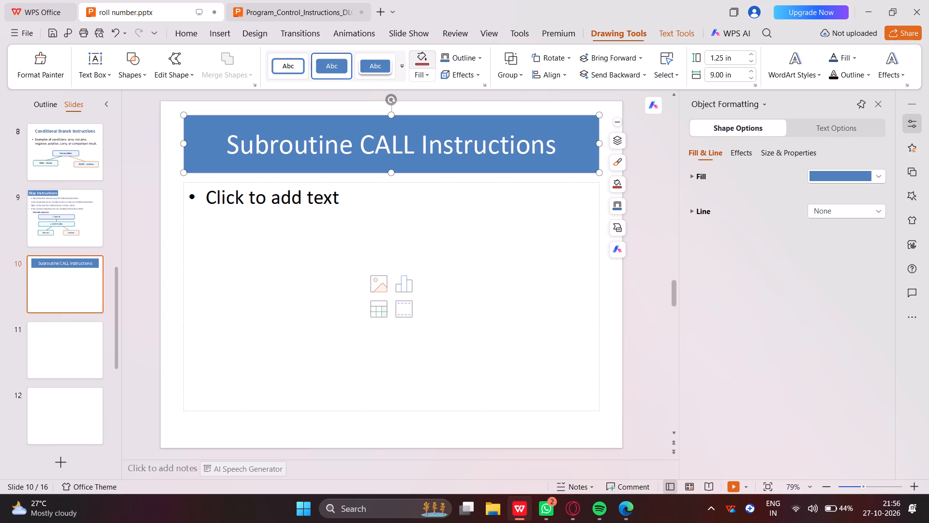
click(215, 33)
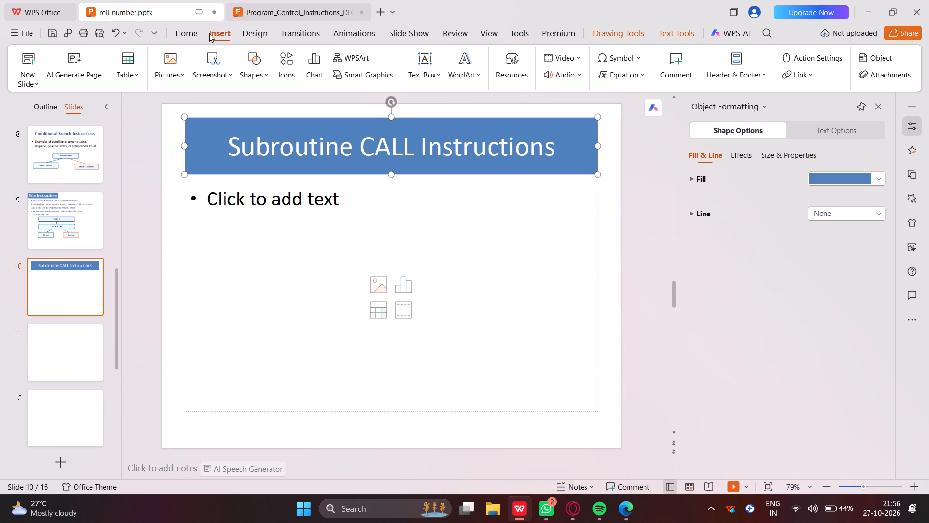
click(183, 33)
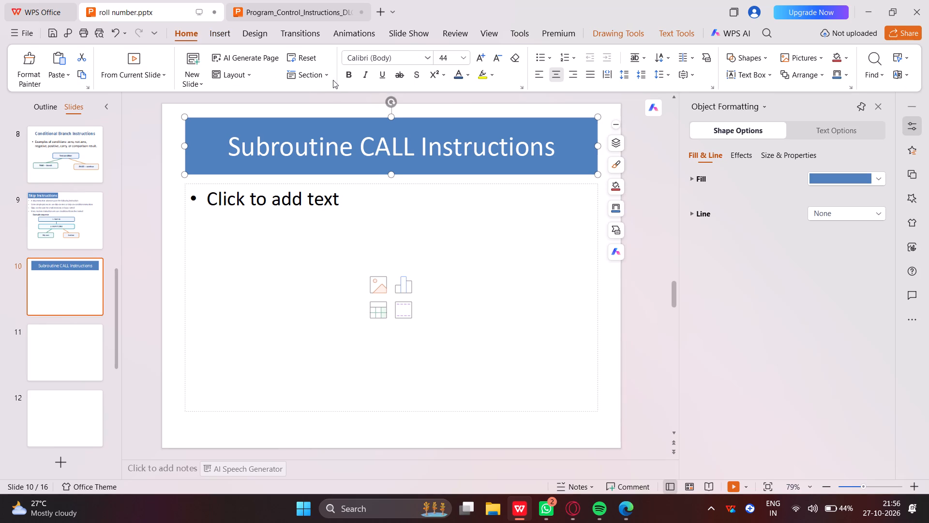
click(346, 76)
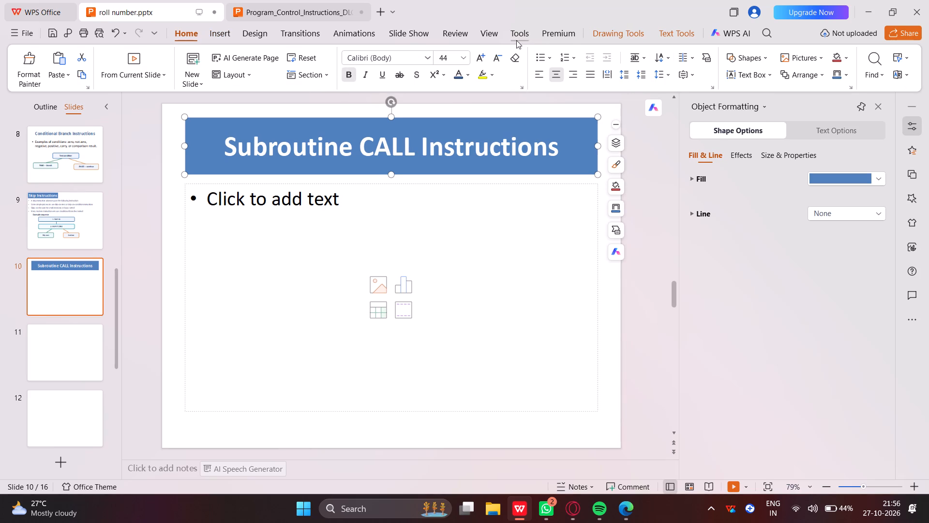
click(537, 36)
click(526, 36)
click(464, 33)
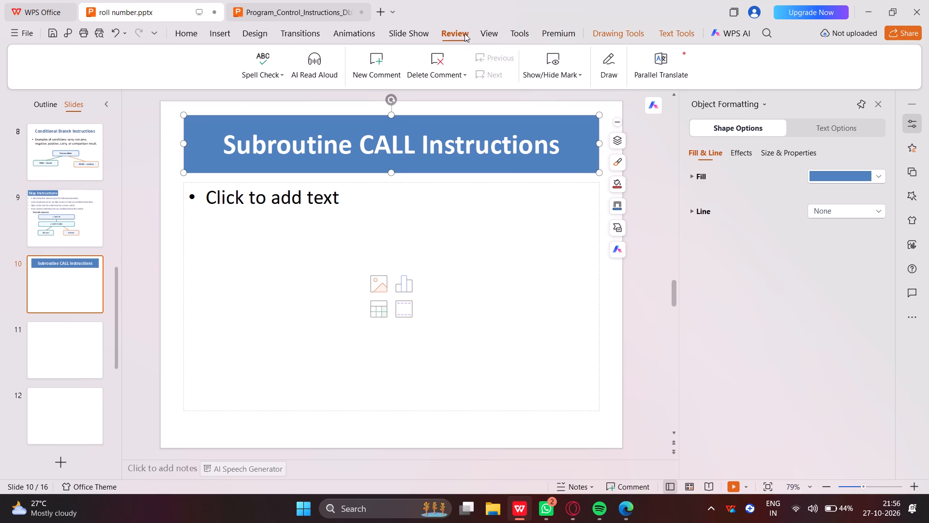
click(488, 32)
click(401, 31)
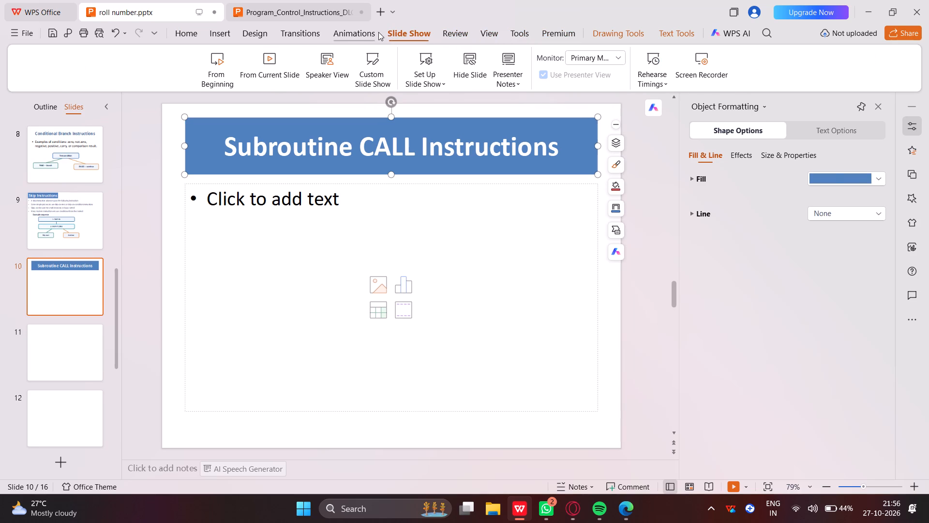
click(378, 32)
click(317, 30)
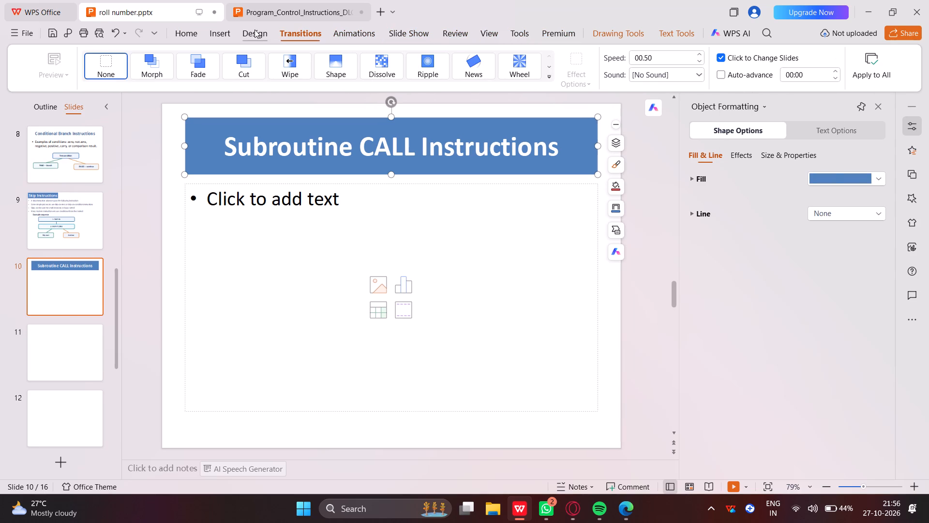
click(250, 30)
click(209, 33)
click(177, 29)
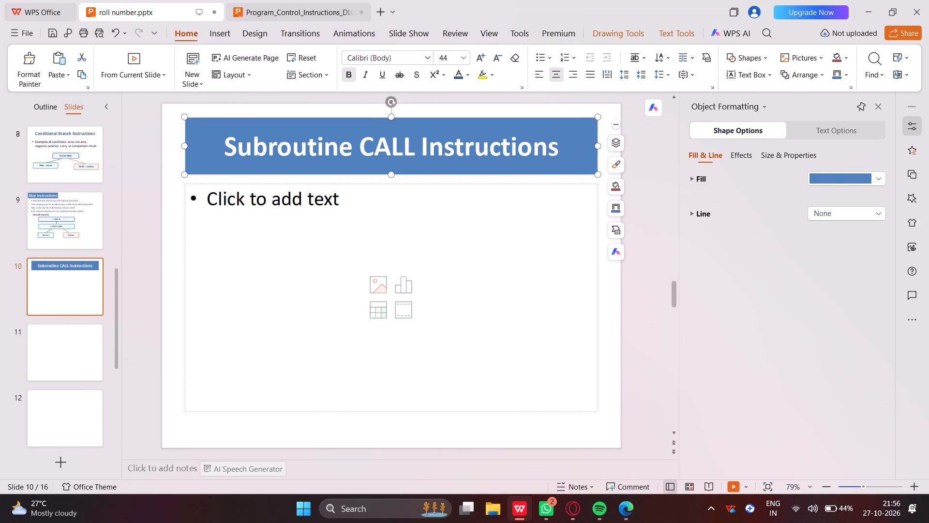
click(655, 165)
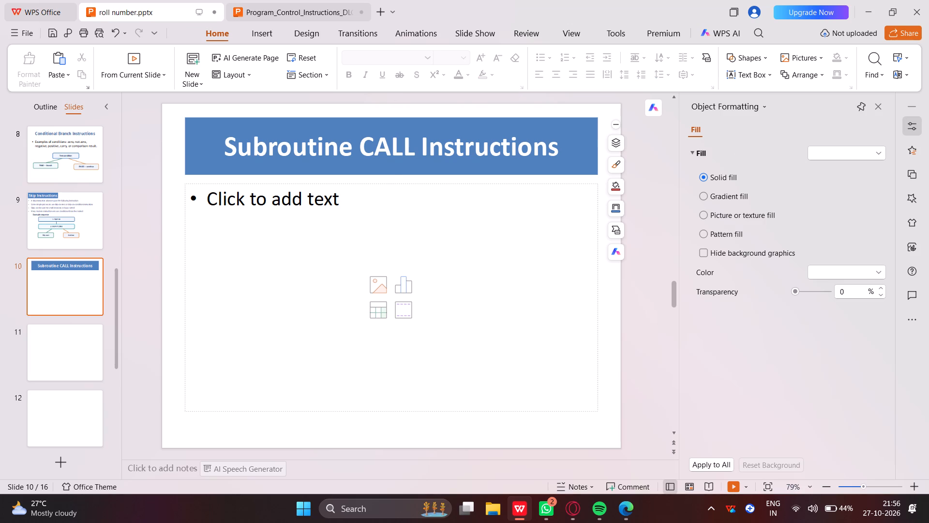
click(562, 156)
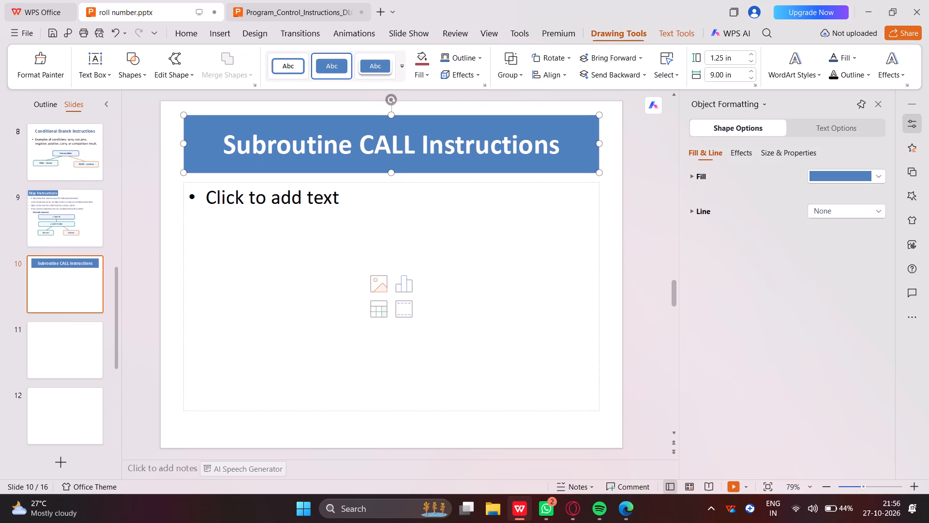
Copy the bullet text "CALL transfers control to a subroutine" from the source deck into the content placeholder of slide 10.
click(302, 6)
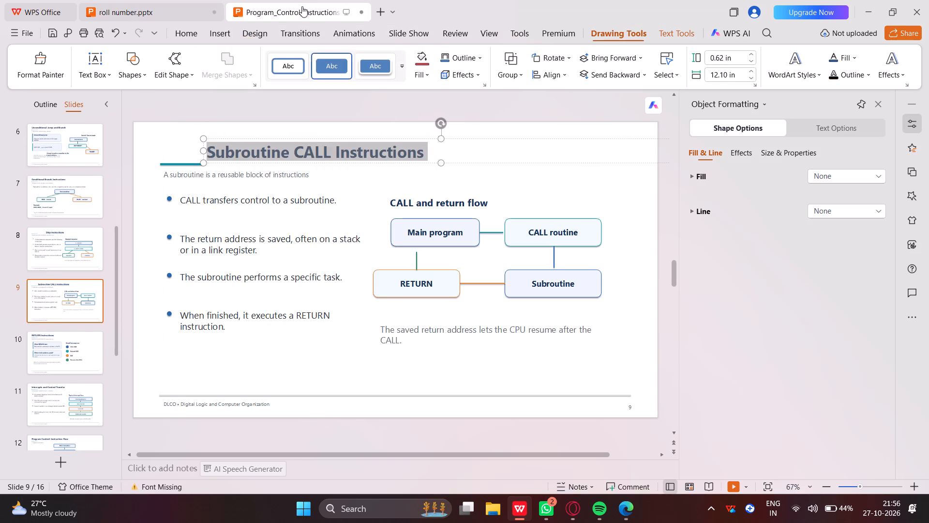
click(305, 192)
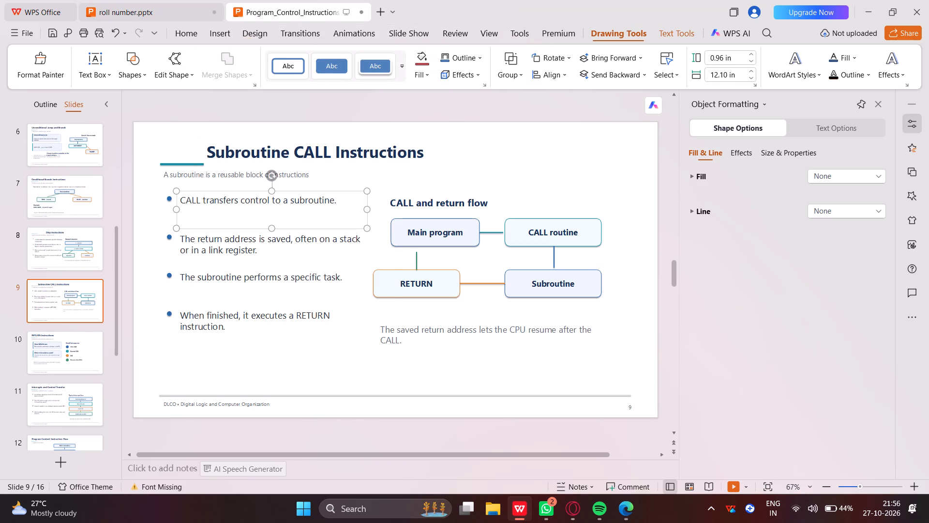
click(336, 205)
drag(336, 200, 315, 198)
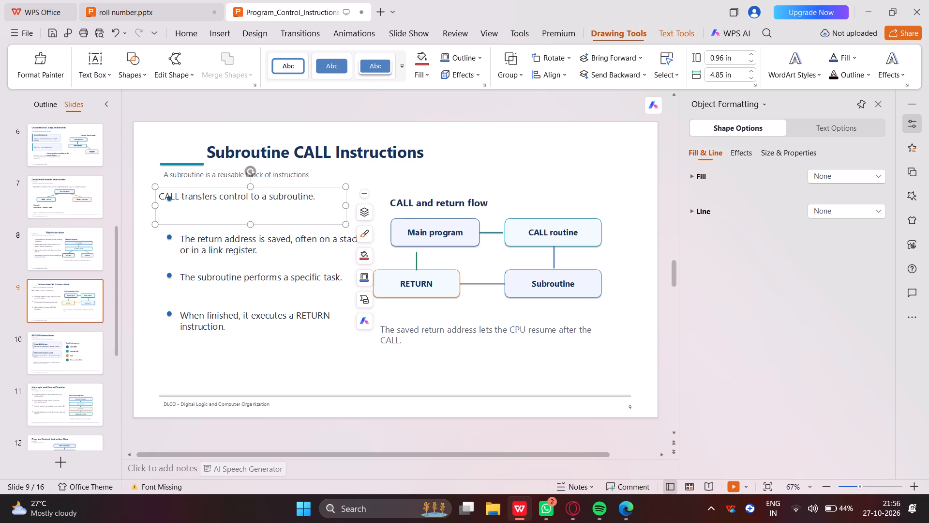
drag(162, 196, 311, 207)
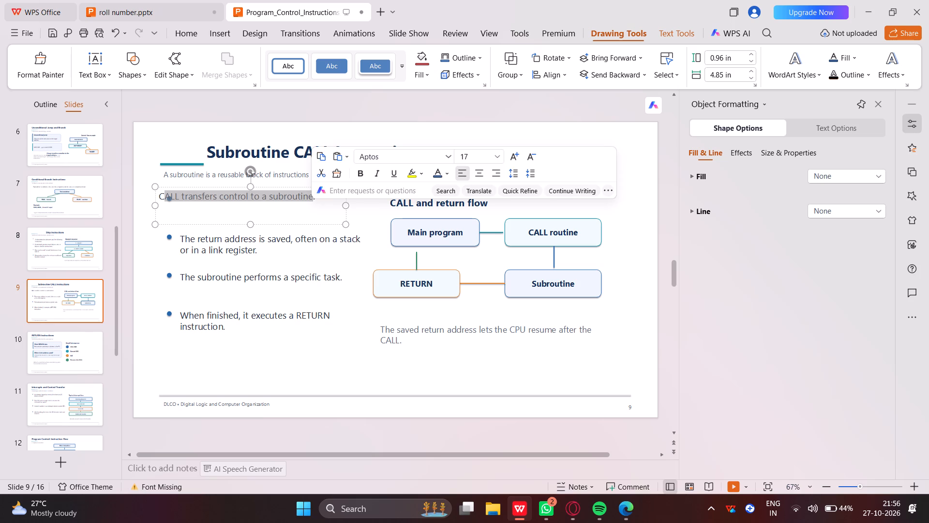
click(318, 200)
click(312, 198)
drag(313, 198, 251, 194)
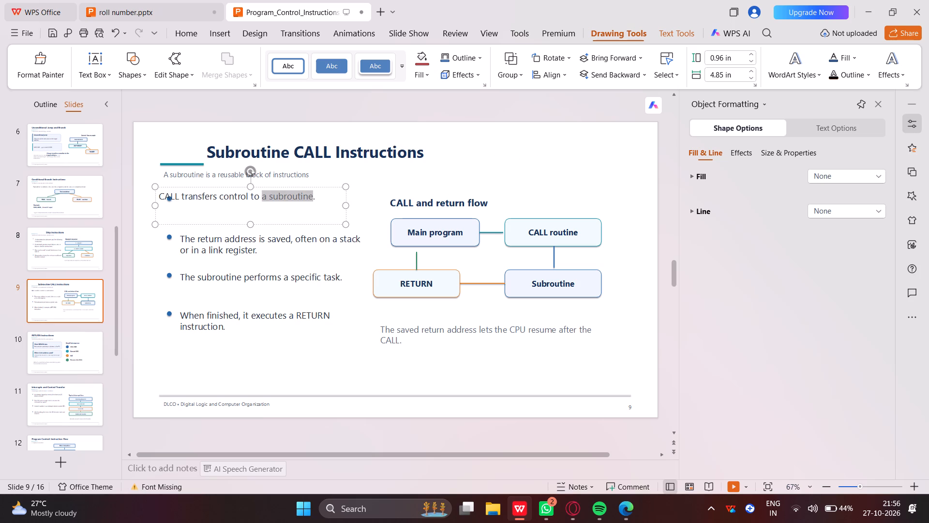
drag(251, 194, 141, 198)
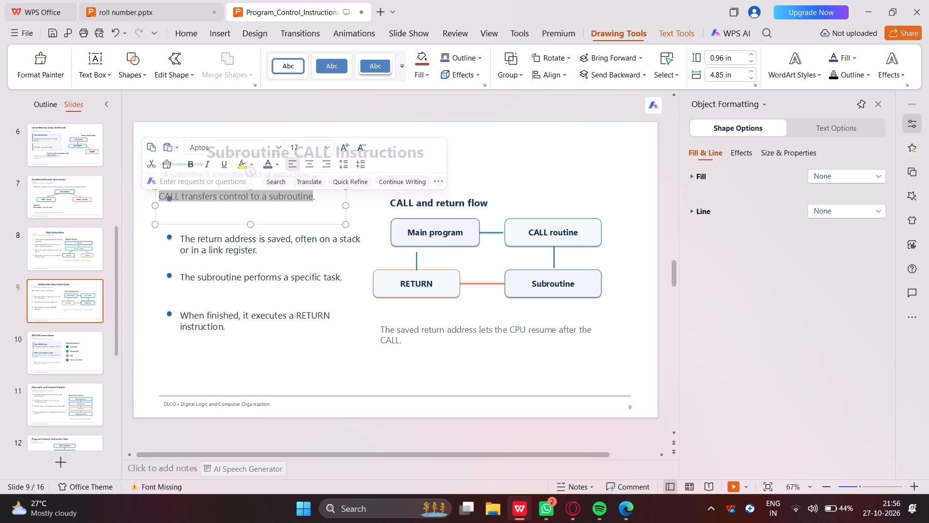
key(ctrl+c)
ctrl+click(178, 0)
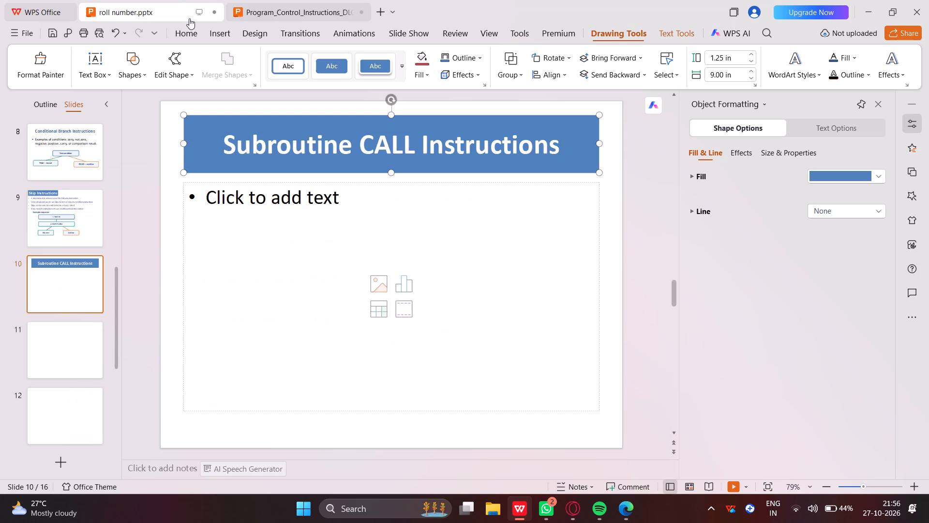
drag(364, 209, 358, 209)
key(ctrl+v)
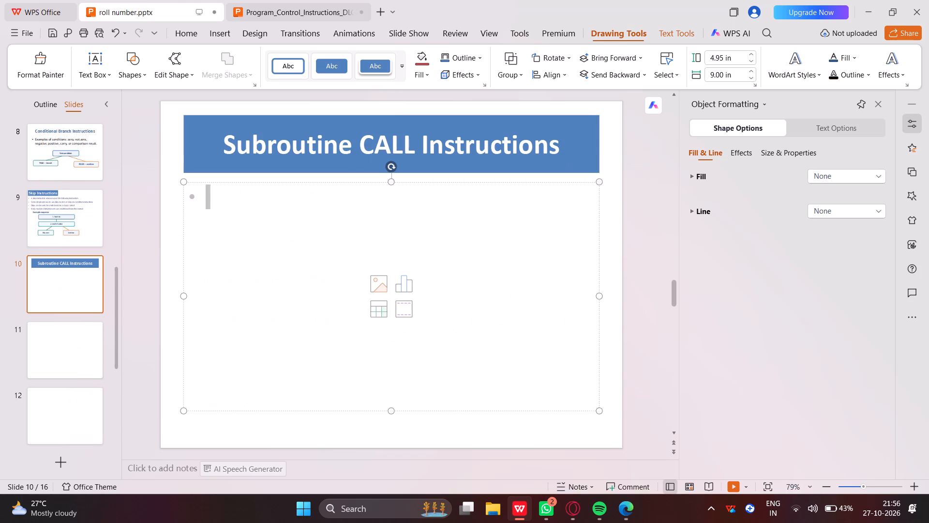
click(639, 174)
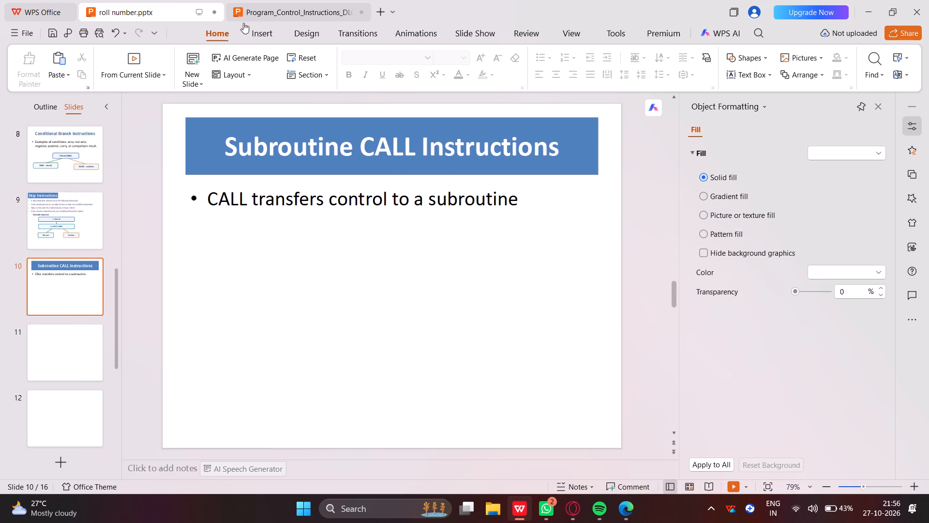
In the source deck, replace the return-address bullet's text with the copied sentence "CALL transfers control to a subroutine".
click(260, 5)
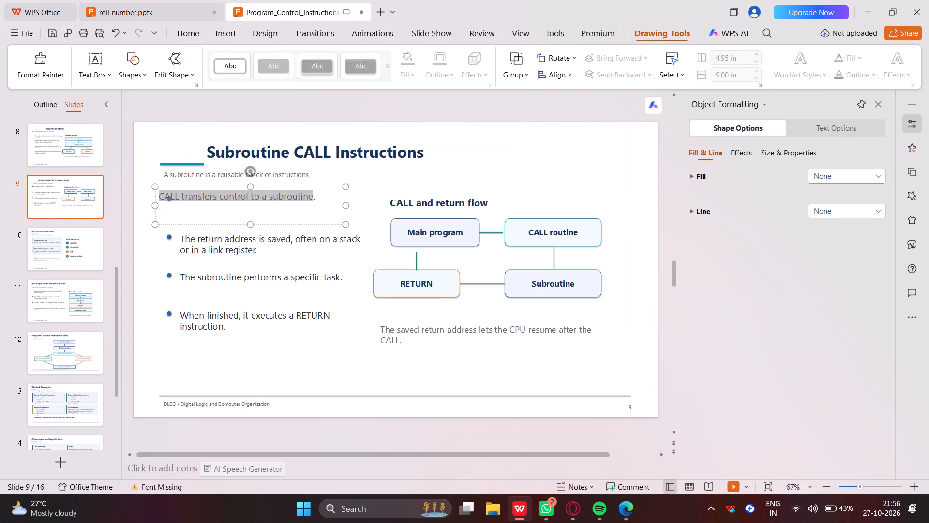
click(181, 237)
drag(180, 238, 196, 246)
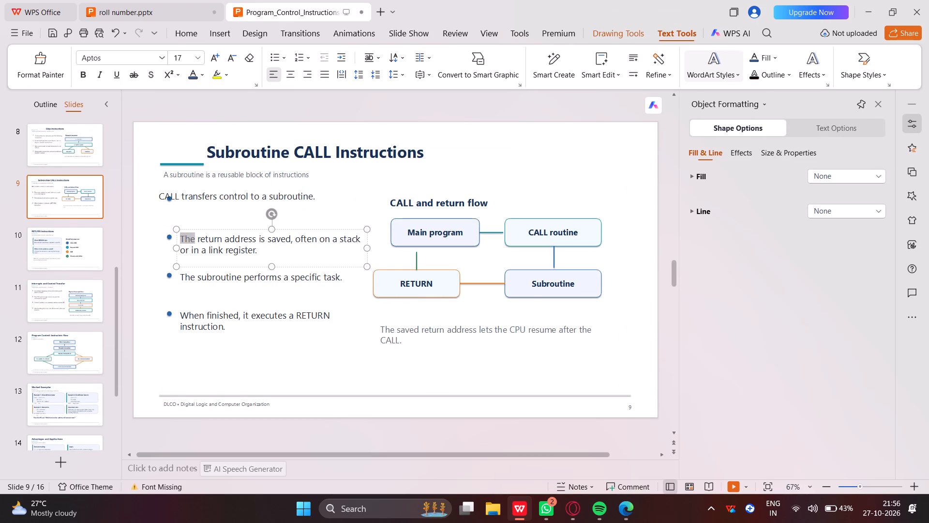
drag(196, 246, 267, 252)
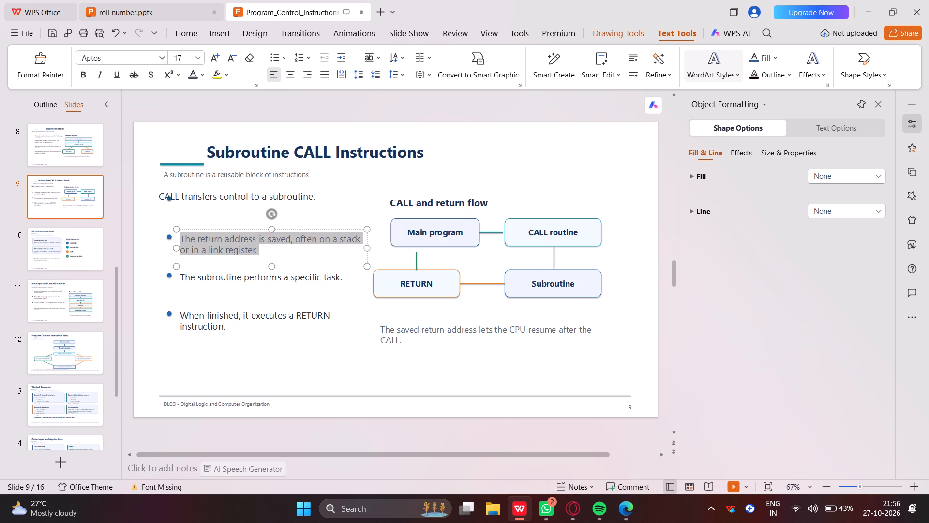
key(ctrl+v)
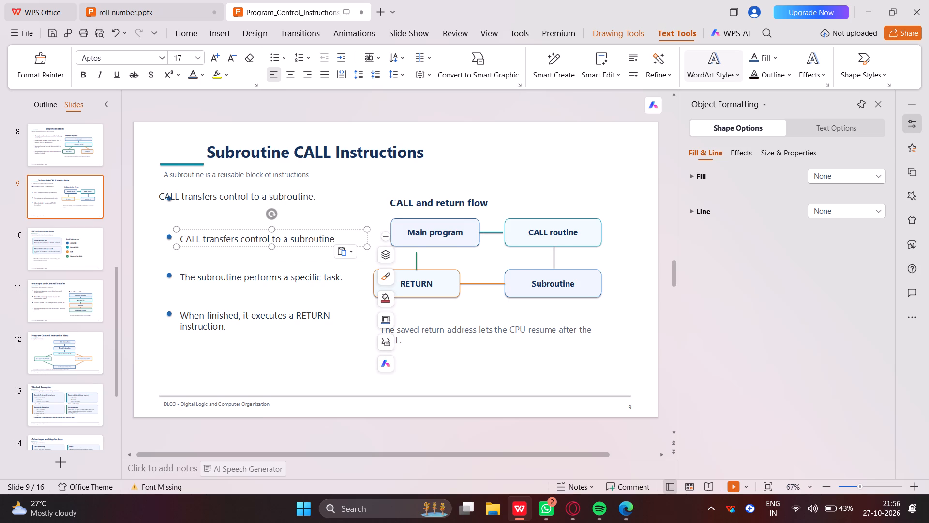
Copy the bullet "The subroutine performs a specific task." from the source deck into a new second bullet on slide 10.
drag(180, 279, 207, 276)
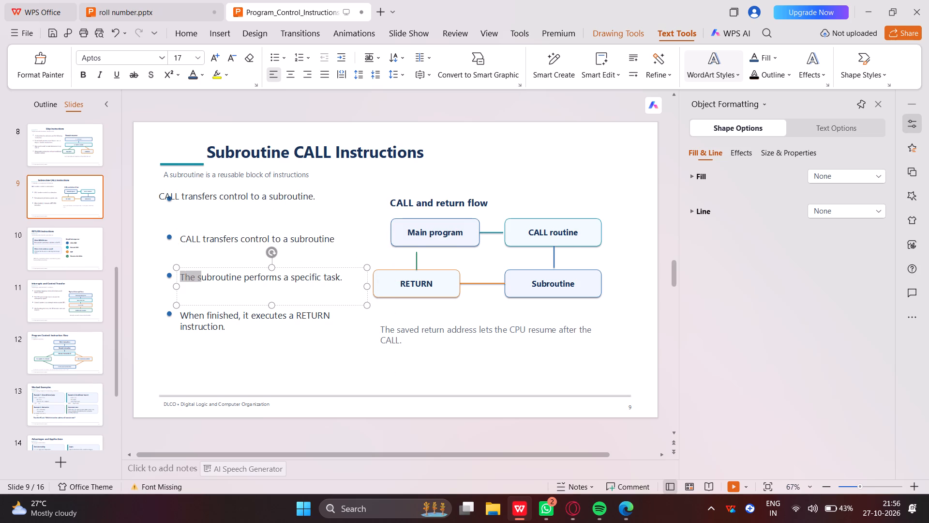
drag(207, 276, 346, 285)
key(ctrl+c)
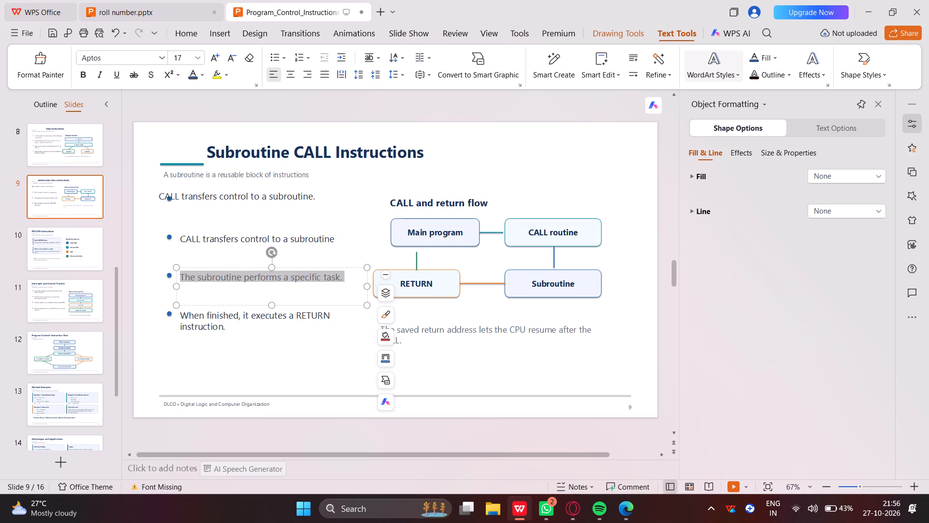
click(171, 6)
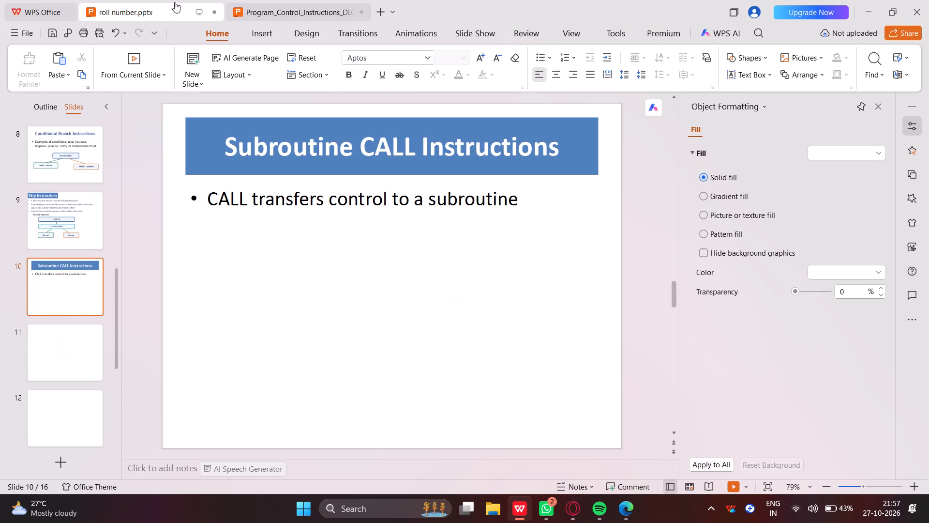
click(526, 200)
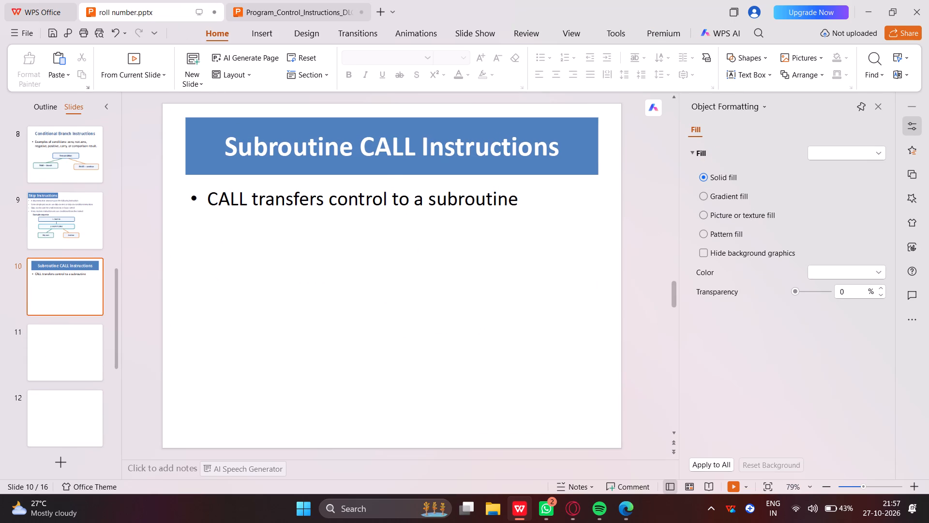
drag(517, 195, 518, 200)
key(Return)
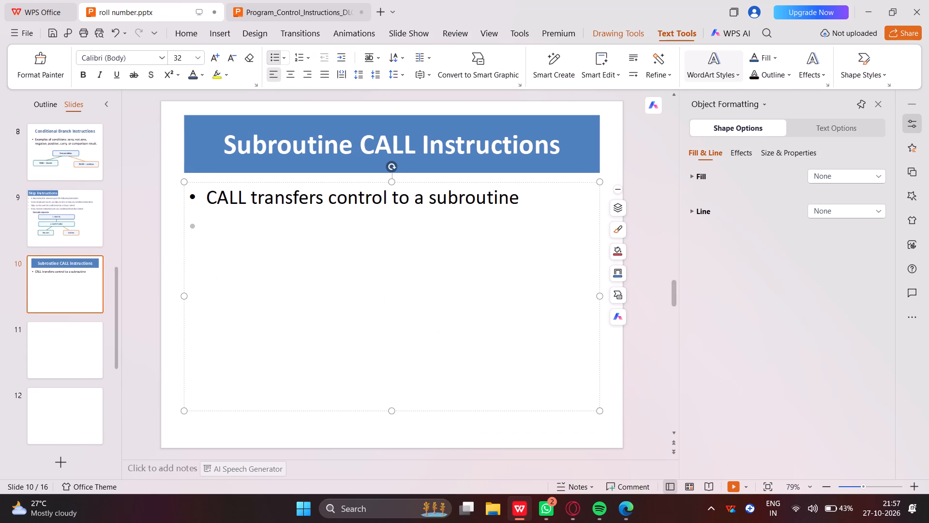
key(ctrl+v)
Copy the bullet "When finished, it executes a RETURN instruction." from the source deck into the third bullet of slide 10.
click(321, 11)
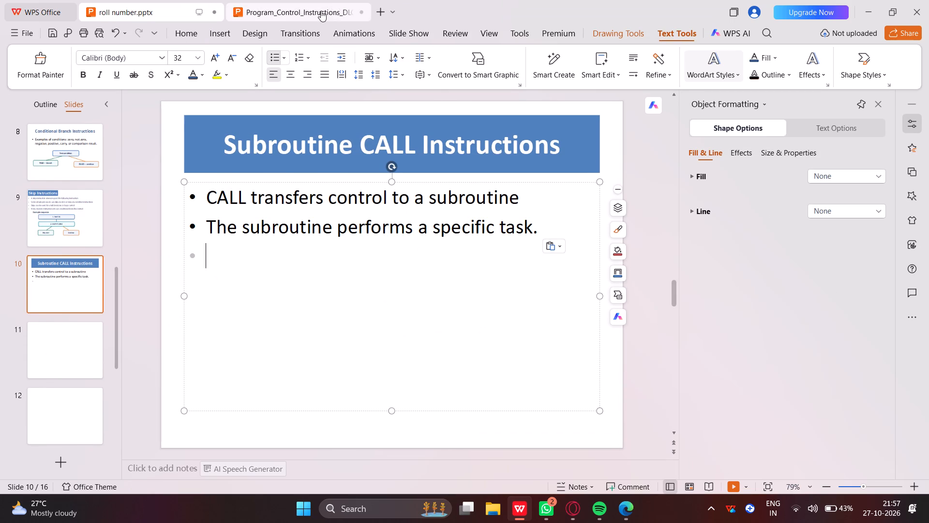
click(313, 311)
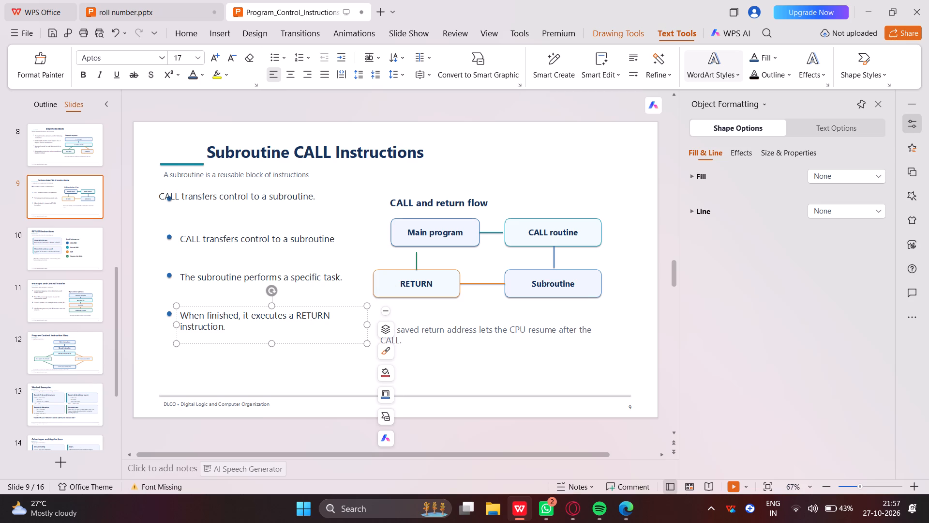
drag(180, 314, 228, 333)
key(ctrl+c)
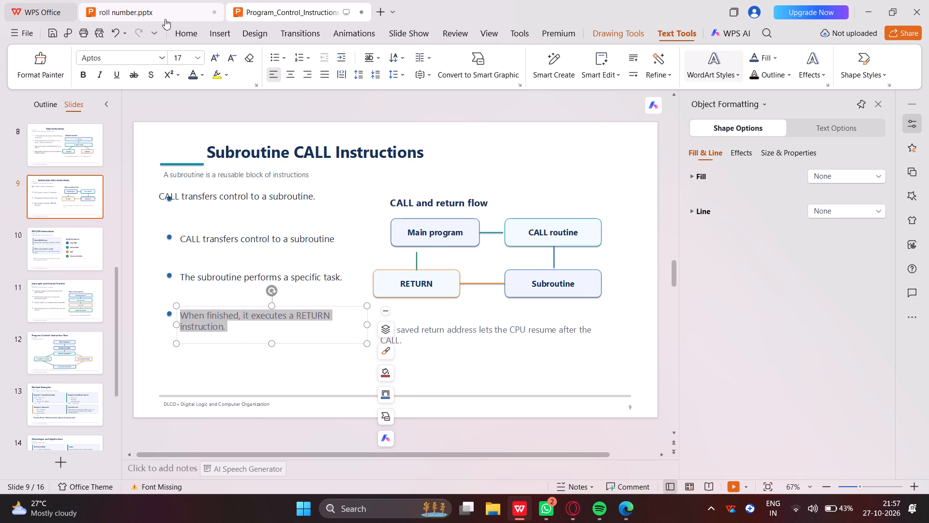
click(167, 15)
key(ctrl+v)
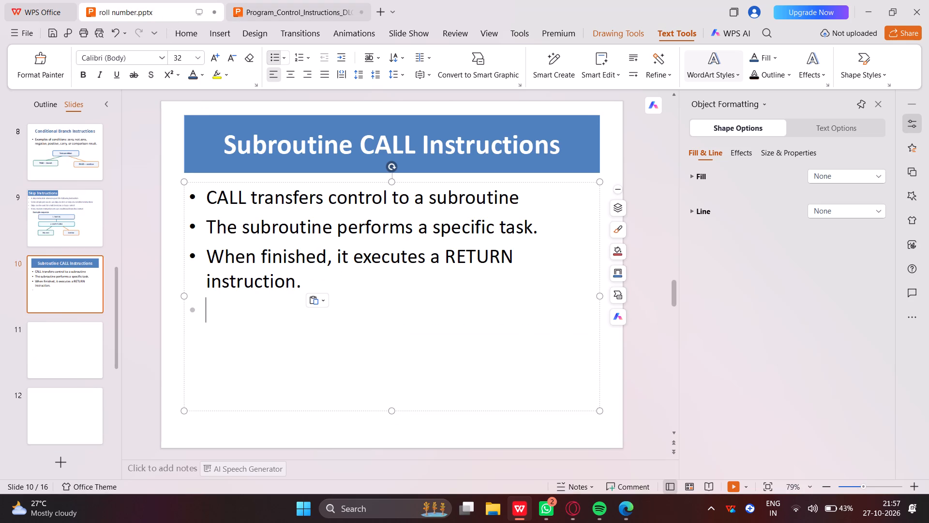
In the source deck, move the "CALL and return flow" heading up, clear of the diagram and beside the slide title.
click(304, 9)
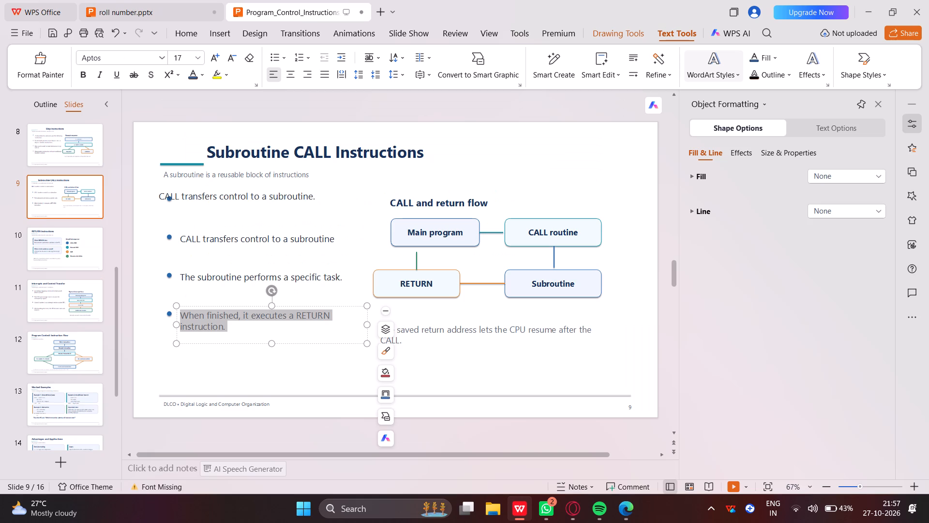
drag(388, 201, 464, 217)
drag(488, 221, 458, 181)
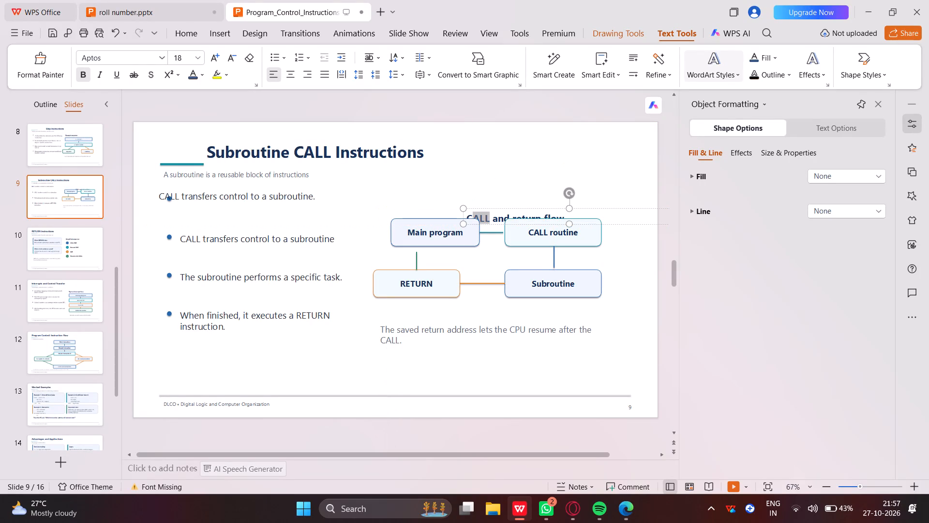
drag(458, 181, 584, 218)
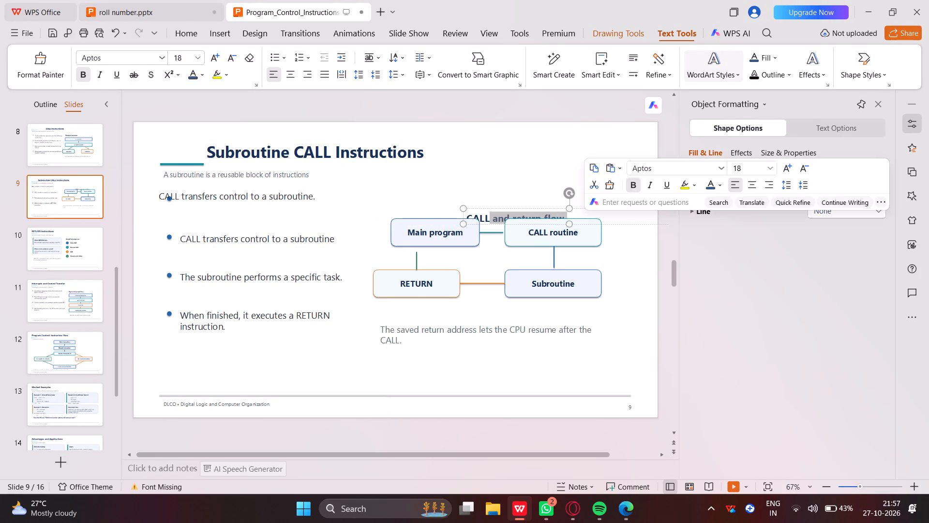
click(591, 218)
drag(486, 215, 486, 211)
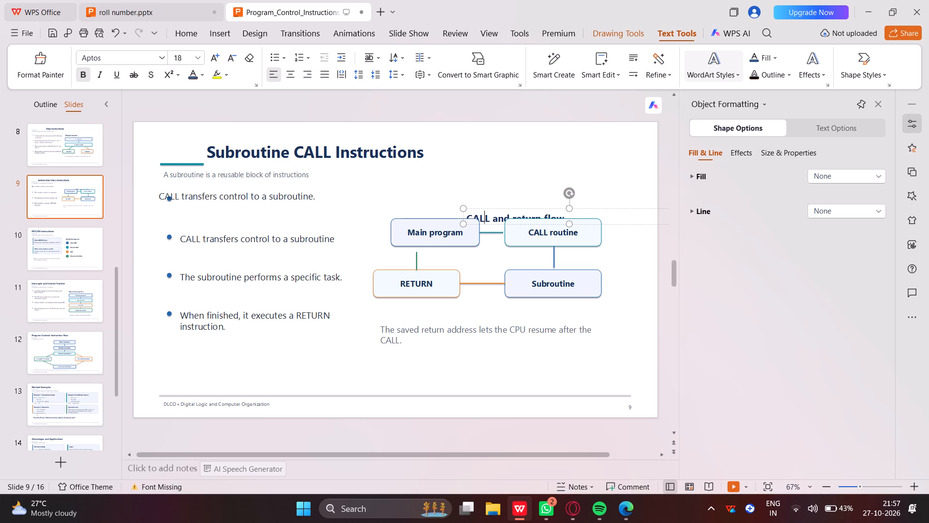
drag(487, 227, 468, 173)
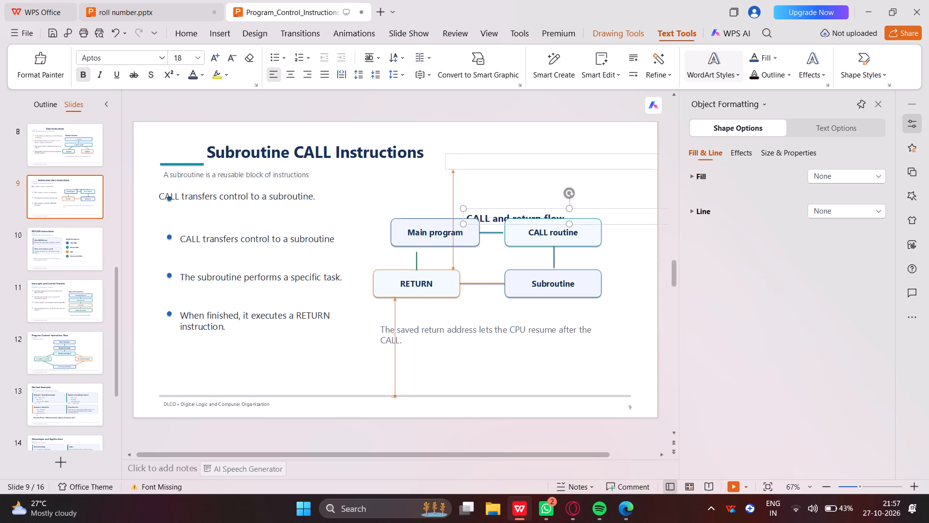
click(539, 165)
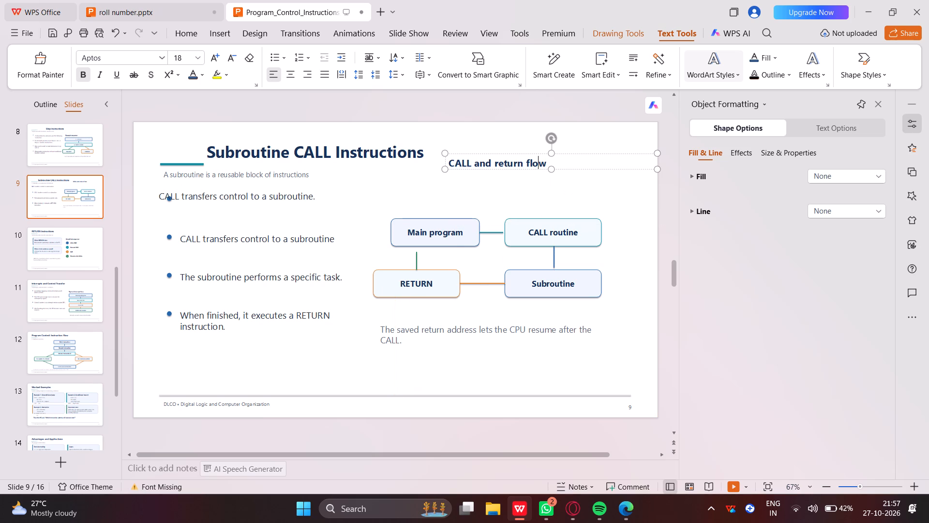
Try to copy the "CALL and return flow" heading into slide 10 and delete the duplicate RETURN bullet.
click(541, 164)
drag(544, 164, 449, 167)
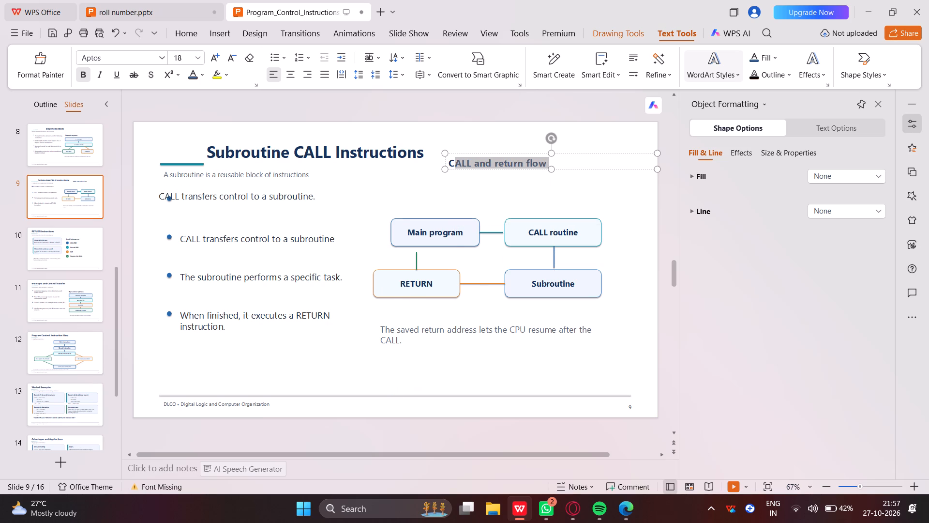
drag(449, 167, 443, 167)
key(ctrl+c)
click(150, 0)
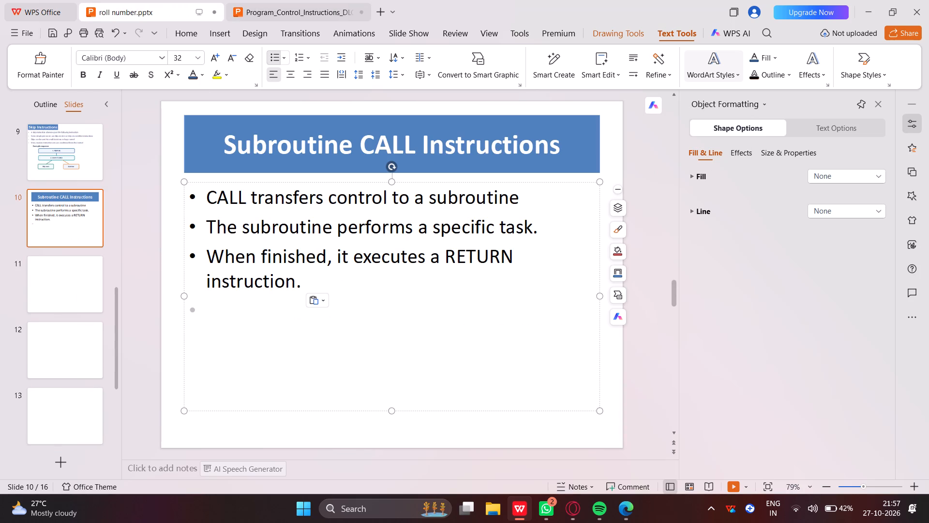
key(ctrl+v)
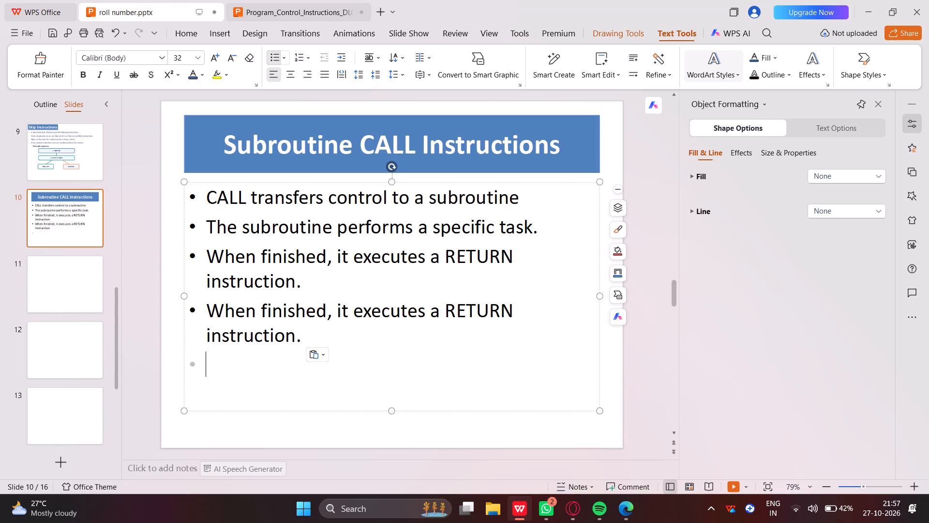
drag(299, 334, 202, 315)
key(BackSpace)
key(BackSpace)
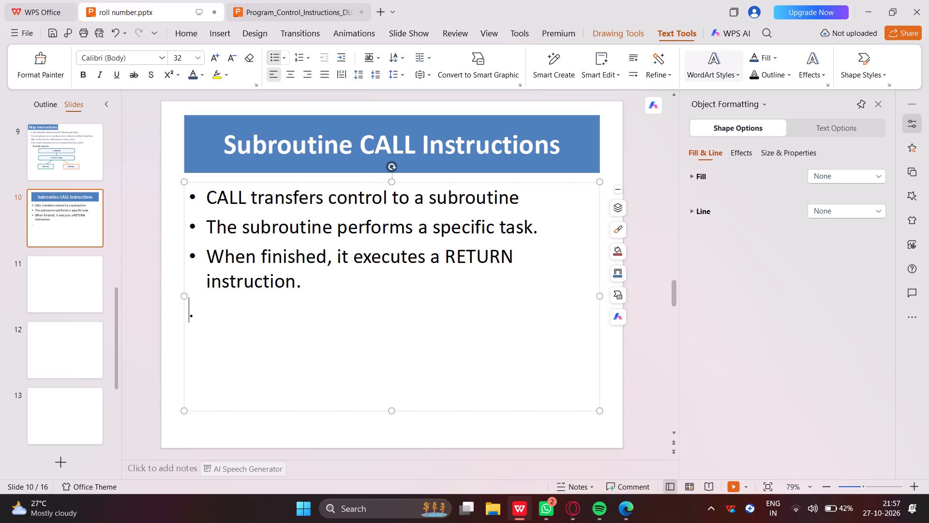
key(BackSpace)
Copy the "CALL and return flow" heading from the source deck onto a new line below the RETURN bullet on slide 10.
click(283, 8)
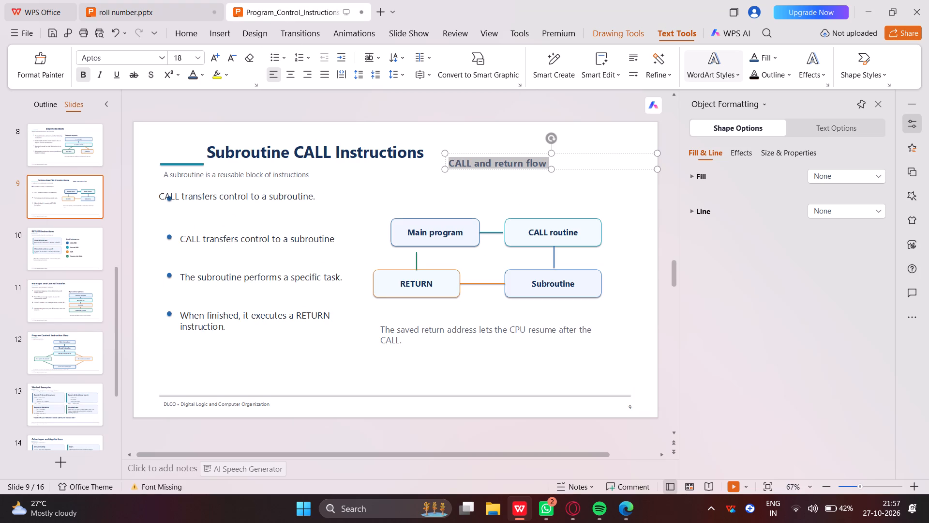
key(ctrl+c)
drag(557, 158, 543, 160)
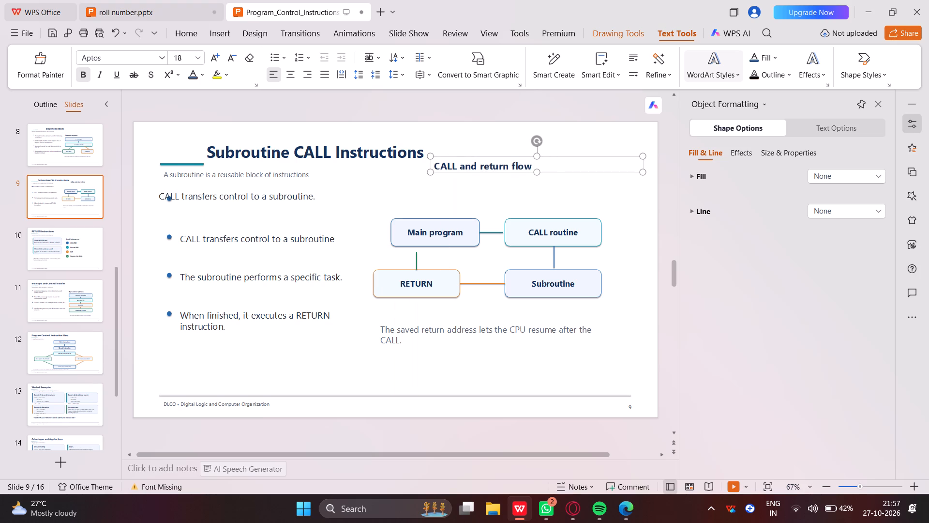
drag(536, 167, 524, 167)
click(517, 166)
drag(517, 166, 433, 169)
key(ctrl+c)
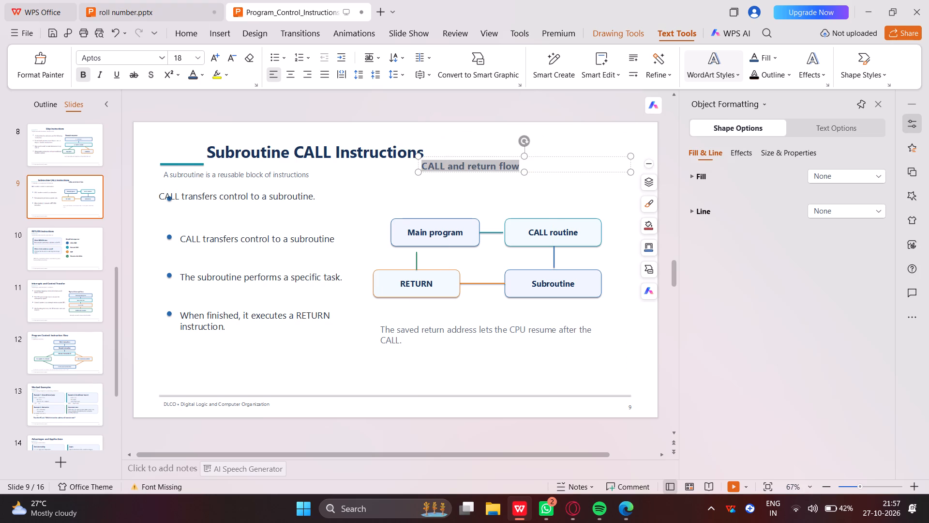
click(205, 2)
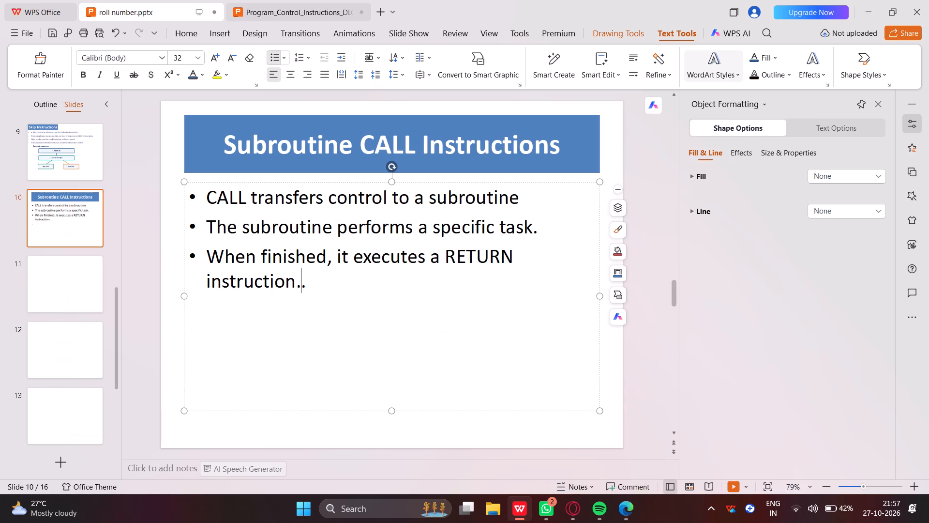
key(Right)
key(BackSpace)
key(Return)
key(ctrl+v)
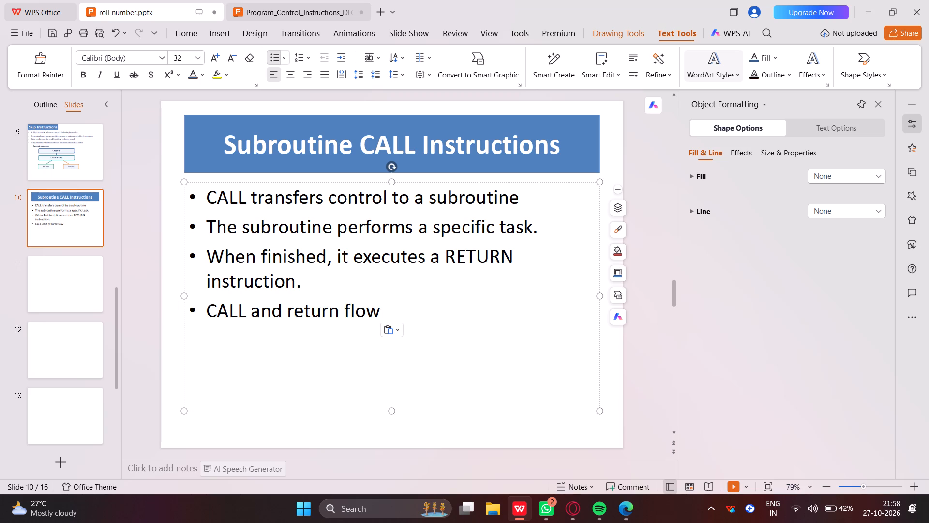
Set the font size of the "CALL and return flow" line on slide 10 to 28.
drag(204, 307, 411, 319)
click(200, 60)
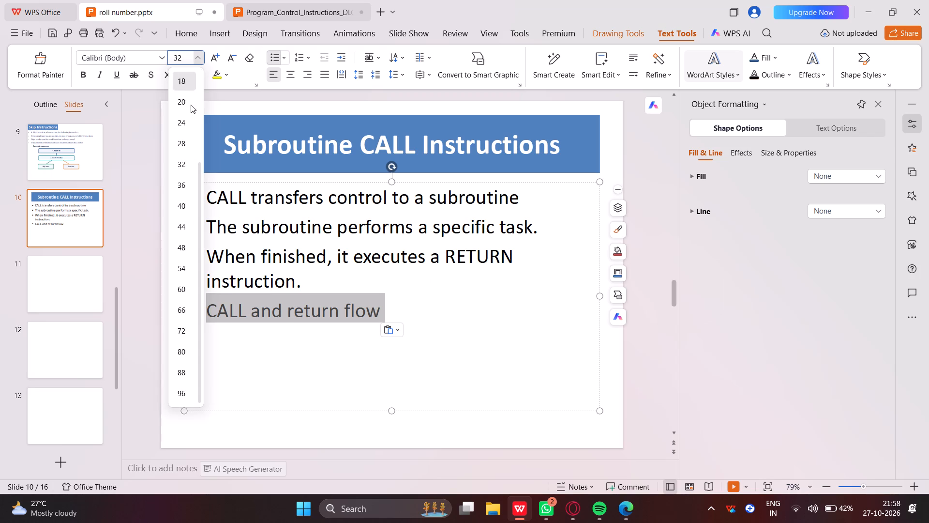
click(180, 146)
click(644, 234)
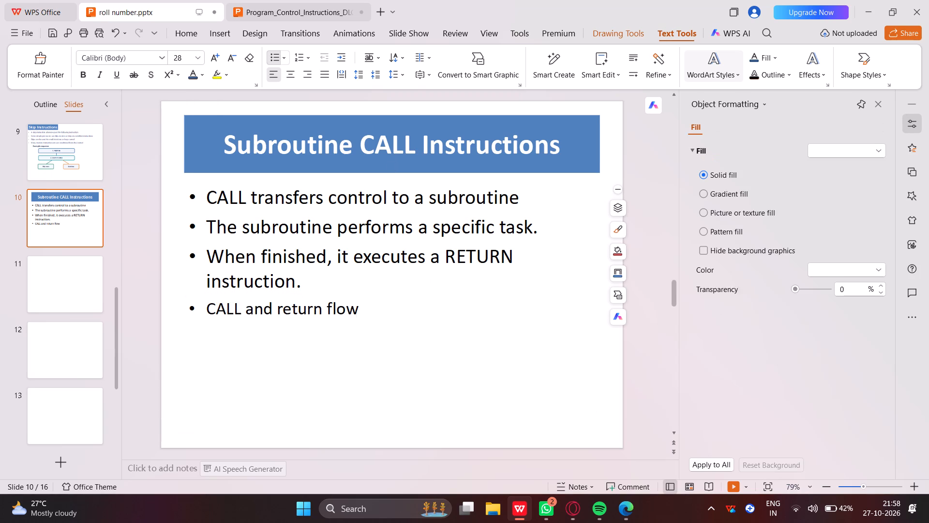
Remove the bullet from the "CALL and return flow" line on slide 10 and indent the text with spaces.
click(201, 310)
key(BackSpace)
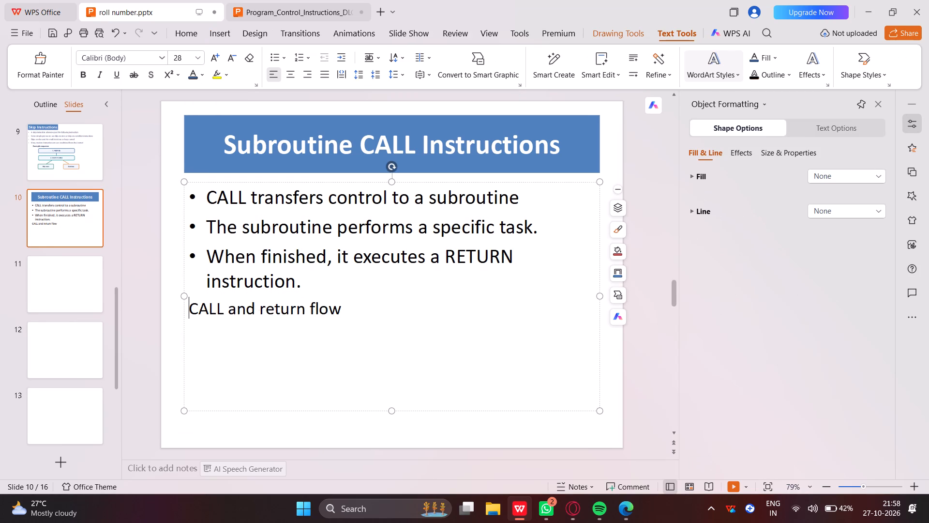
key(BackSpace)
key(space)
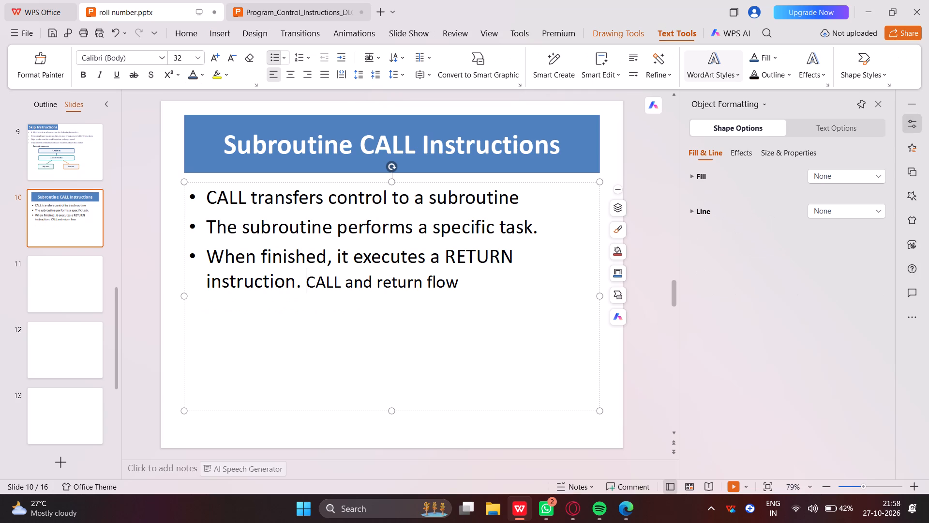
key(Return)
key(space)
key(space)
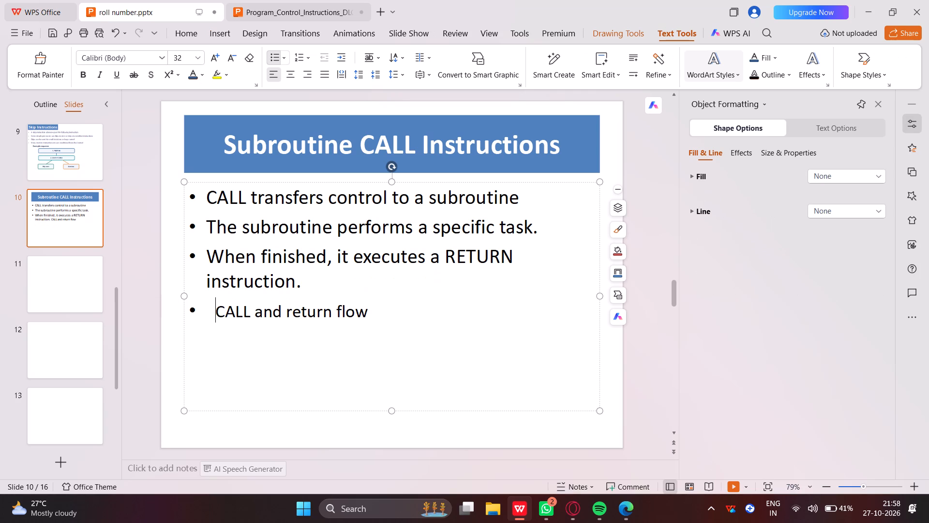
key(BackSpace)
key(BackSpace)
key(BackSpace)
key(space)
key(space)
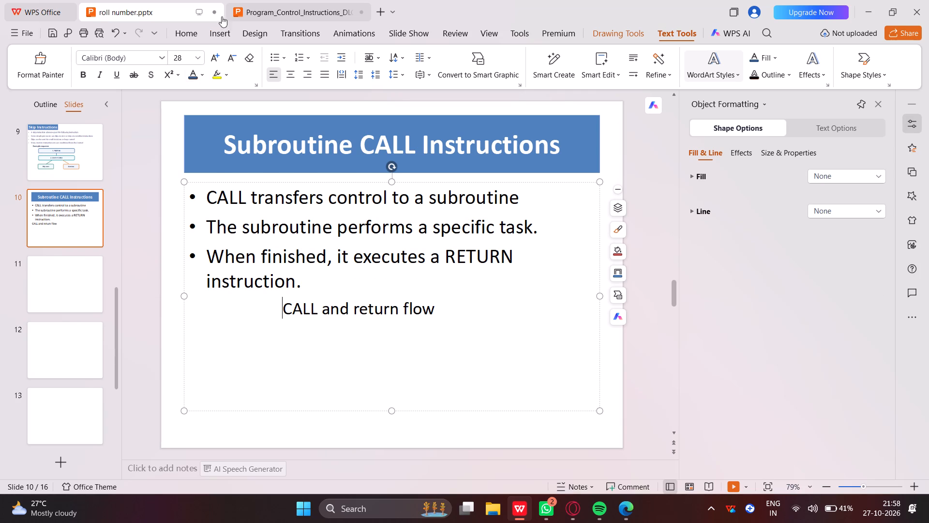
Check the source deck's heading style and make the "CALL and return flow" line on slide 10 bold.
click(292, 0)
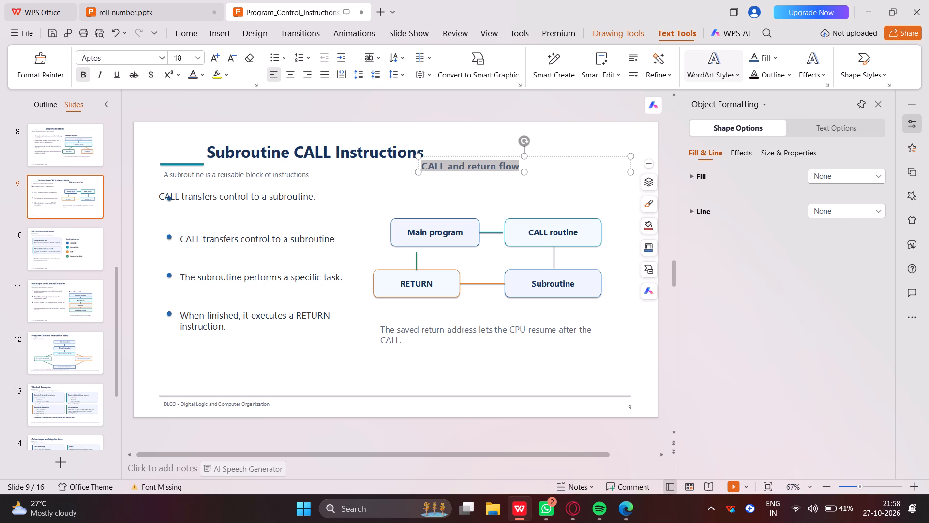
click(427, 196)
click(131, 8)
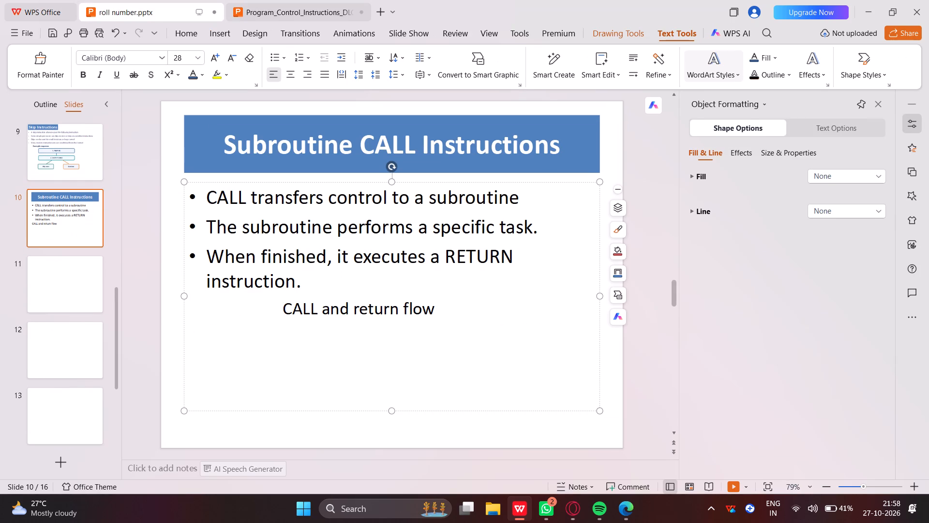
drag(281, 309, 428, 314)
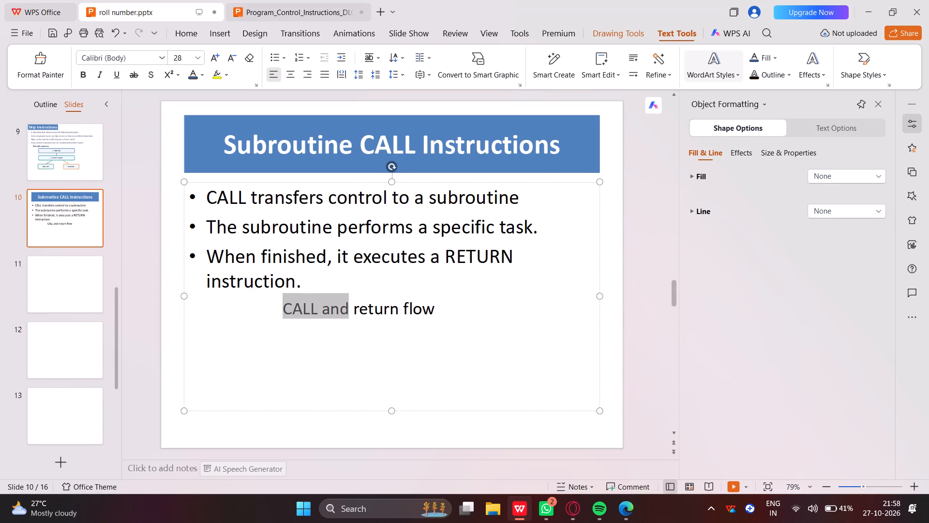
drag(428, 314, 447, 311)
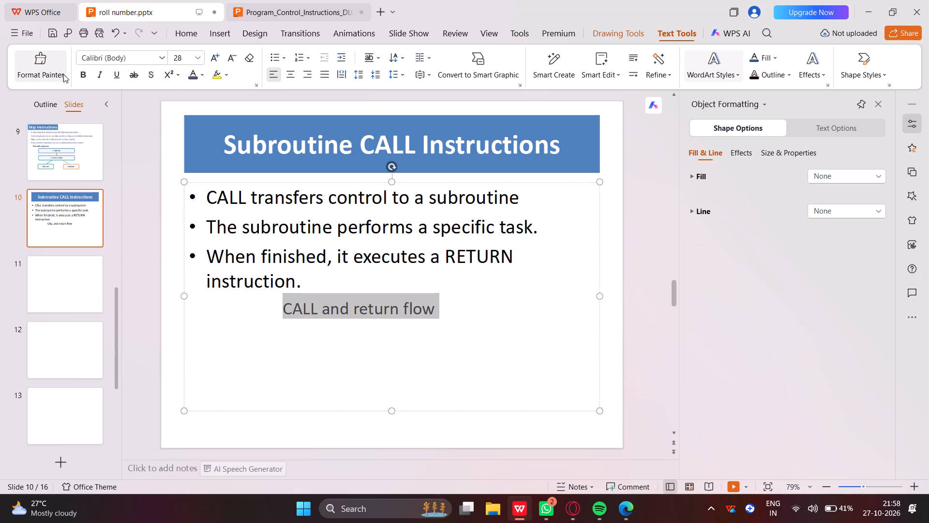
click(88, 74)
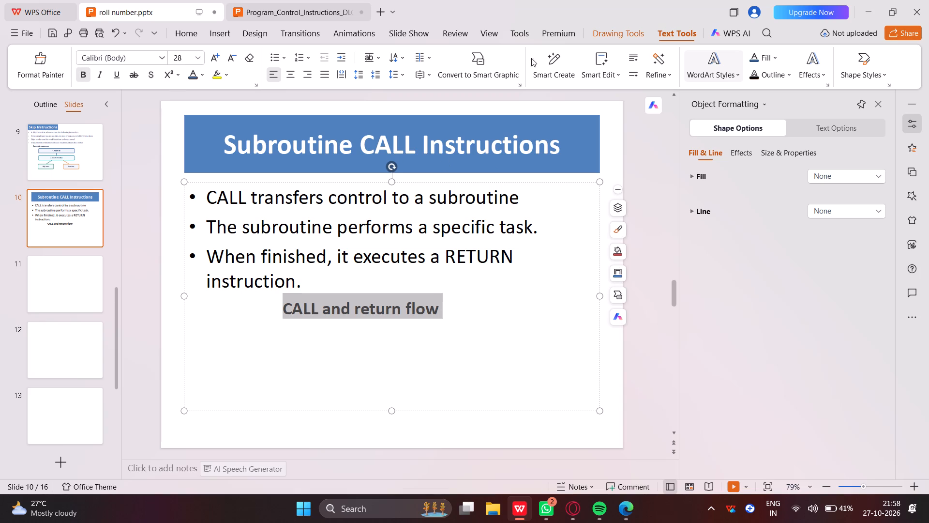
click(639, 130)
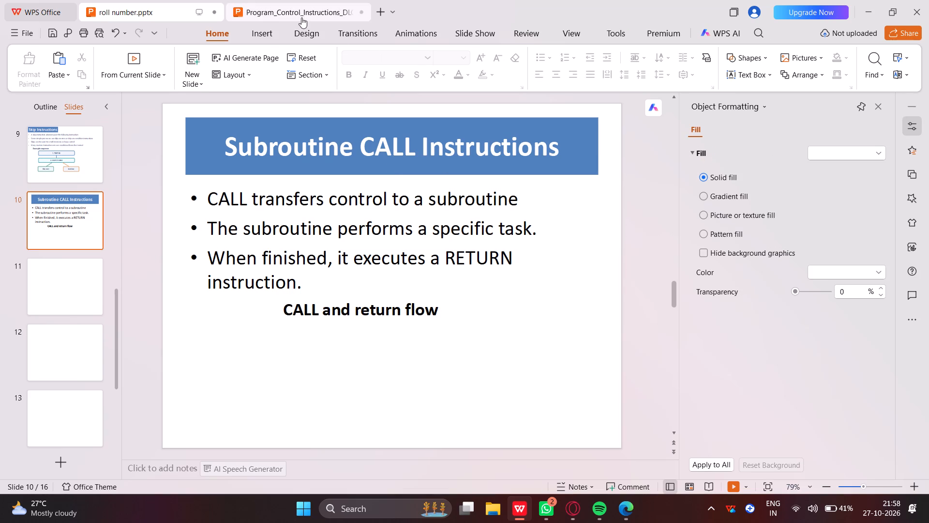
Change the word "CALL" to "Call" in the flow heading on slide 10.
click(318, 311)
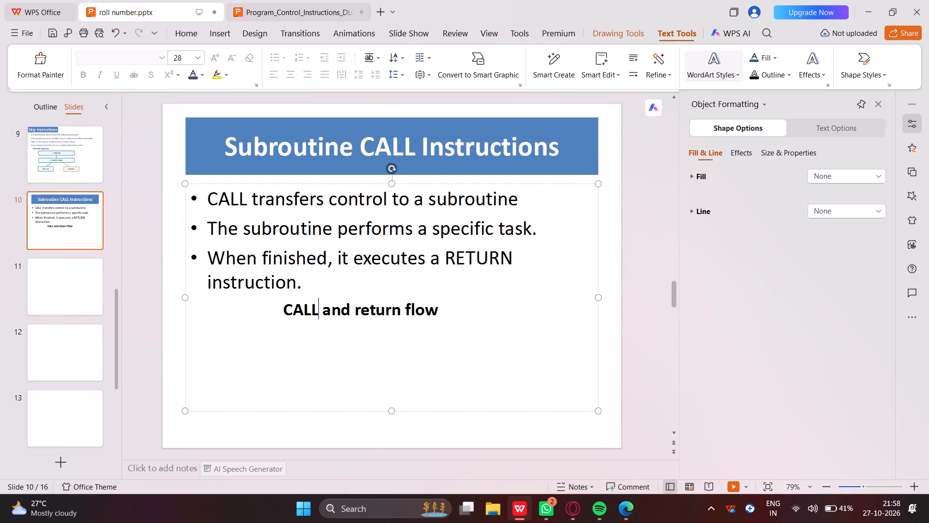
key(BackSpace)
key(BackSpace)
key(BackSpace)
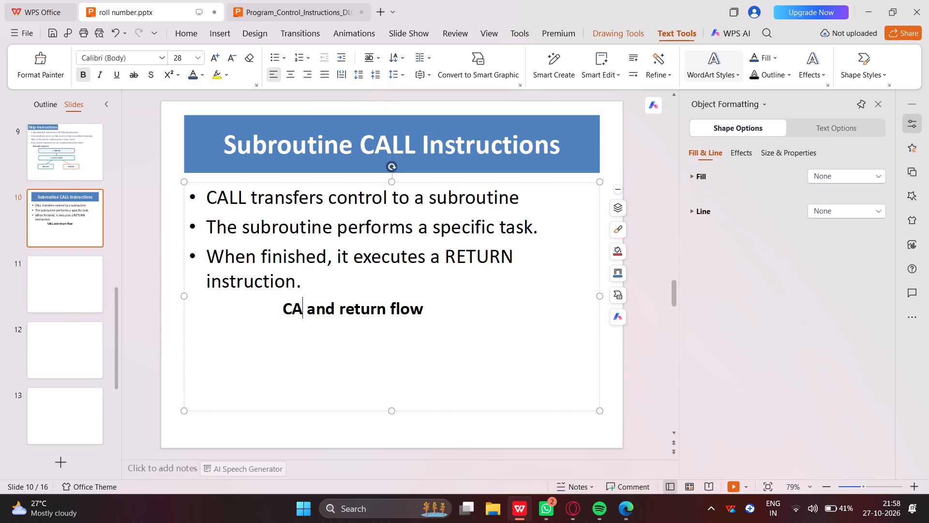
text(all)
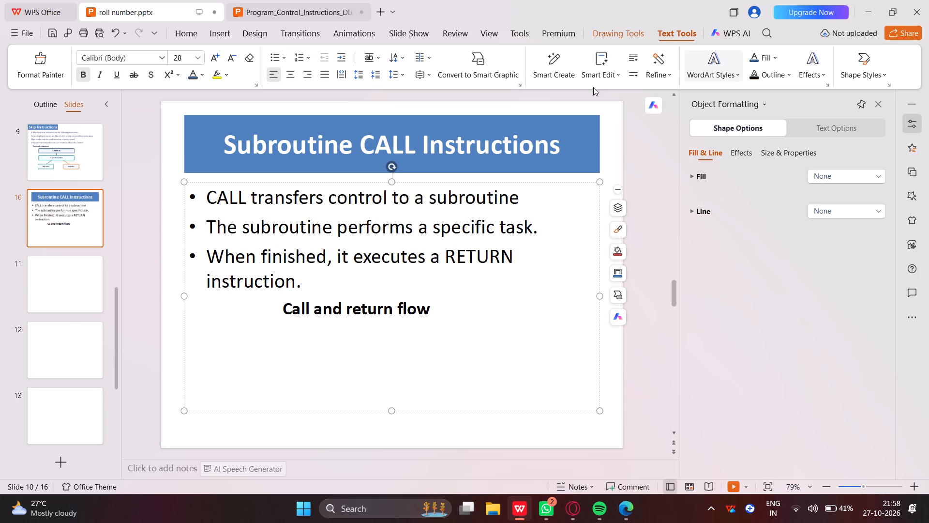
Copy the "Main program" box from the source deck's slide 9 into slide 10 and place it below the heading, toward the slide's left side.
click(285, 7)
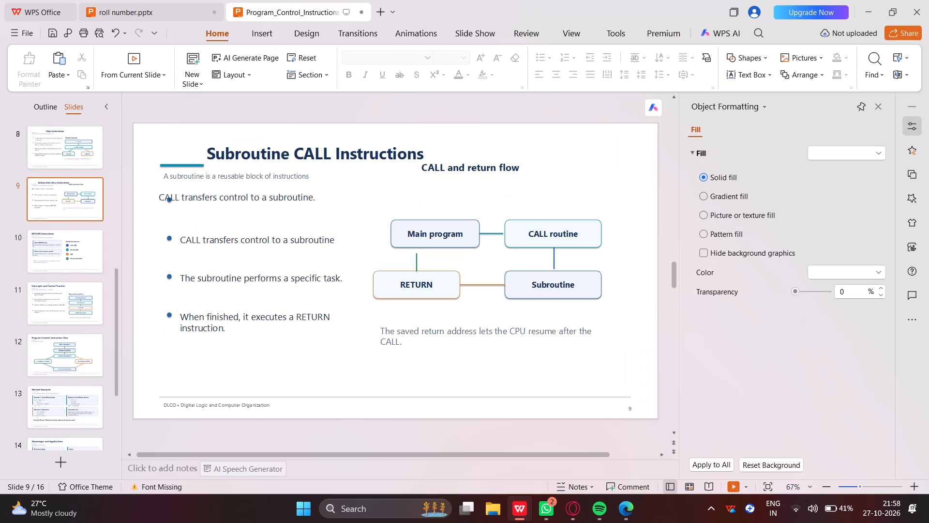
right_click(405, 229)
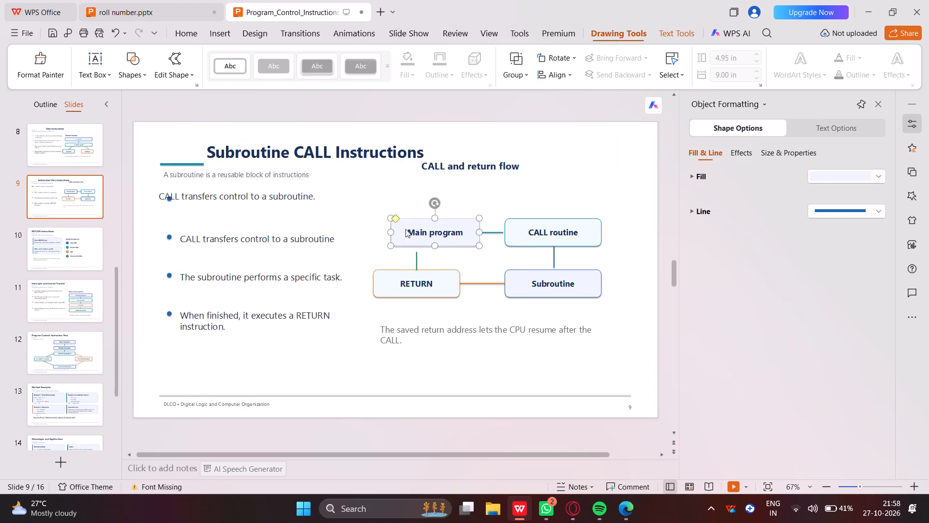
click(414, 20)
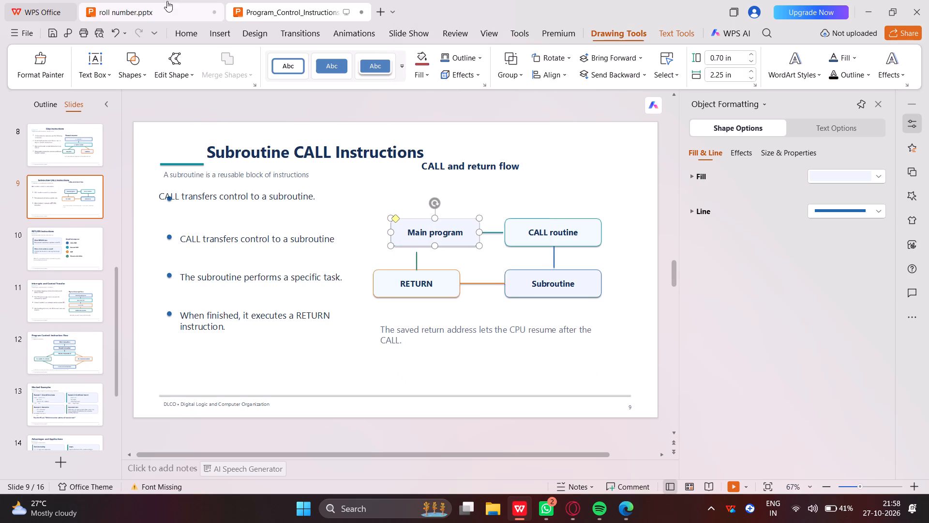
click(166, 1)
click(472, 314)
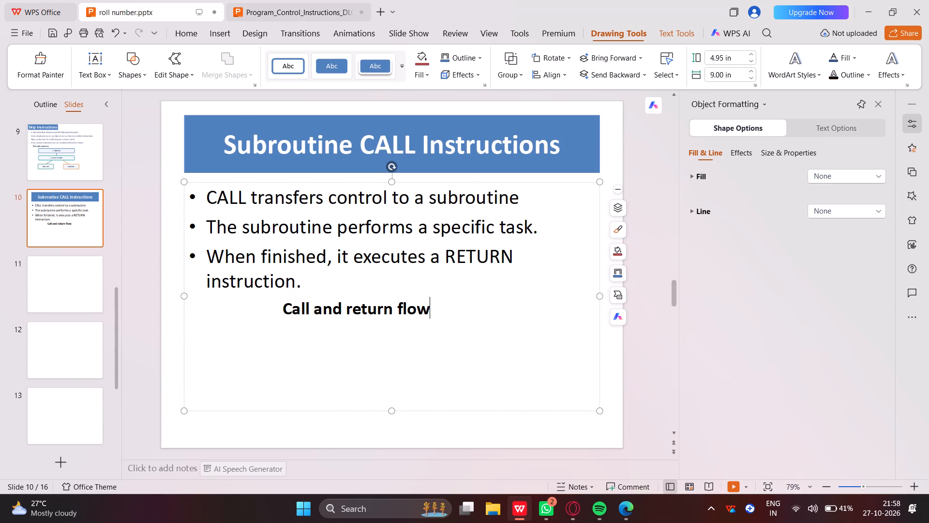
key(Return)
key(ctrl+v)
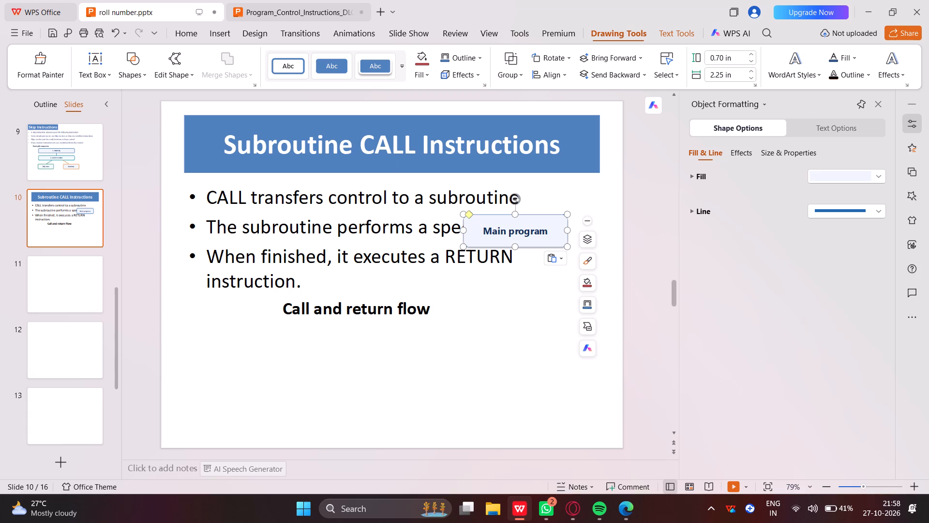
drag(550, 226, 326, 341)
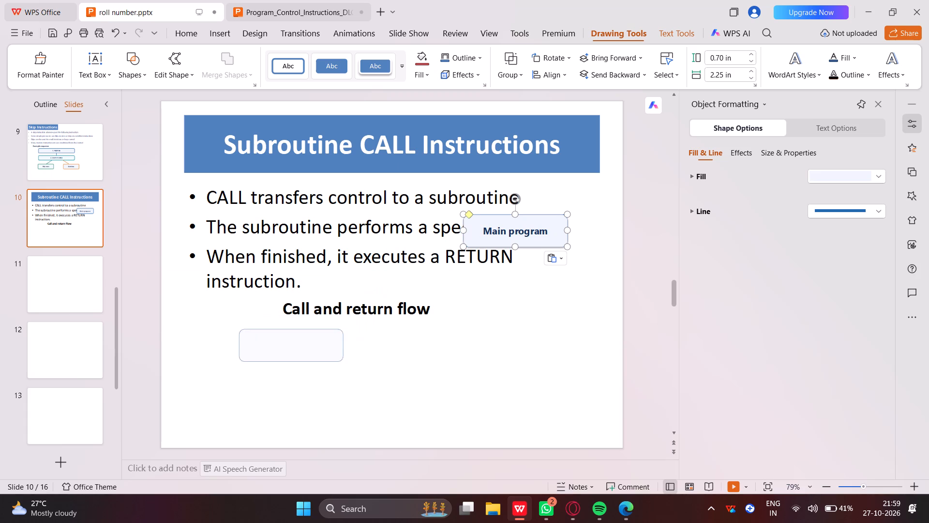
drag(326, 341, 271, 336)
Copy the "CALL routine" box from the flow diagram on the source deck's slide 9.
click(307, 11)
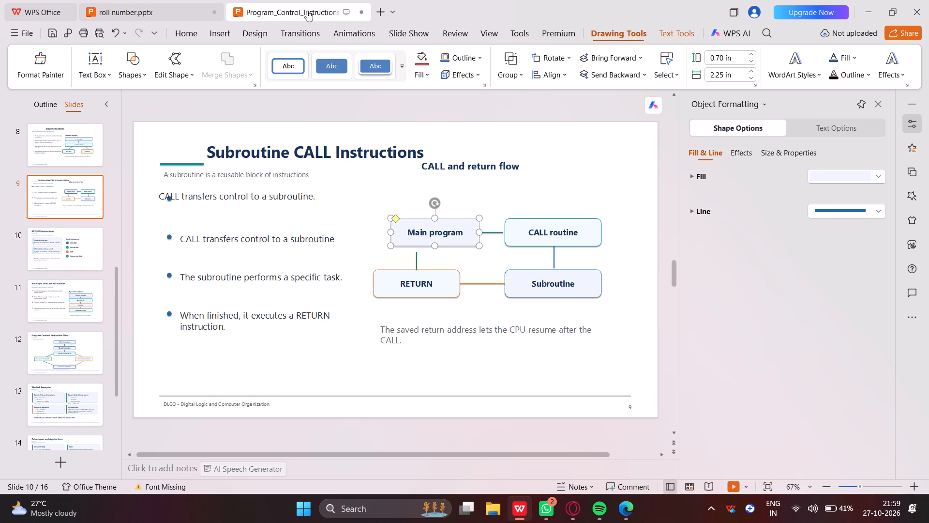
right_click(527, 230)
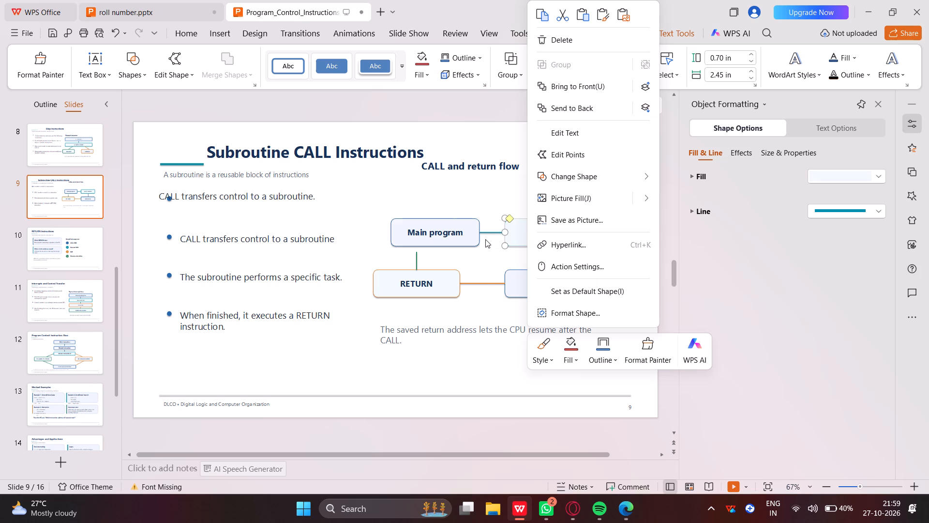
Copy the teal connector between "Main program" and "CALL routine" from the source deck's slide 9 to slide 10, attaching it to the right of "Main program".
click(485, 237)
right_click(487, 231)
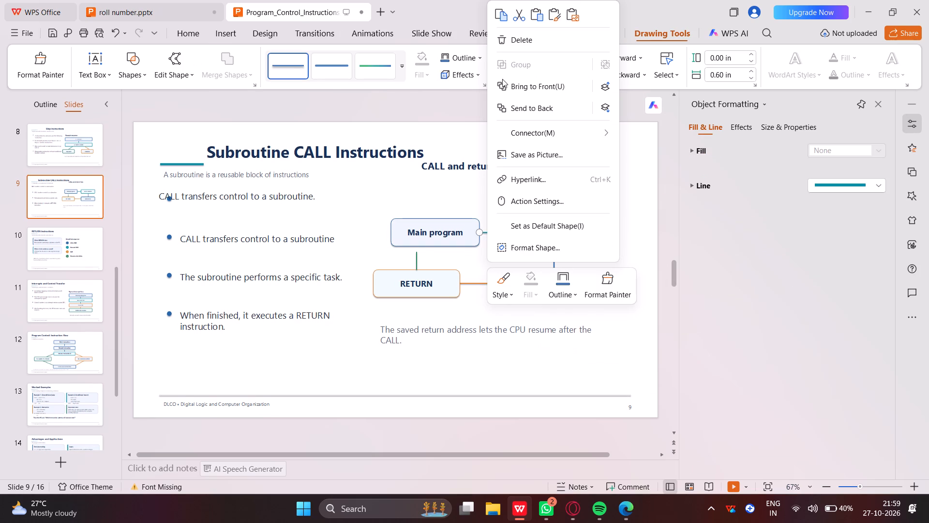
click(500, 18)
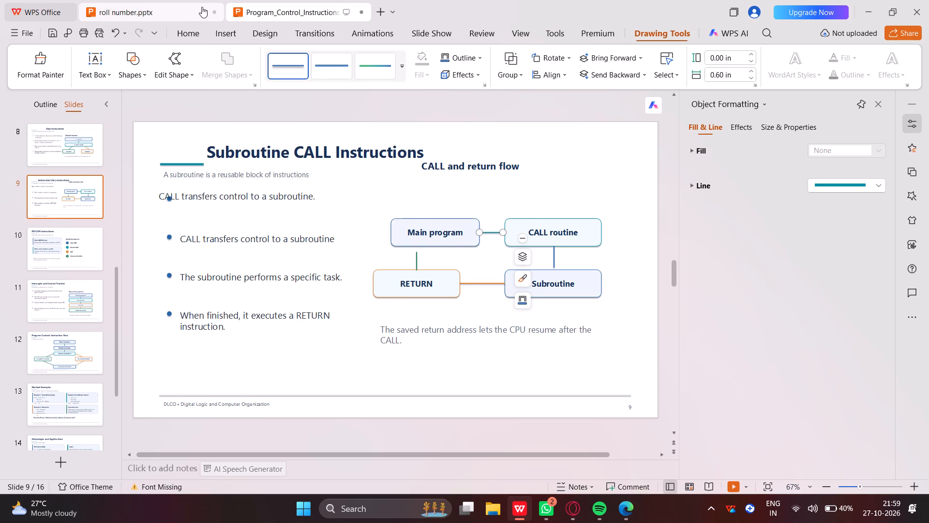
click(202, 7)
key(ctrl+v)
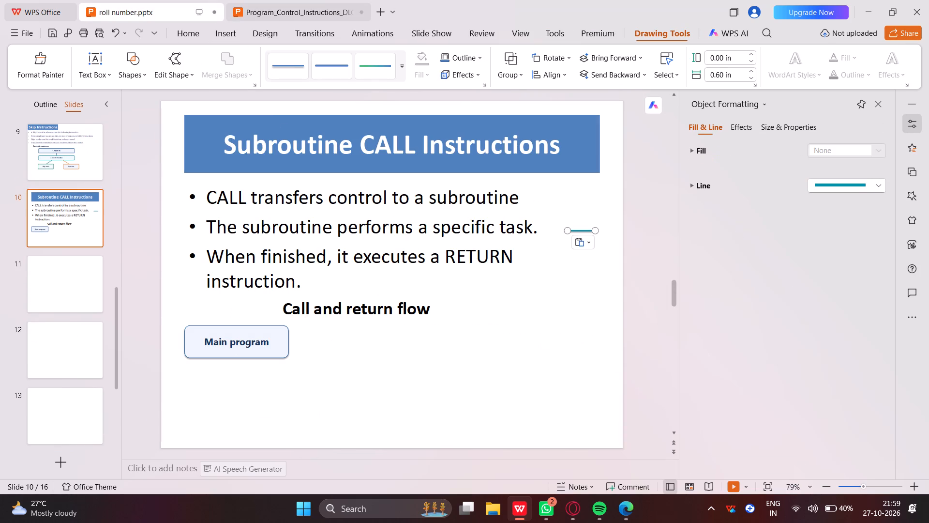
drag(575, 230, 500, 258)
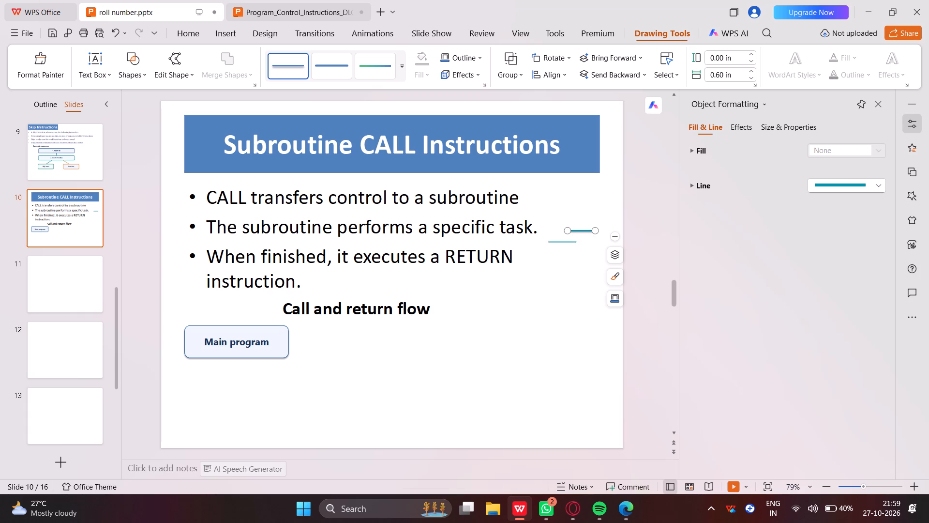
drag(500, 258, 300, 343)
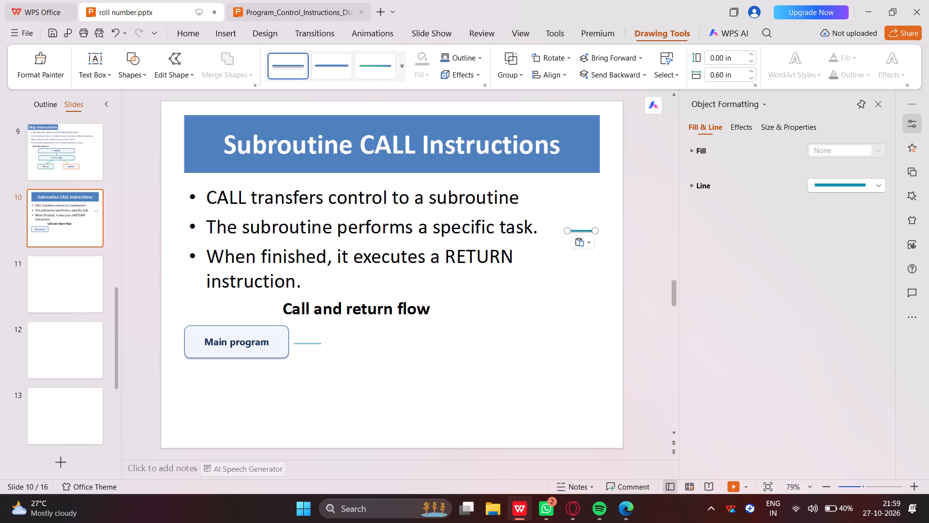
drag(300, 343, 297, 342)
drag(297, 342, 296, 342)
click(638, 268)
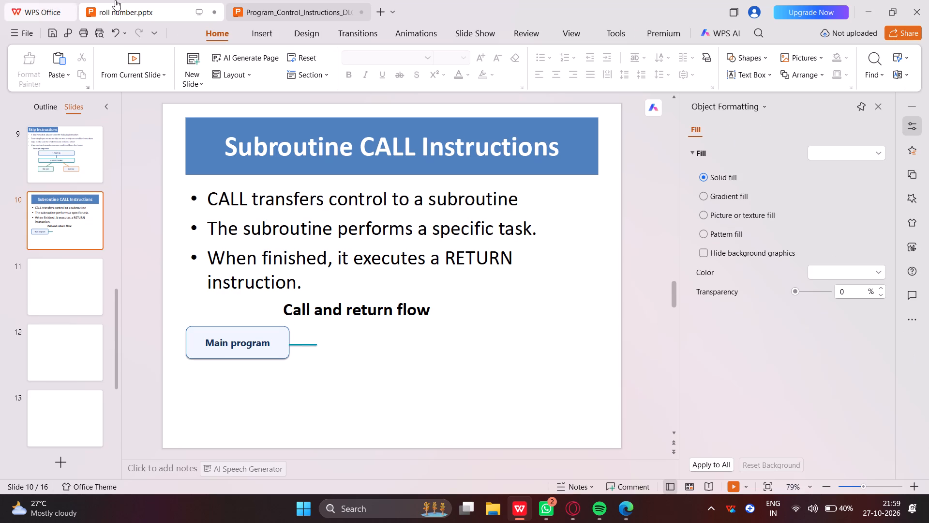
Copy the "CALL routine" box from the source deck's slide 9 into slide 10 and fit it against the free end of the teal connector.
click(304, 11)
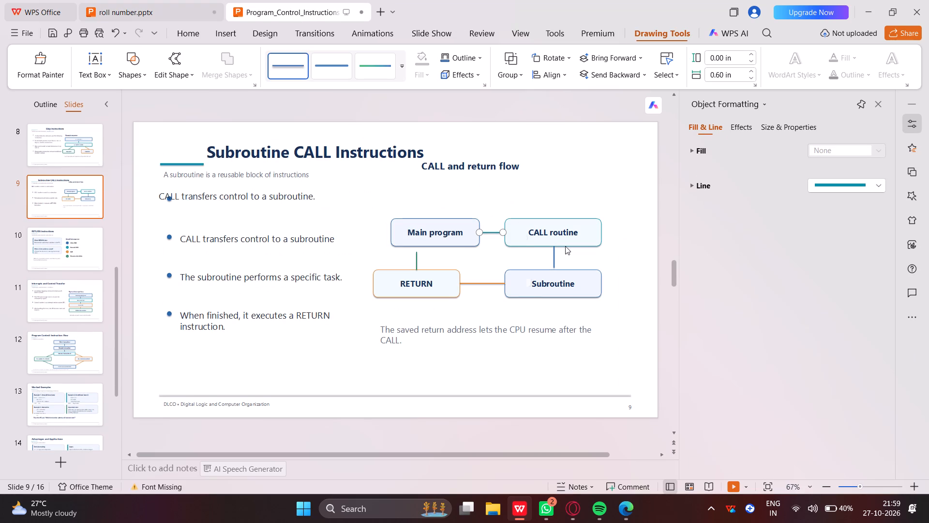
right_click(582, 233)
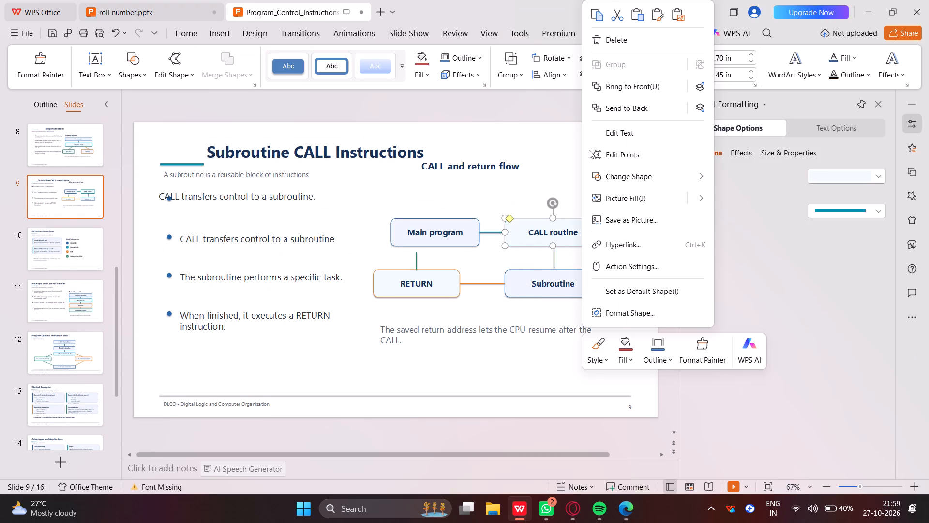
click(599, 8)
click(138, 1)
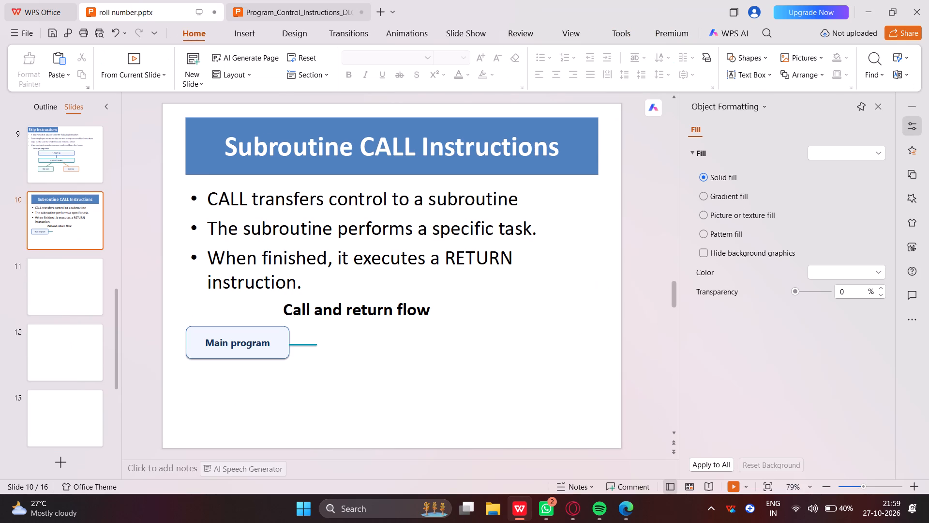
key(ctrl+v)
drag(618, 218, 586, 226)
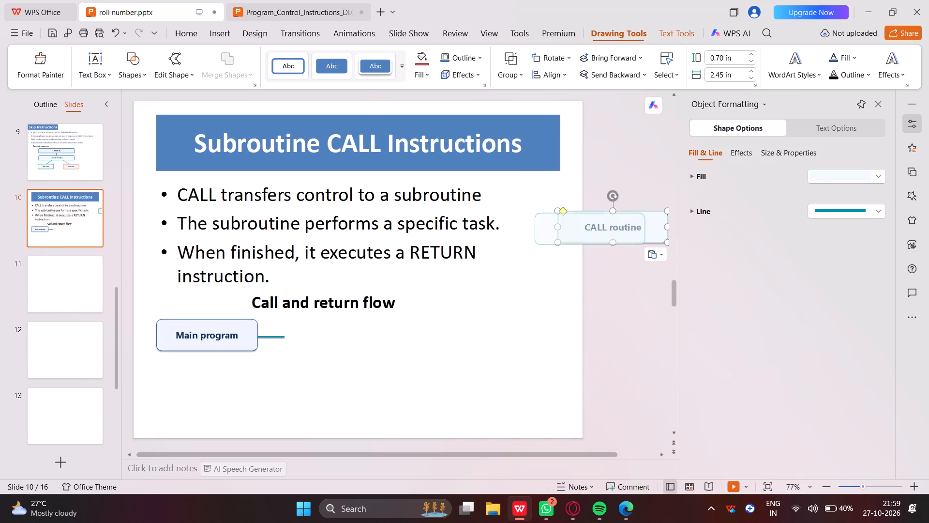
drag(586, 226, 348, 328)
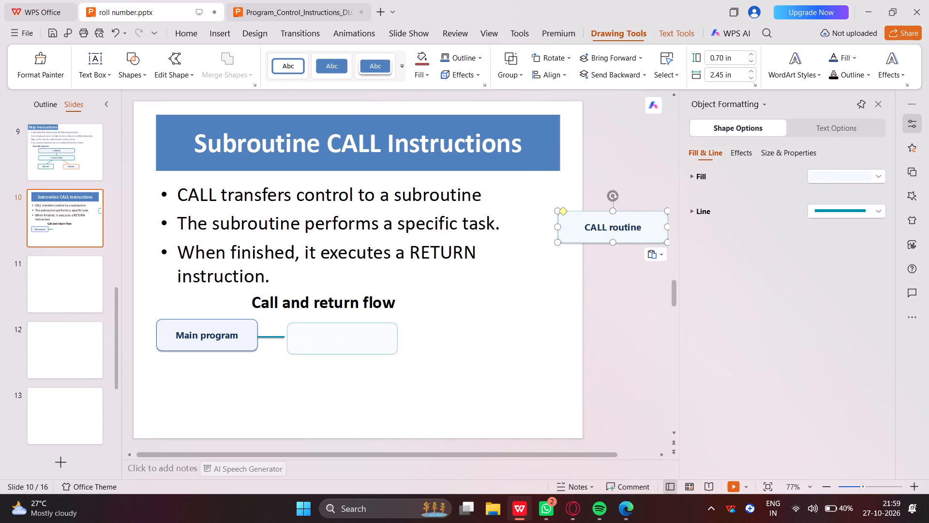
drag(348, 328, 342, 328)
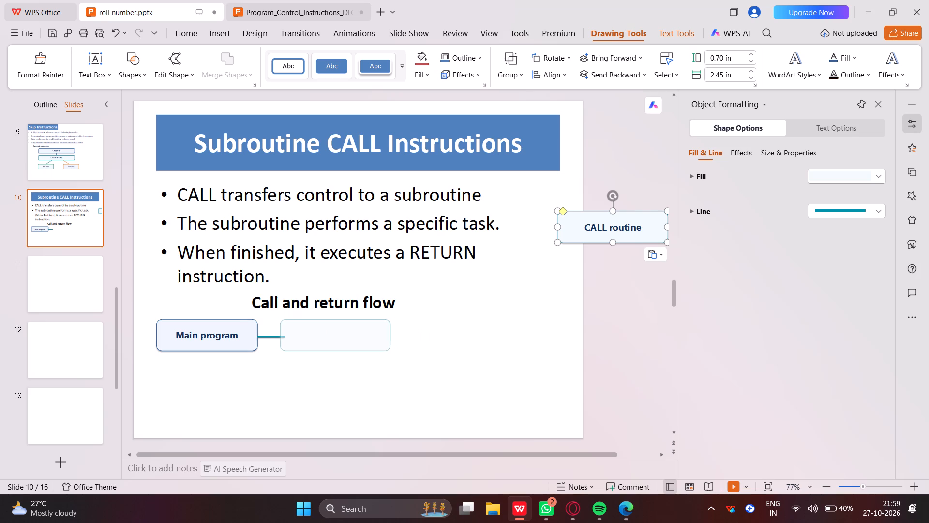
drag(342, 328, 344, 331)
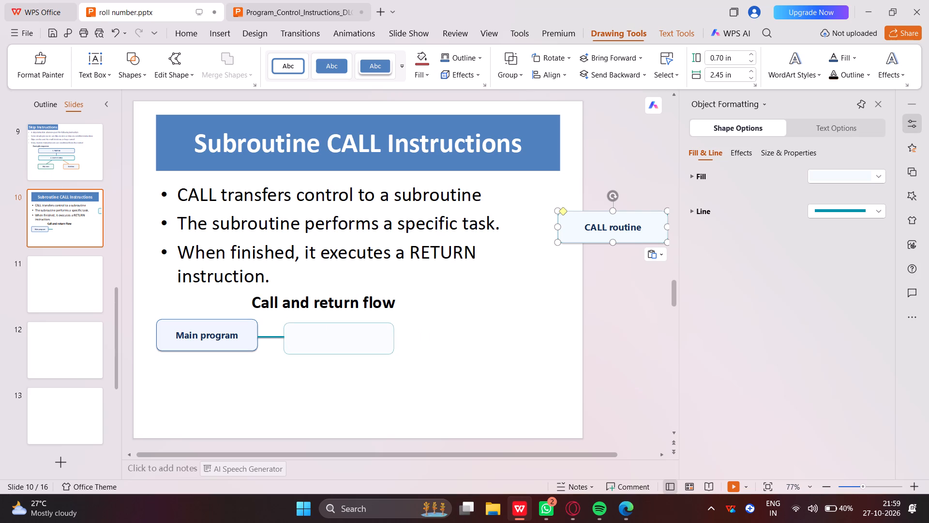
drag(344, 331, 346, 327)
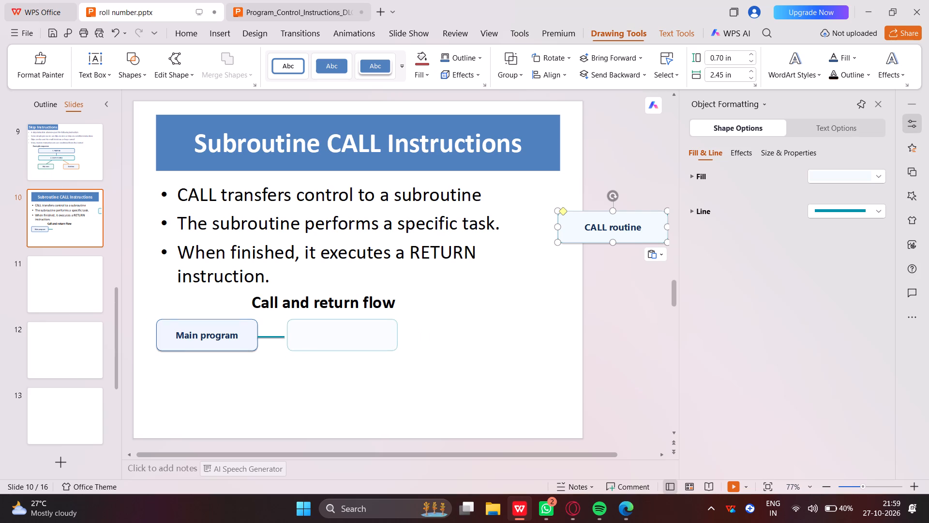
drag(346, 327, 347, 326)
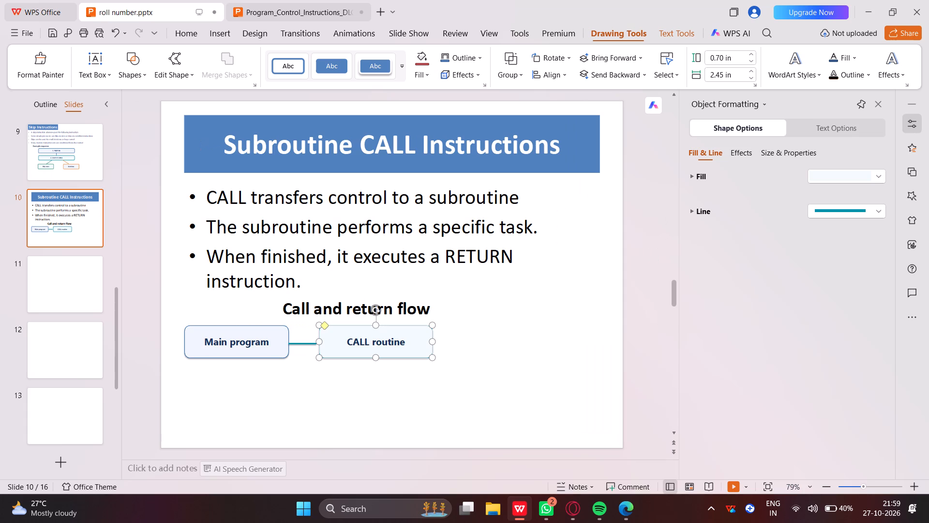
click(651, 243)
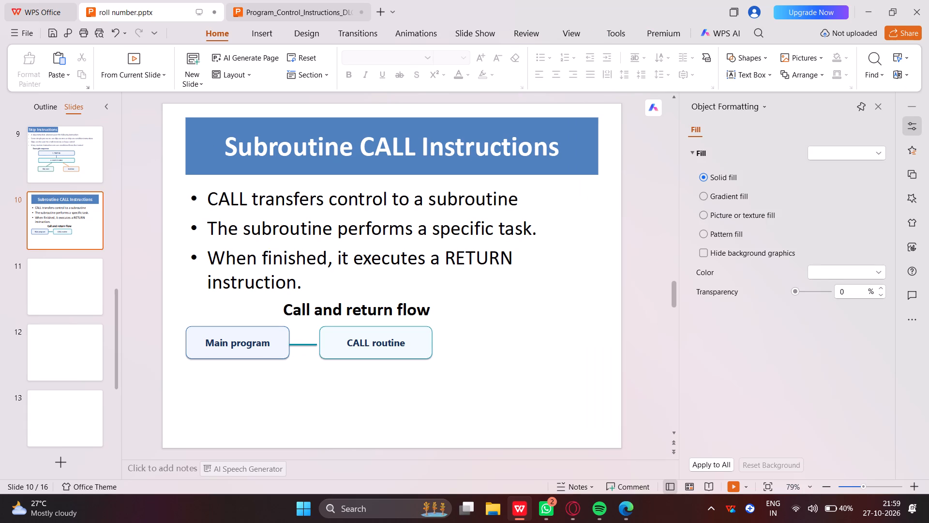
click(633, 205)
drag(336, 350, 332, 350)
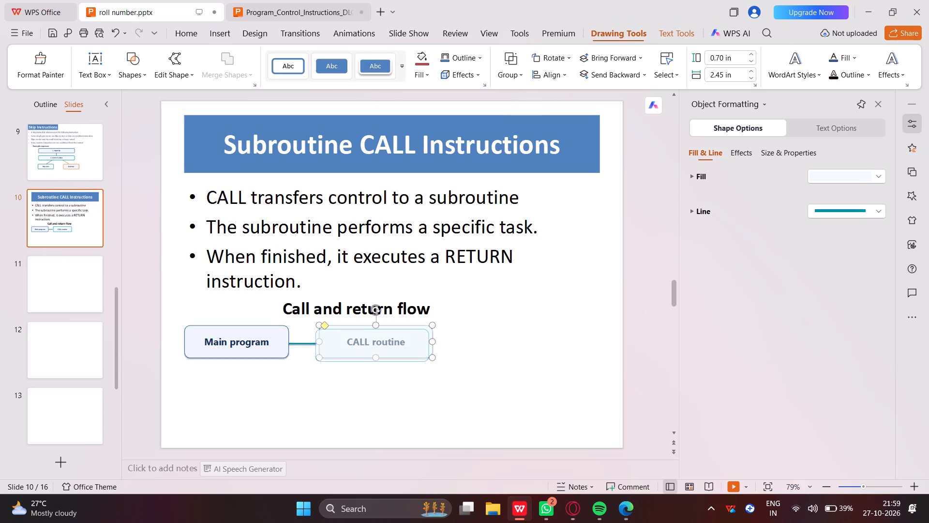
click(644, 213)
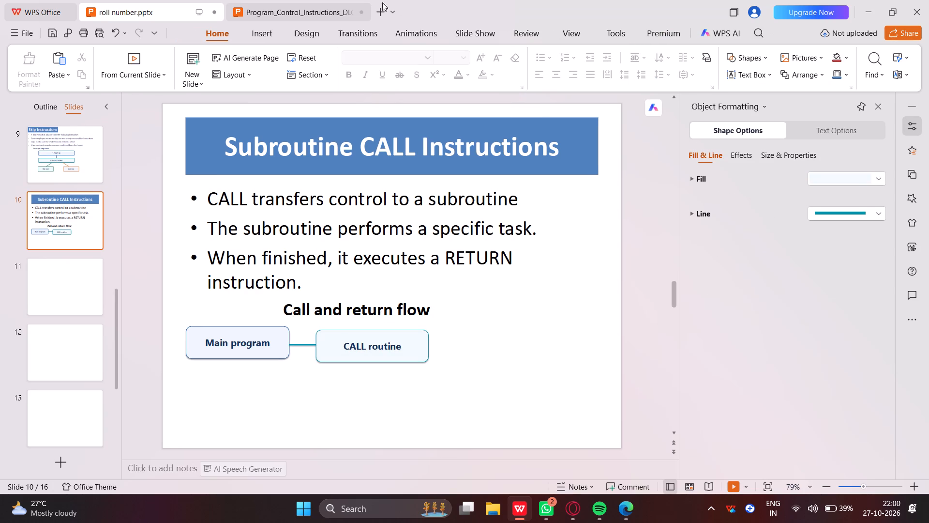
Copy the "RETURN" box from the source deck's slide 9 into slide 10 and place it directly below the "Main program" box.
click(298, 0)
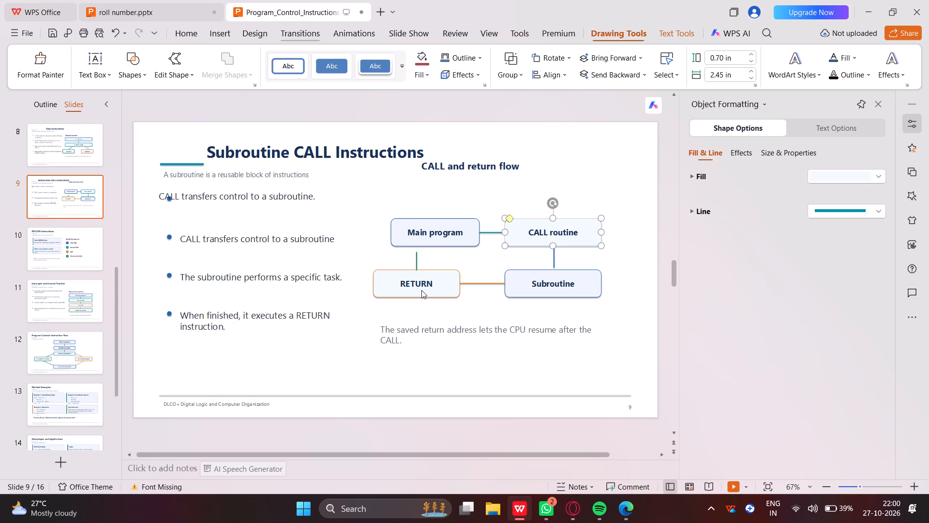
right_click(420, 276)
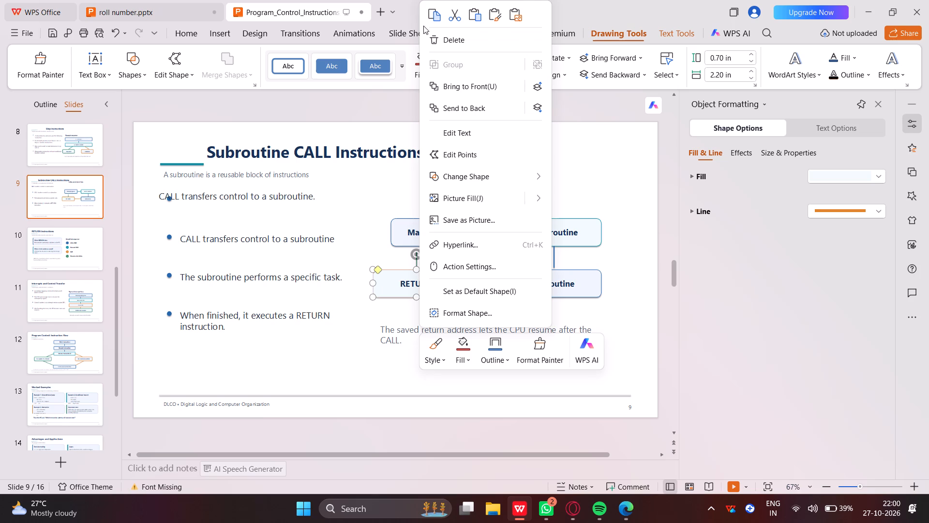
click(428, 18)
click(156, 13)
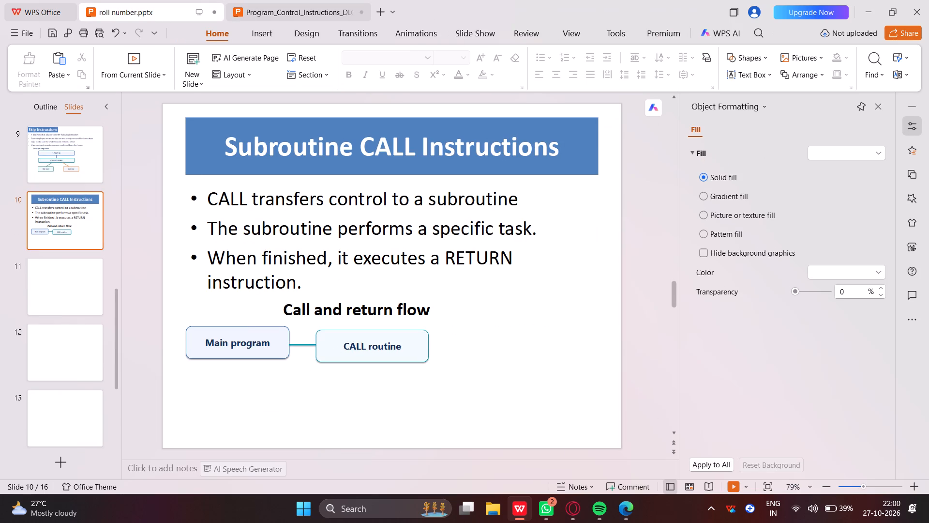
key(ctrl+v)
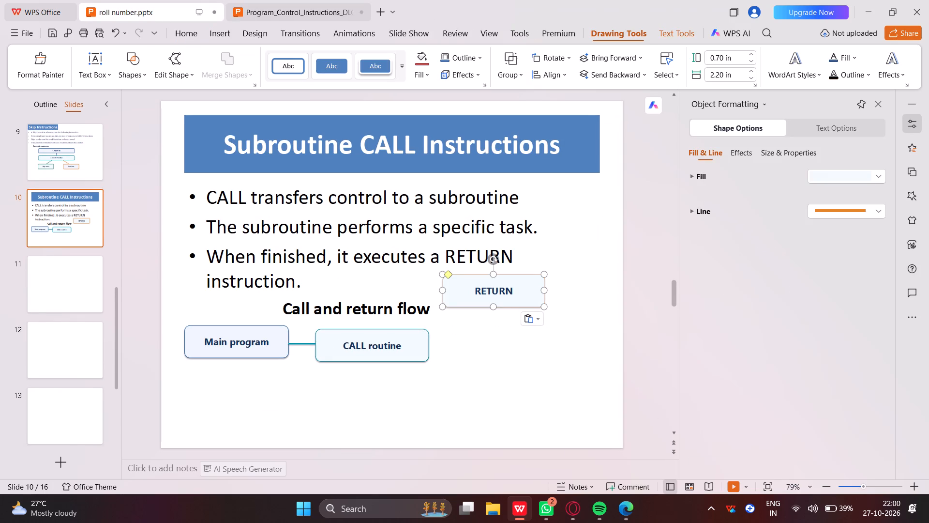
drag(470, 294, 213, 402)
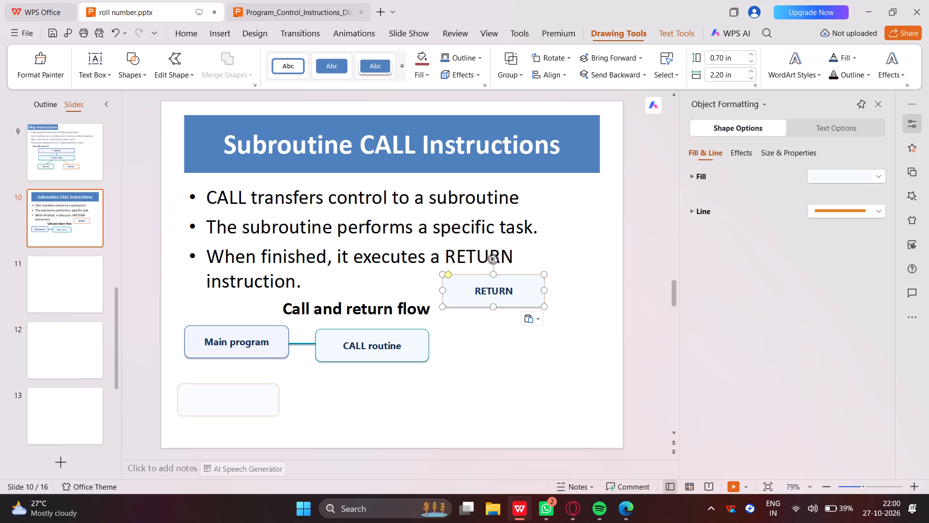
drag(213, 402, 213, 401)
Copy the "Subroutine" box from the source deck's slide 9 into slide 10 and place it below "CALL routine", beside "RETURN".
click(286, 4)
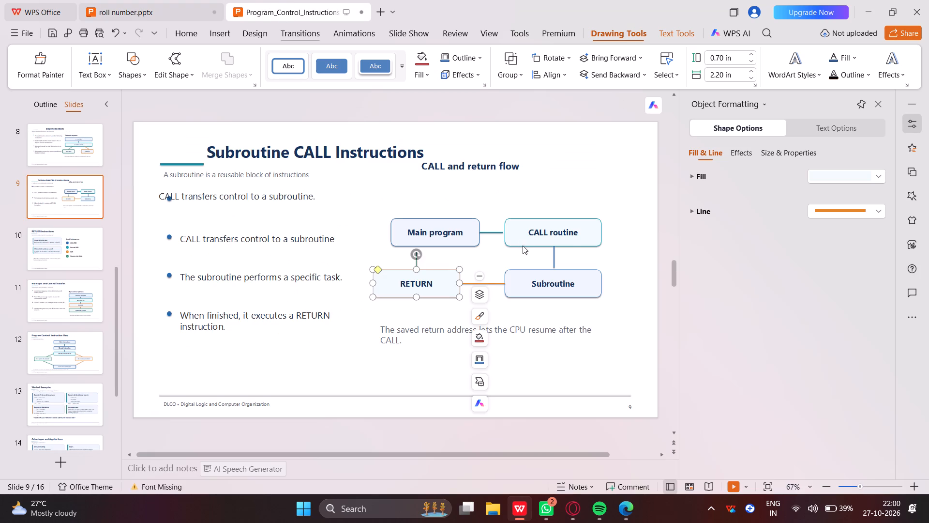
right_click(549, 275)
click(568, 12)
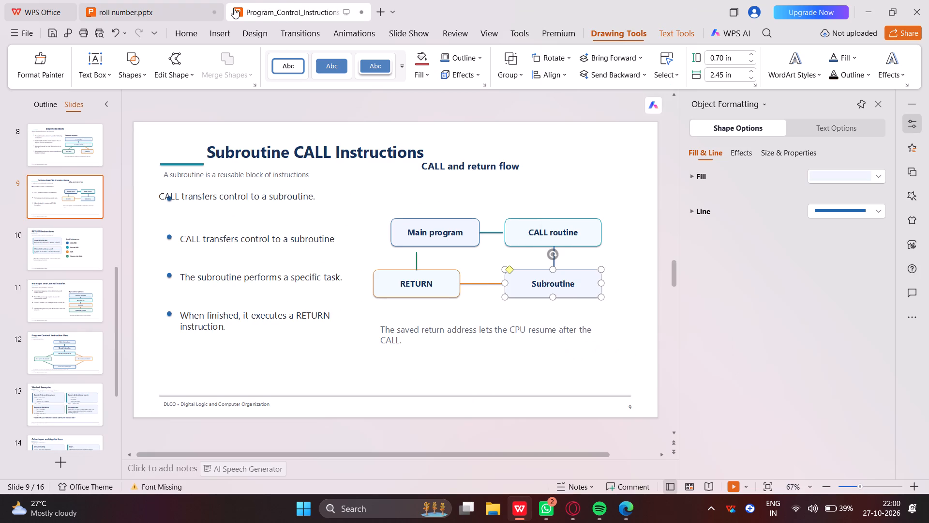
click(168, 16)
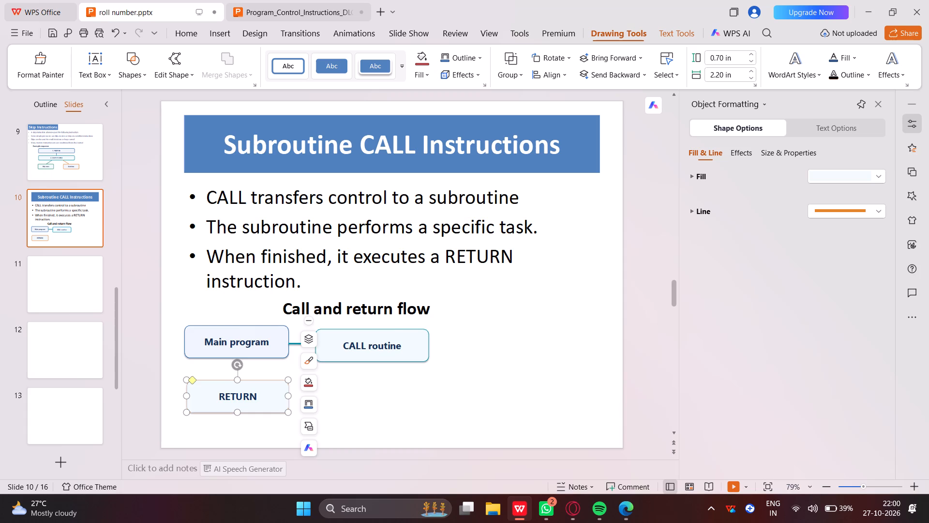
key(ctrl+v)
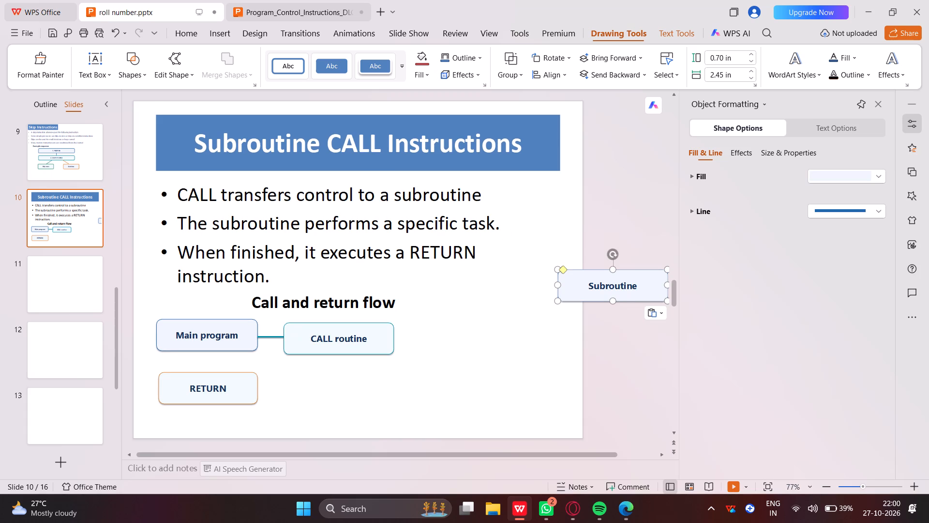
drag(581, 290, 307, 387)
drag(307, 387, 305, 391)
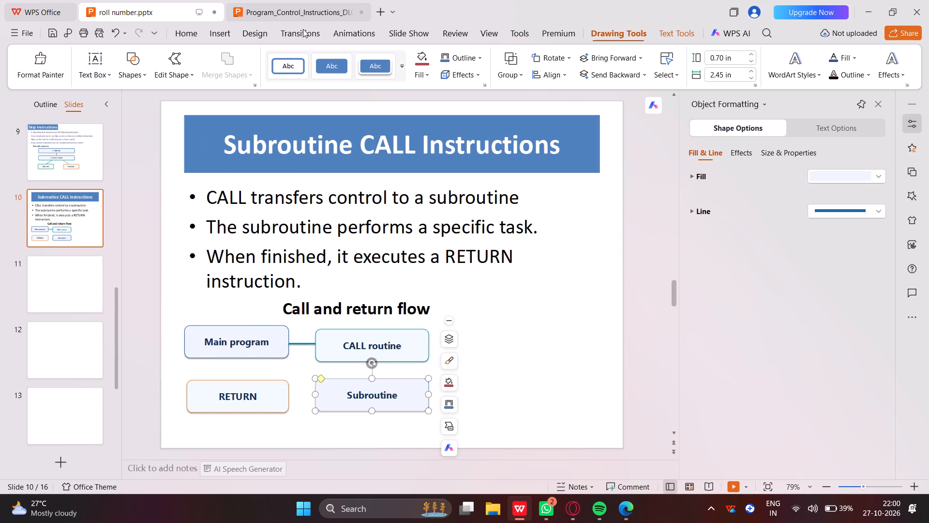
Copy the green vertical connector from the source deck's slide 9 into slide 10 and place it between "Main program" and "RETURN".
click(305, 2)
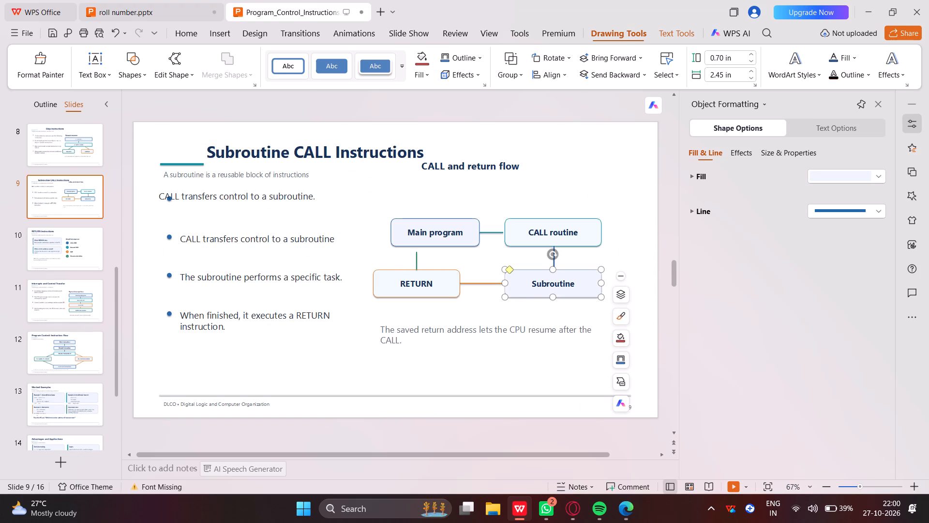
right_click(417, 260)
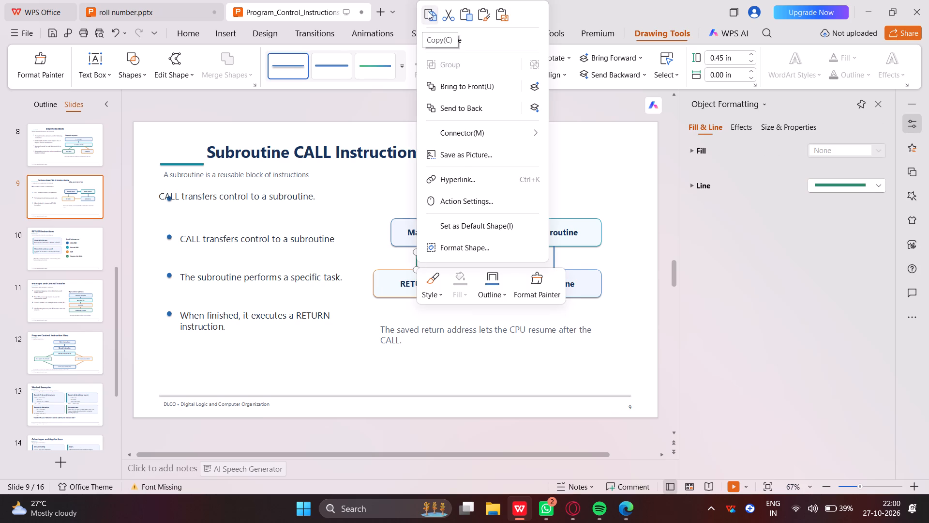
click(428, 11)
click(184, 0)
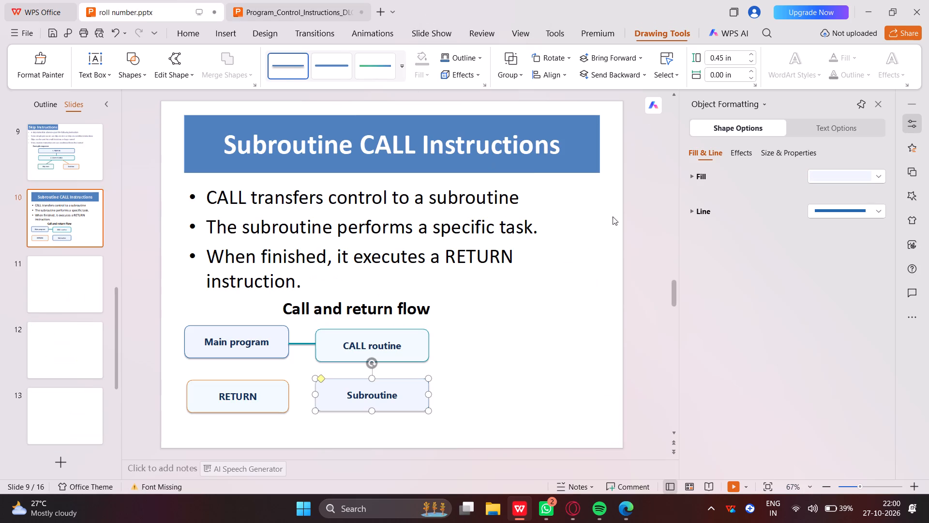
key(ctrl+v)
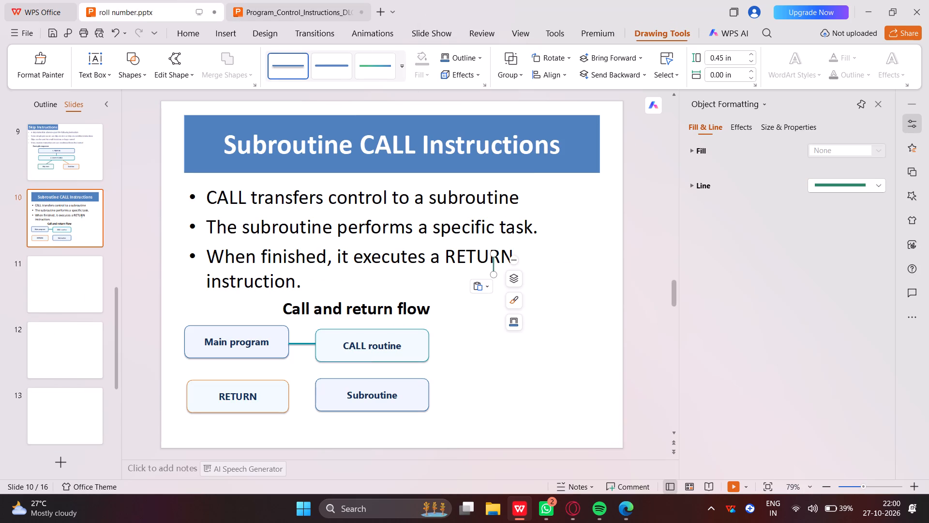
drag(494, 263, 232, 375)
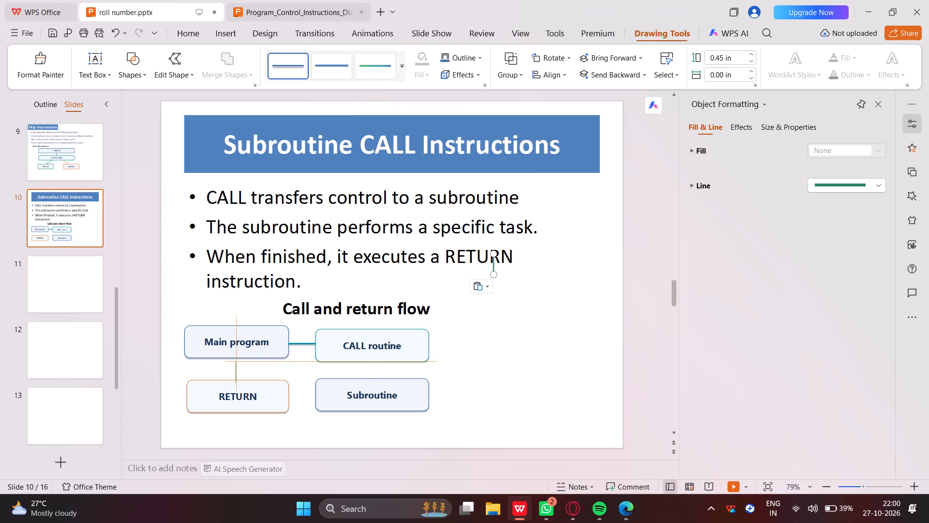
drag(232, 375, 238, 370)
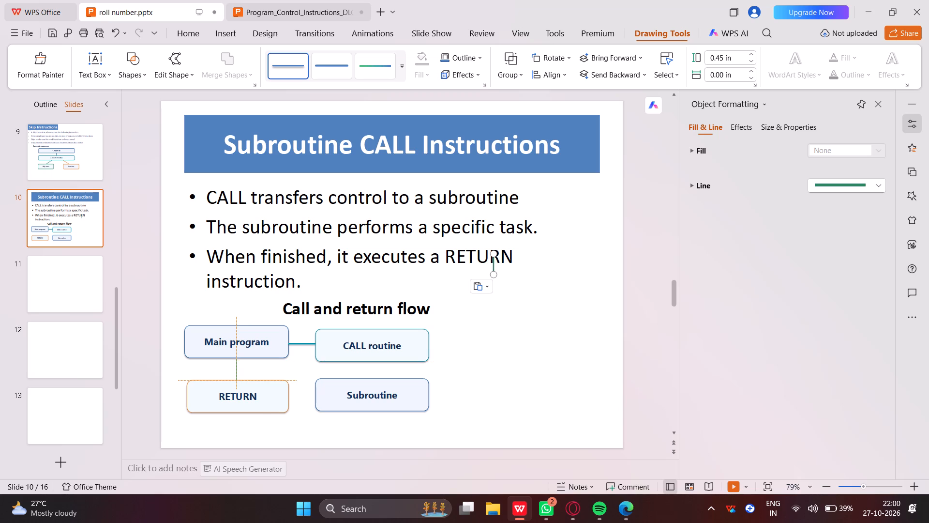
click(563, 332)
Copy the blue vertical connector from the source deck's slide 9 into slide 10 and fit it between "CALL routine" and "Subroutine".
click(283, 10)
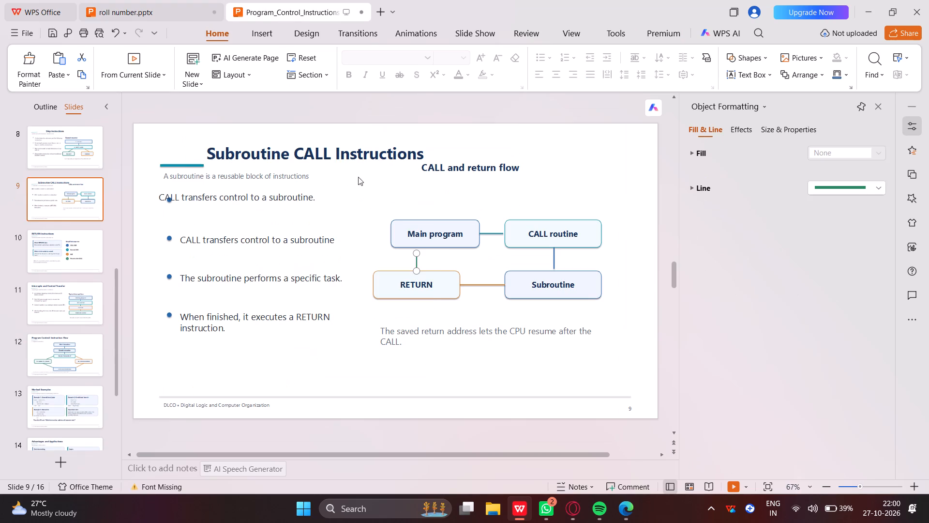
right_click(555, 256)
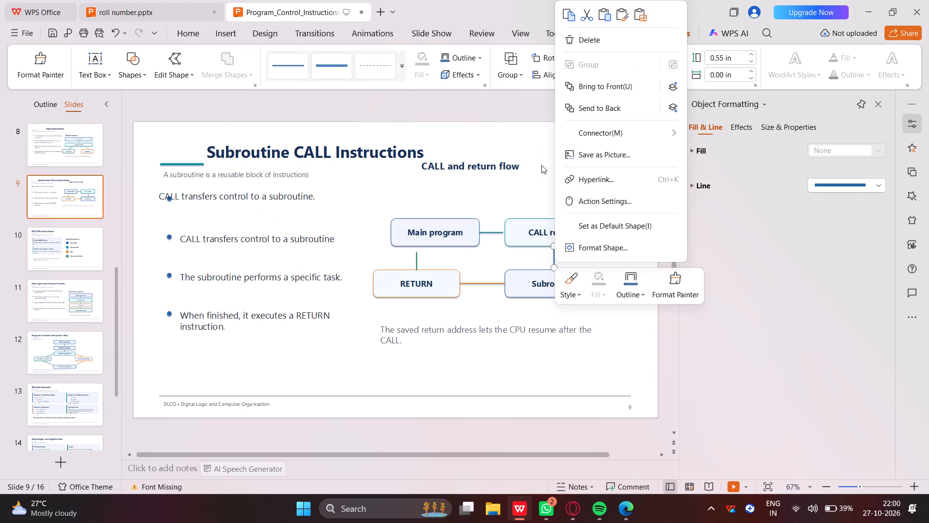
click(569, 13)
click(191, 4)
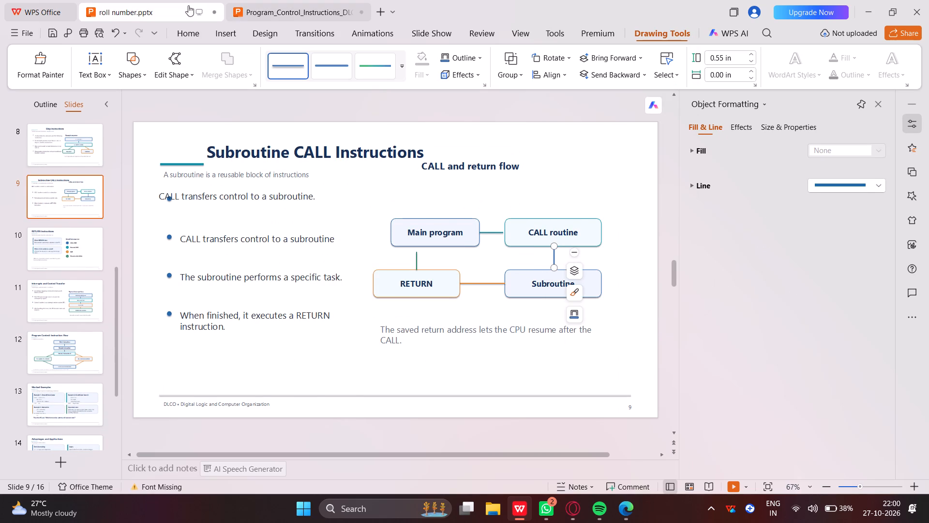
key(ctrl+v)
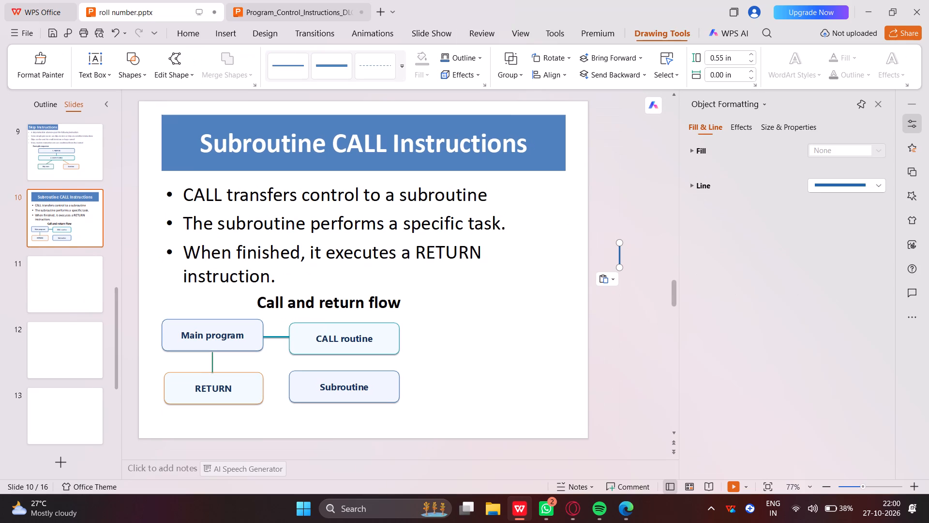
drag(618, 254, 556, 270)
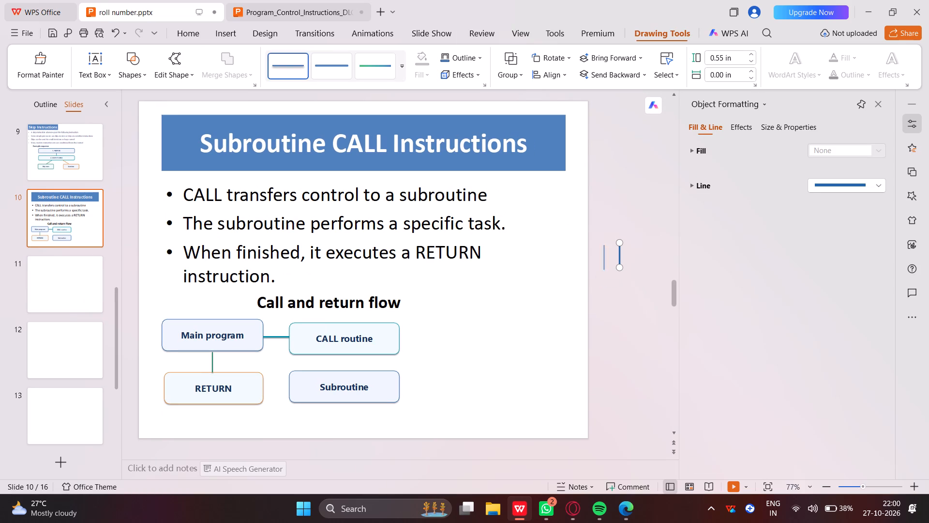
drag(556, 270, 342, 364)
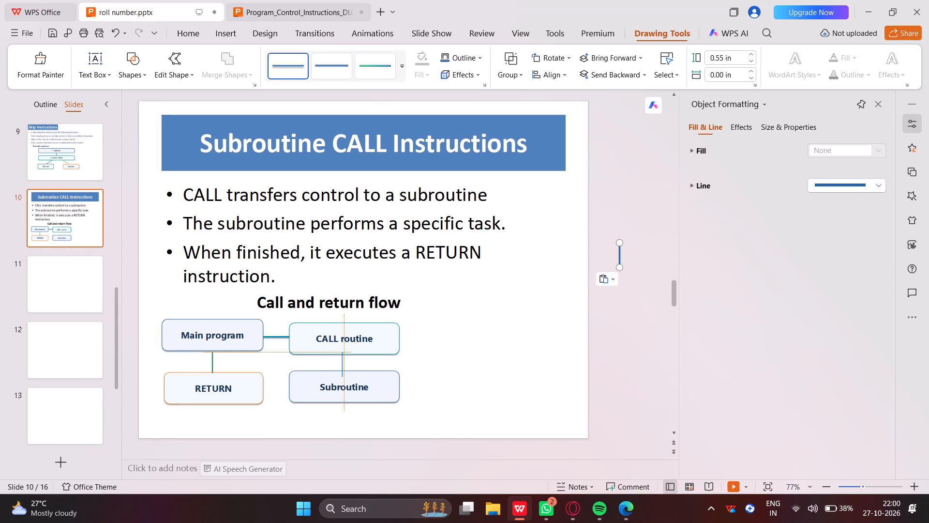
drag(342, 364, 344, 360)
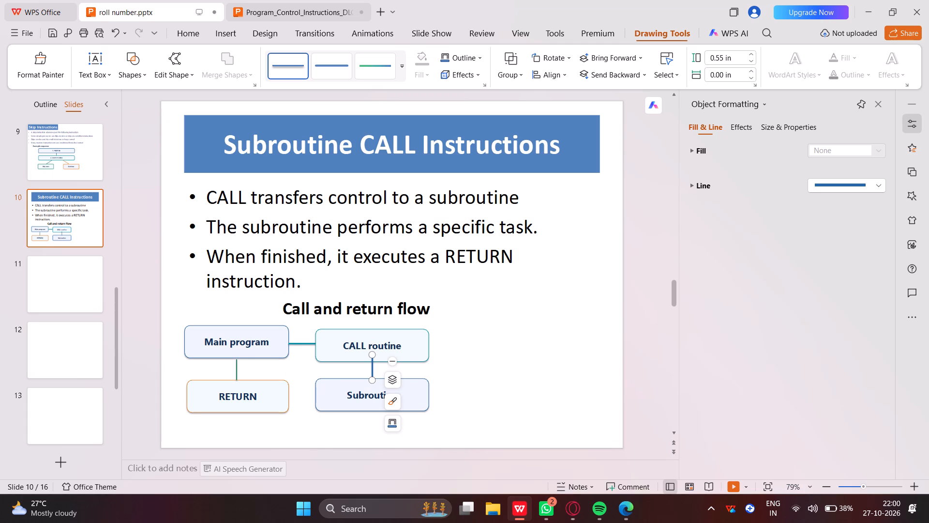
drag(373, 355, 373, 361)
drag(373, 361, 376, 364)
drag(590, 316, 583, 315)
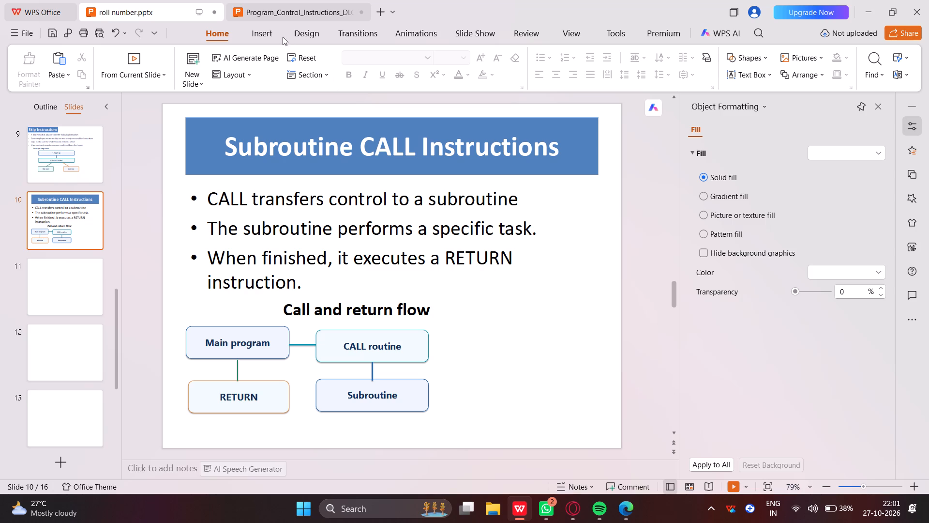
Copy the orange horizontal connector from the source deck's slide 9 into slide 10 and place it across the gap between "RETURN" and "Subroutine".
click(288, 11)
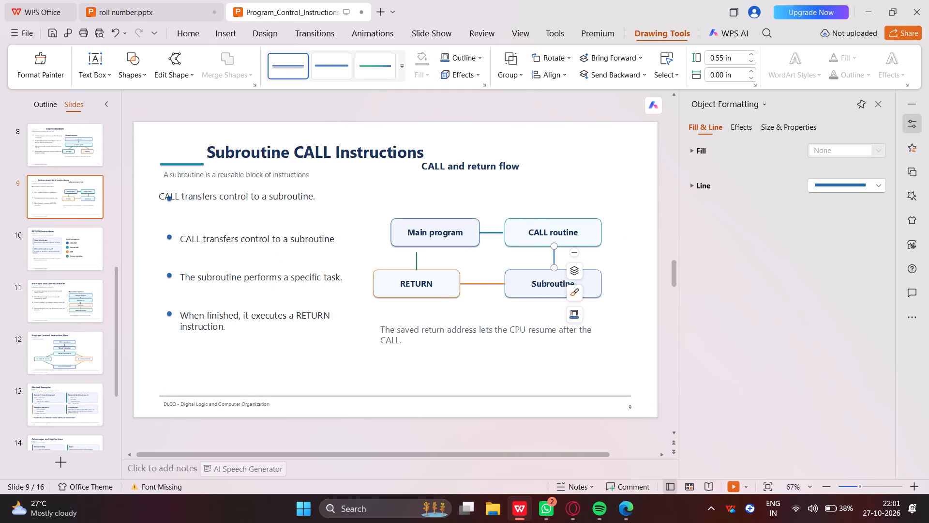
right_click(478, 283)
click(493, 42)
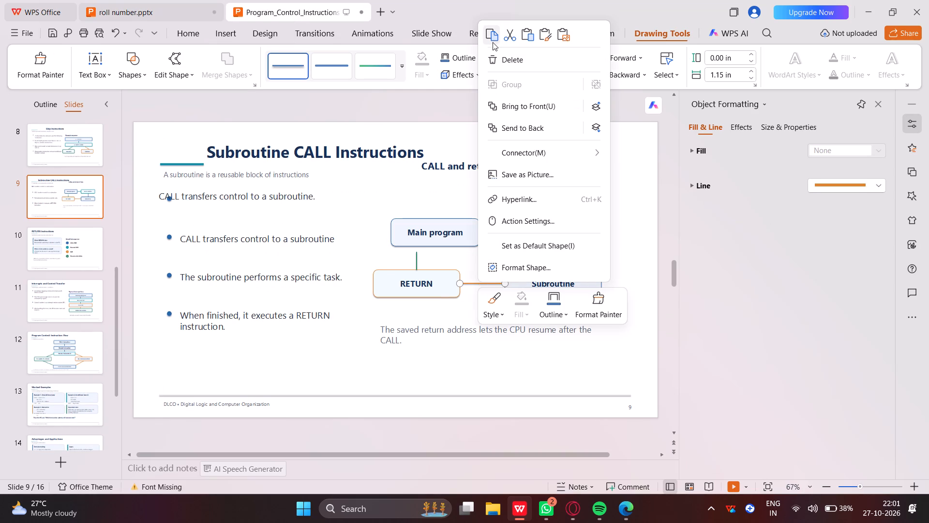
click(155, 6)
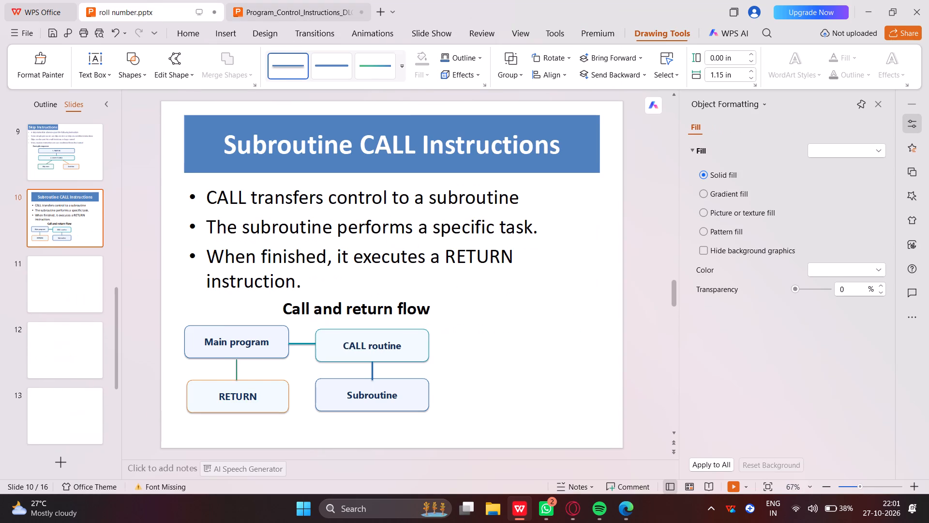
key(ctrl+v)
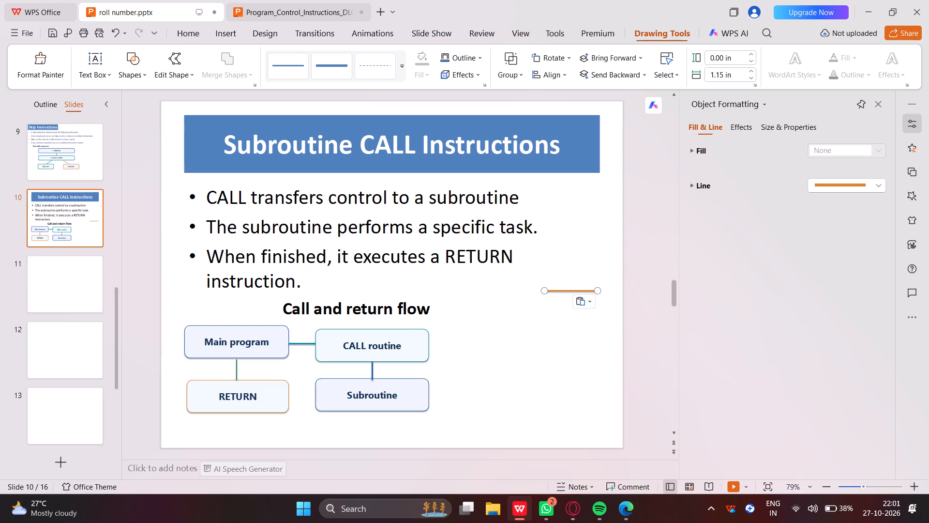
drag(566, 291, 307, 401)
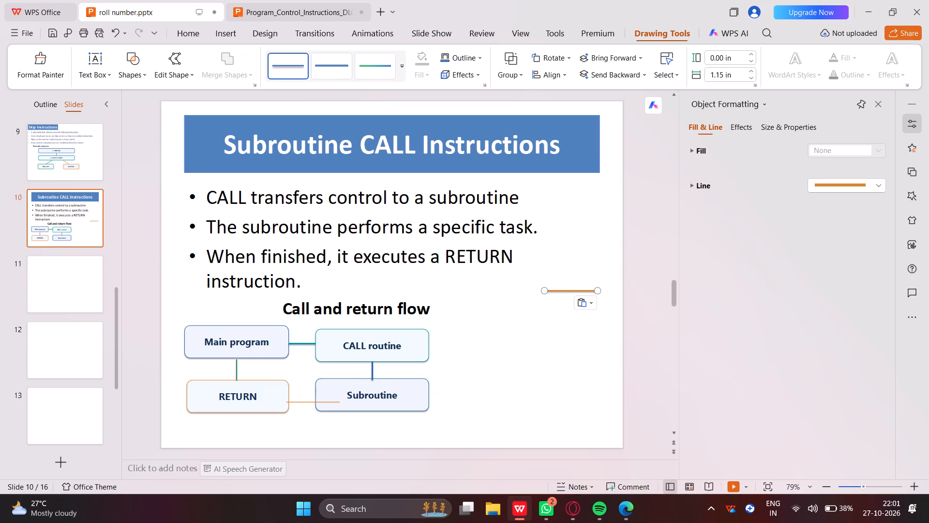
drag(307, 401, 299, 398)
Shorten the orange connector to about 0.58 in so its ends meet the facing edges of "RETURN" and "Subroutine".
drag(335, 398, 323, 397)
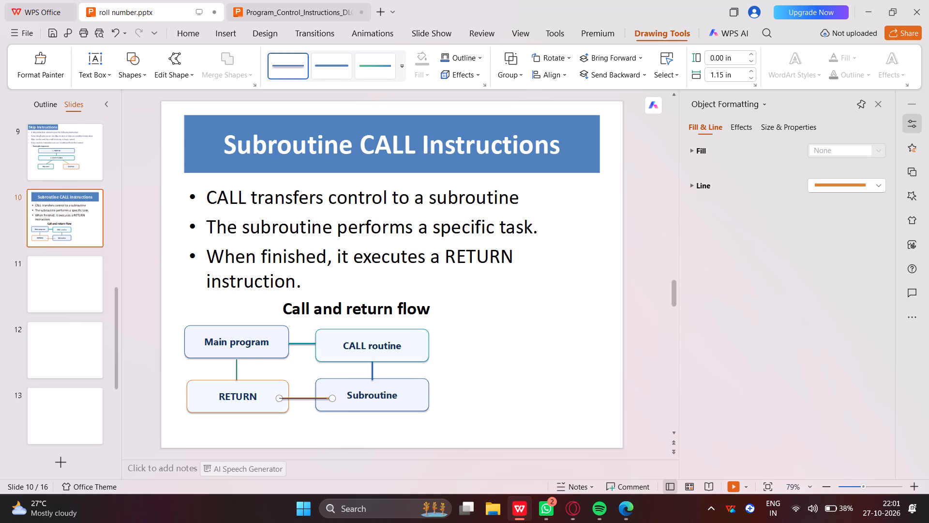
drag(323, 397, 315, 397)
drag(278, 400, 285, 400)
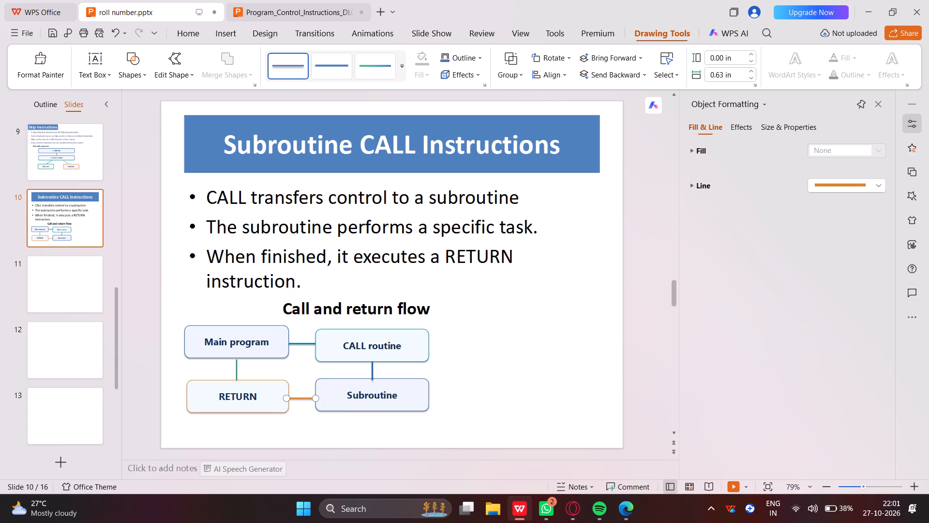
click(287, 399)
click(534, 331)
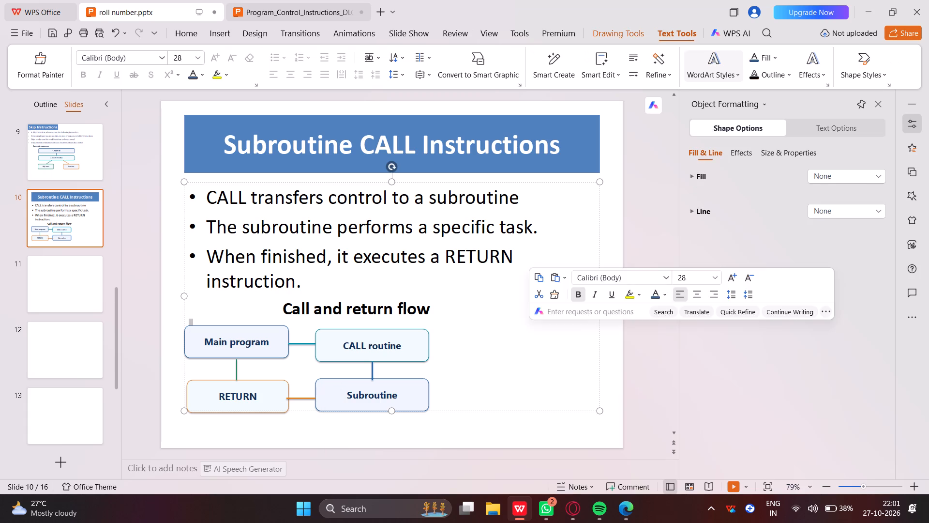
drag(287, 399, 295, 399)
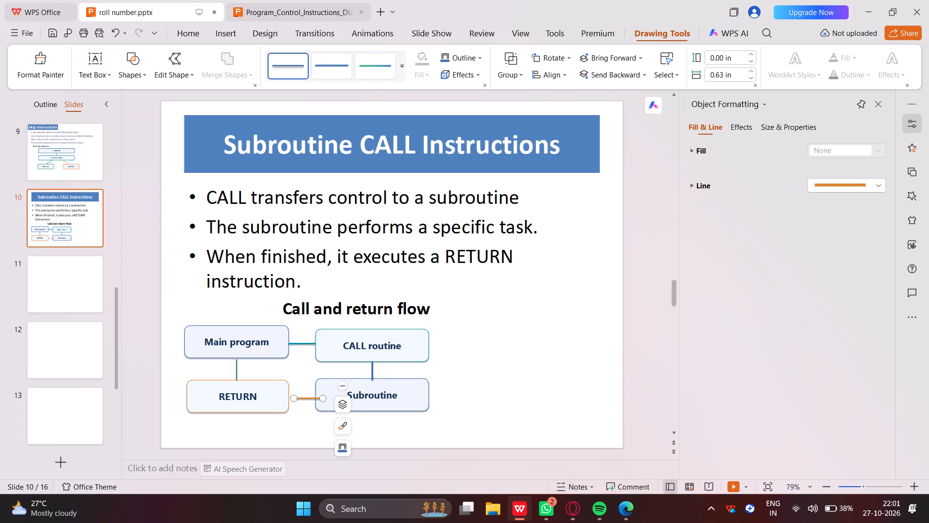
click(291, 398)
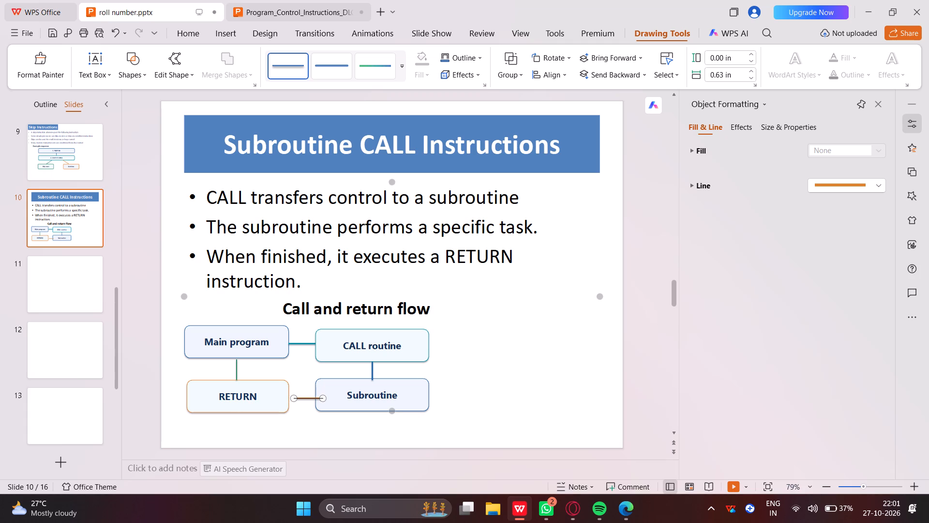
click(543, 341)
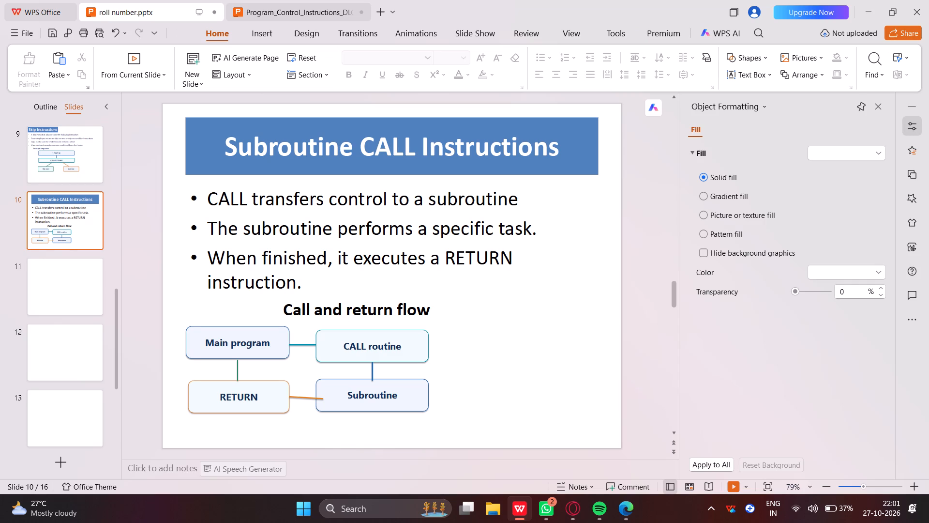
click(320, 398)
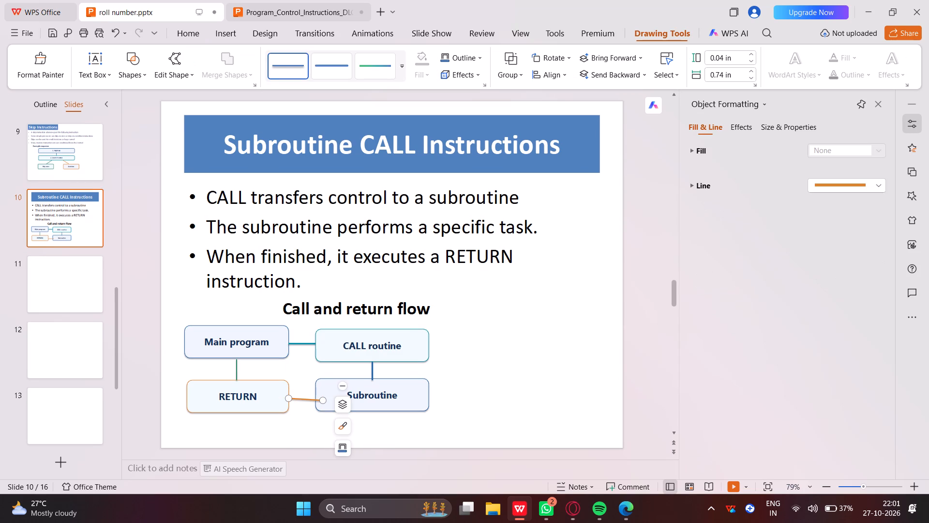
drag(323, 398, 309, 397)
drag(309, 397, 317, 397)
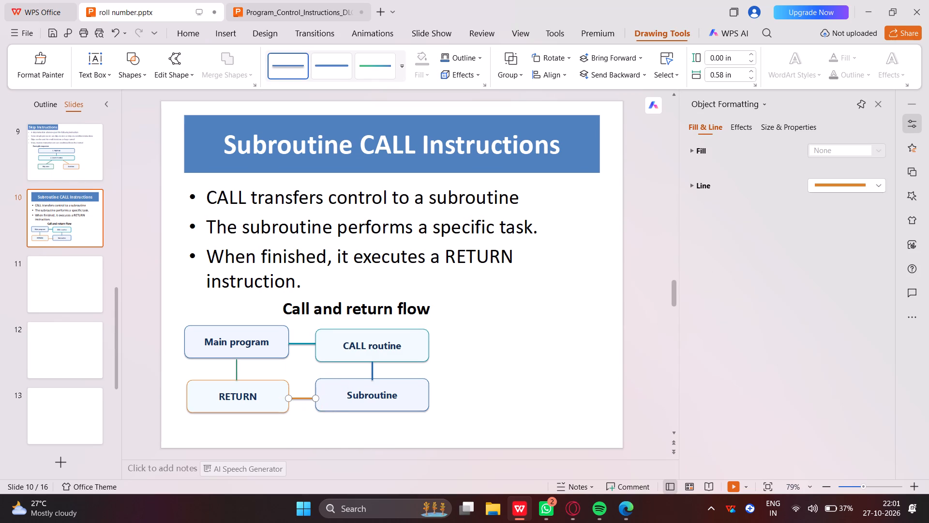
click(559, 316)
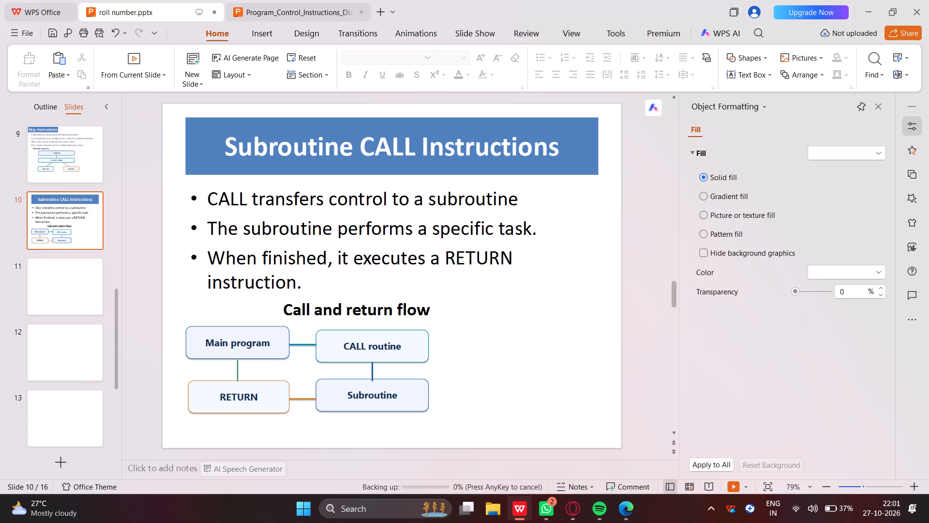
Look over the slides already built in roll number.pptx.
click(65, 151)
click(45, 218)
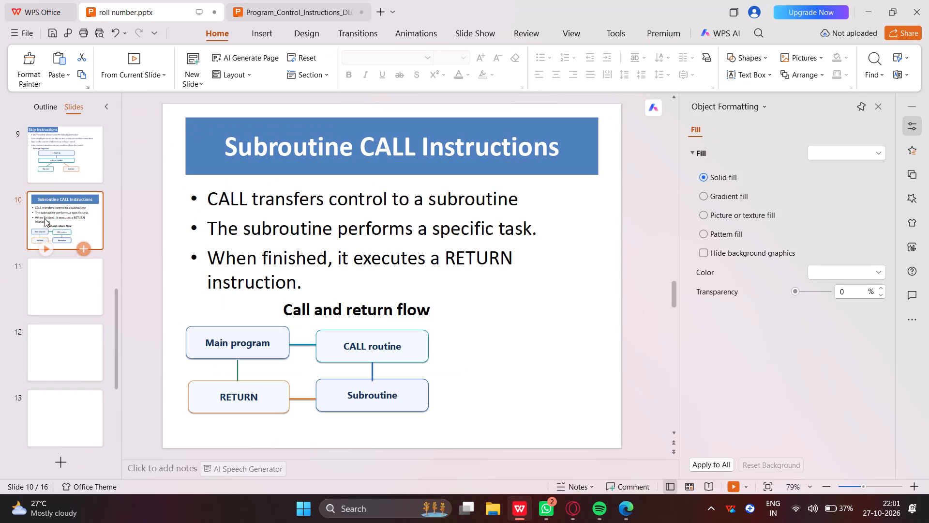
scroll(52, 221, up, 8)
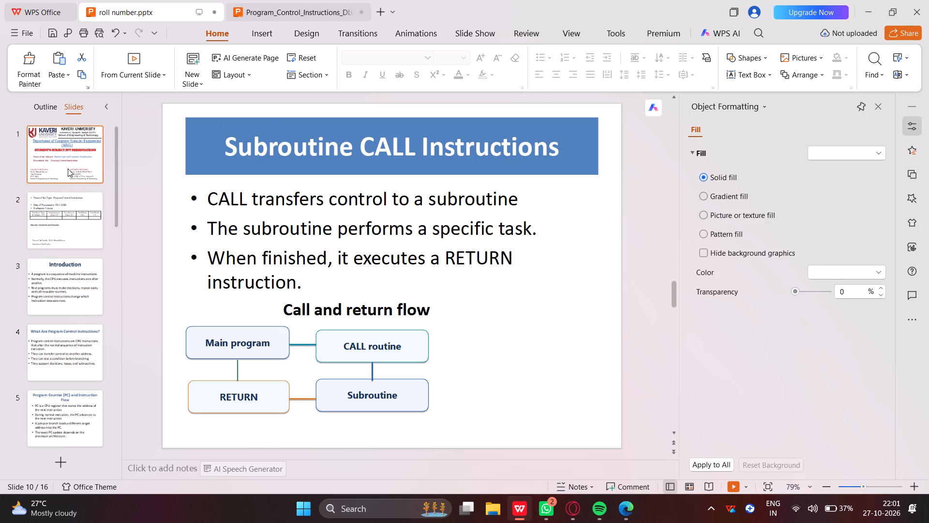
scroll(68, 169, up, 1)
scroll(68, 169, down, 3)
scroll(61, 241, down, 5)
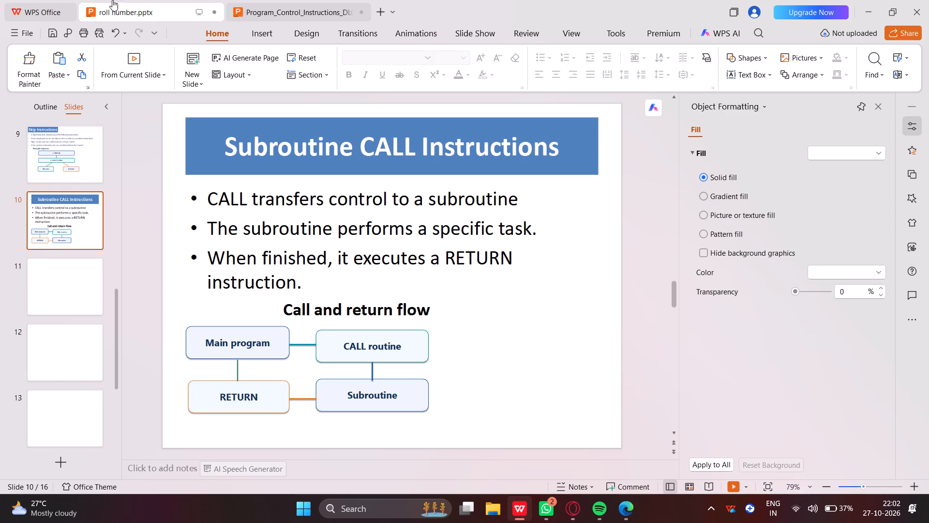
Look through slides 11 to 16 of the source deck for the content still missing from roll number.pptx.
click(270, 3)
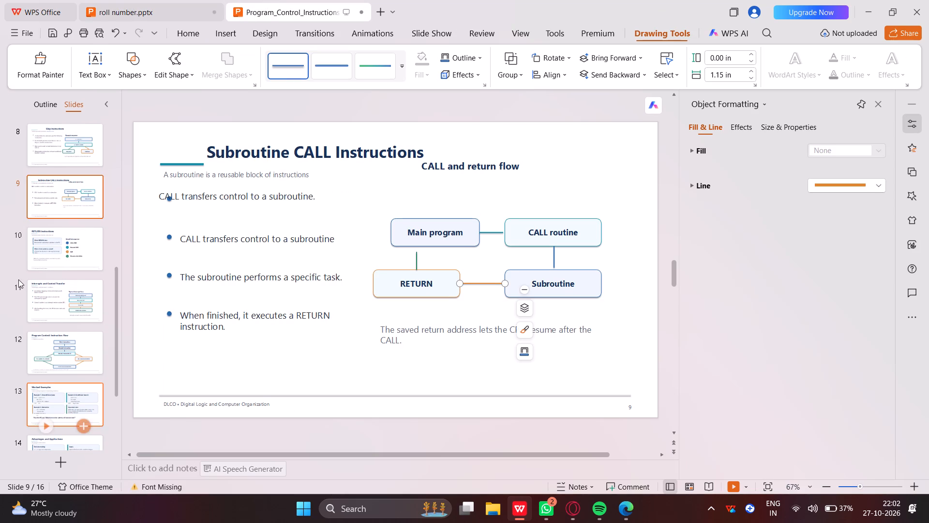
click(59, 301)
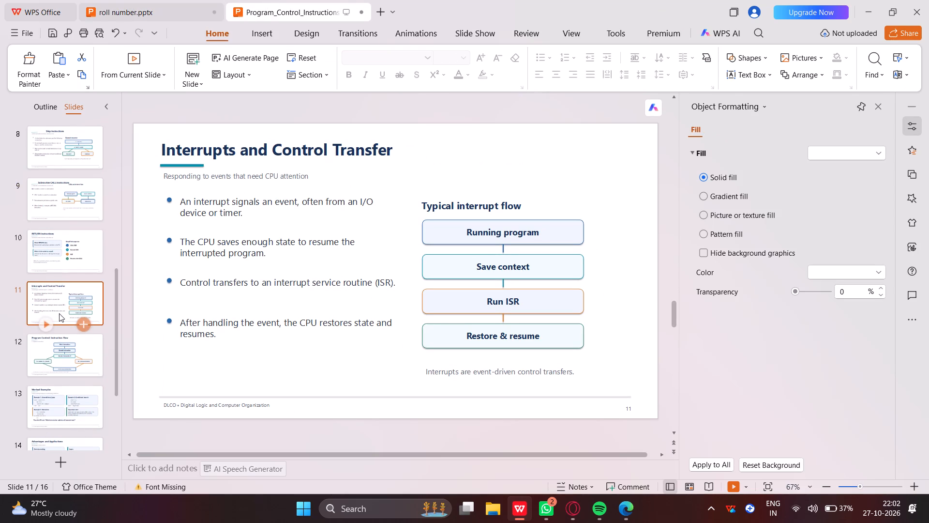
click(57, 406)
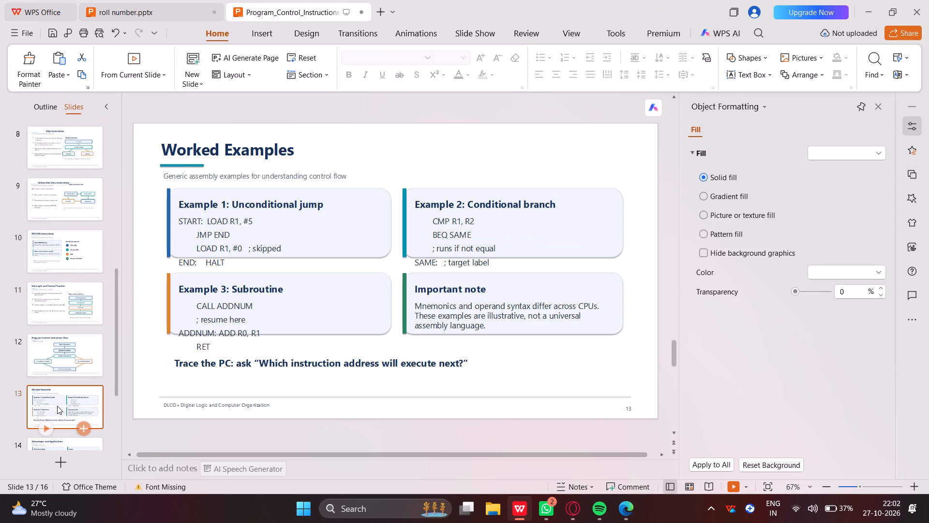
scroll(50, 400, down, 3)
click(64, 375)
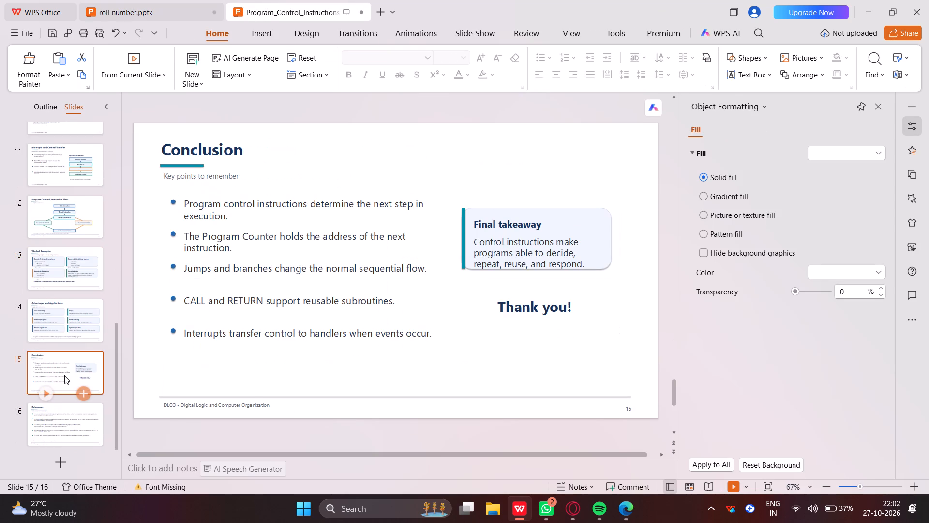
scroll(64, 375, down, 1)
click(65, 418)
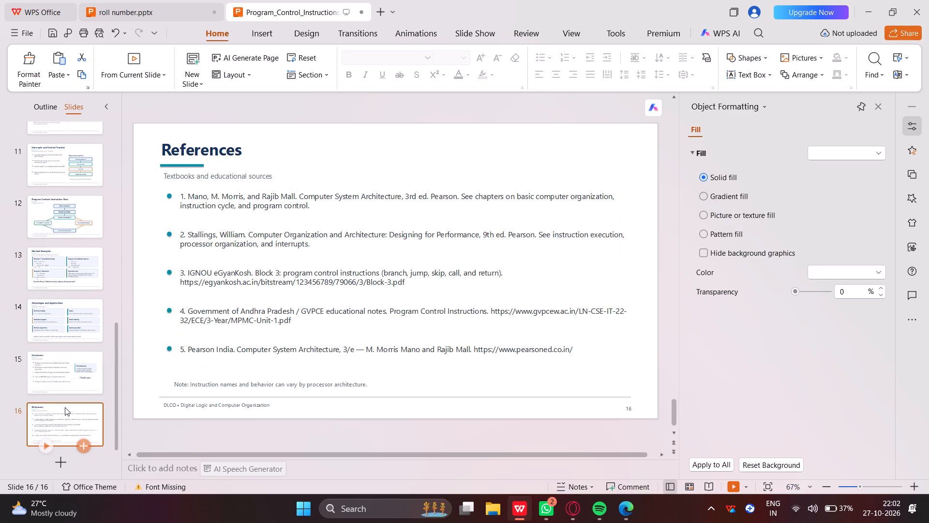
click(70, 265)
click(75, 214)
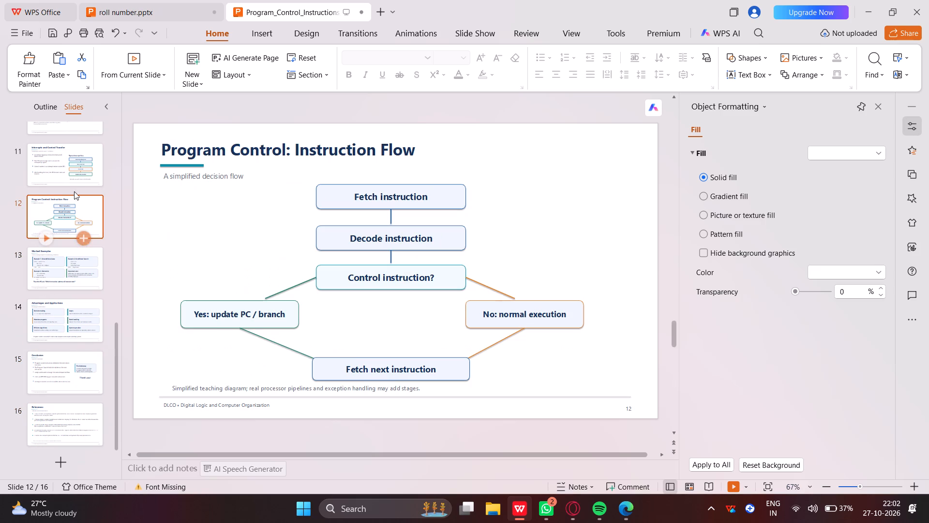
Copy the title "Interrupts and Control Transfer" from the source deck's slide 11 into the title placeholder of slide 11 in roll number.pptx.
click(62, 154)
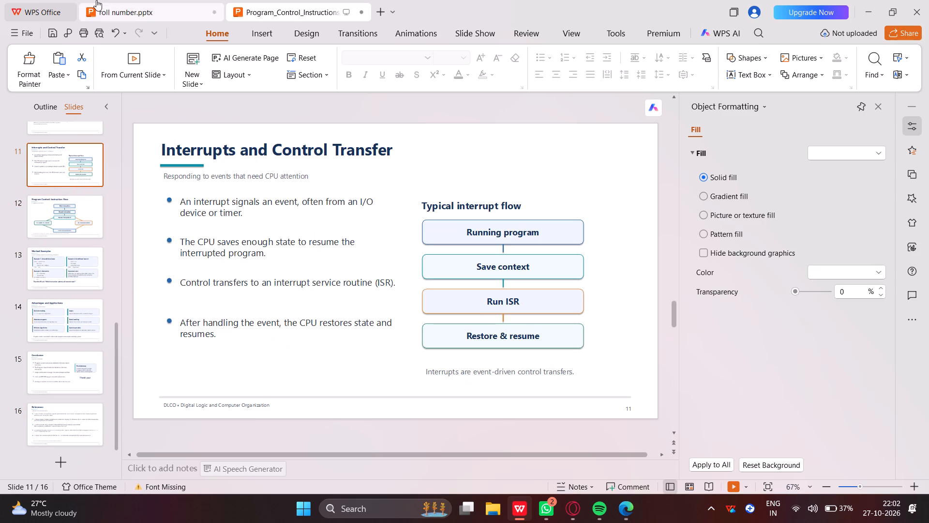
drag(164, 147, 245, 144)
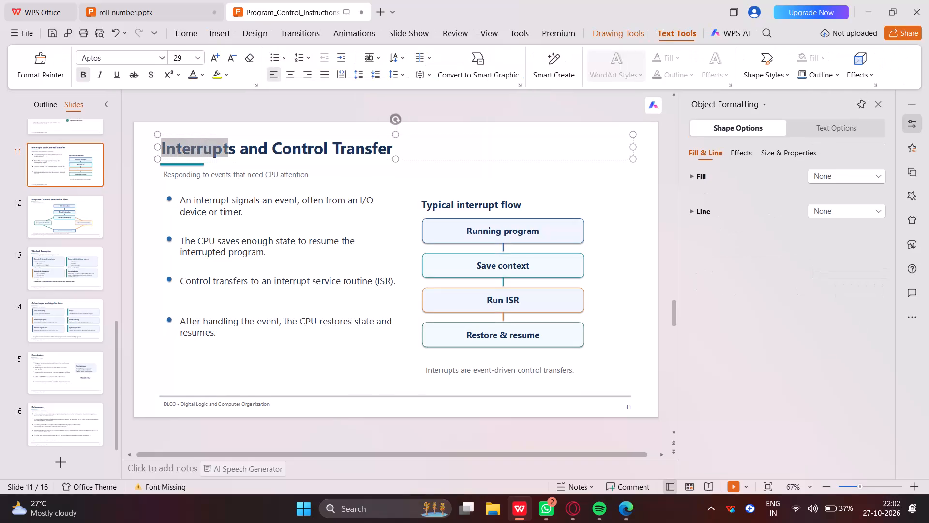
drag(245, 144, 400, 148)
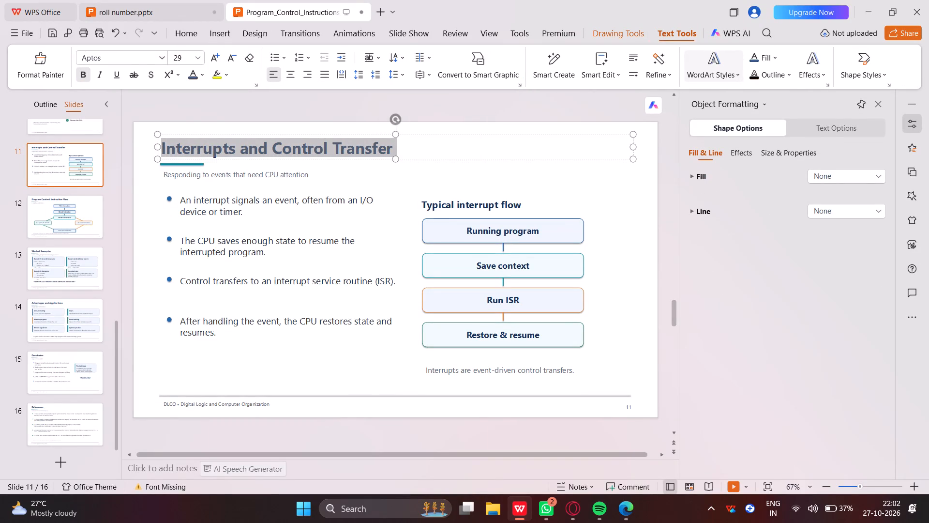
key(ctrl+c)
ctrl+click(117, 0)
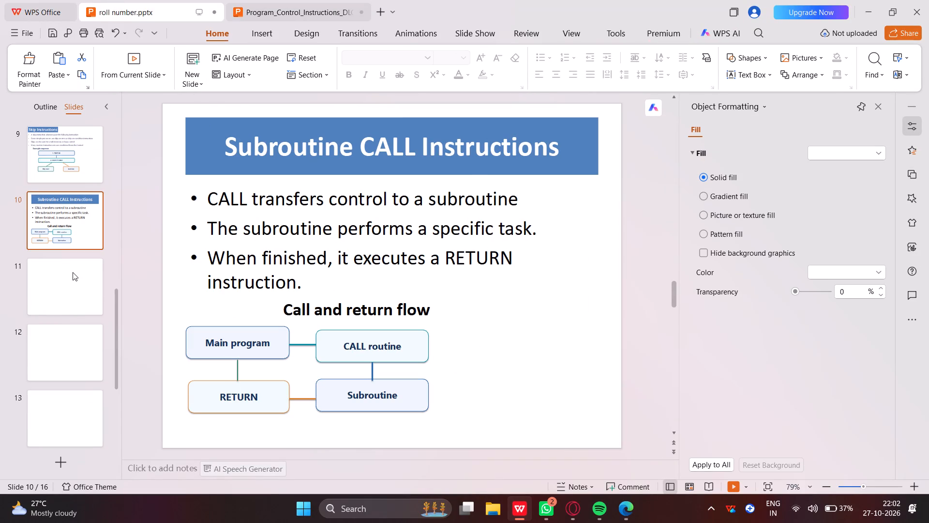
click(73, 272)
ctrl+click(330, 124)
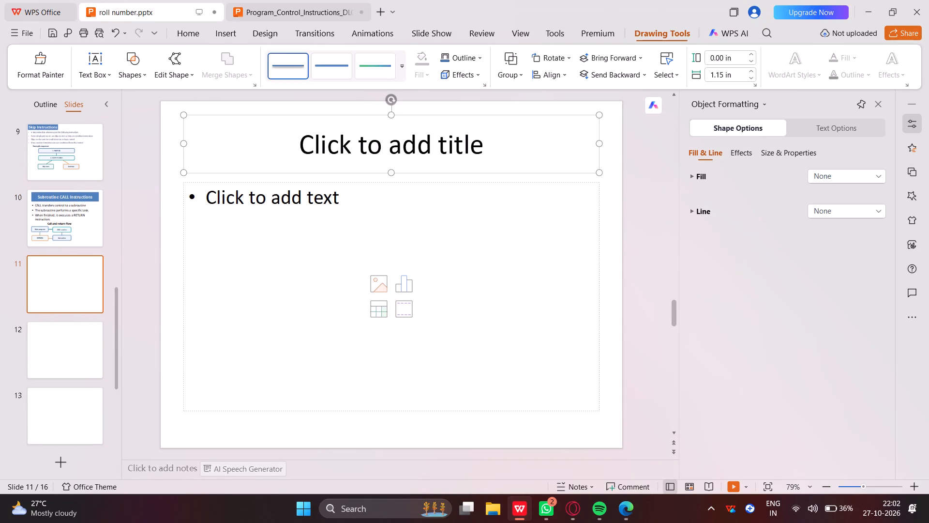
key(ctrl+v)
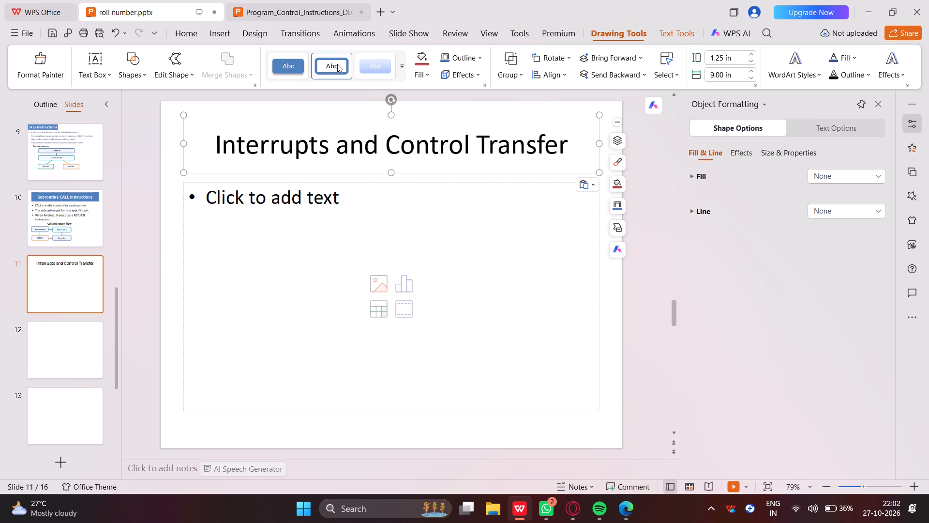
Style slide 11's title with the blue-outlined shape preset, bold text and a darker blue theme font color.
click(337, 64)
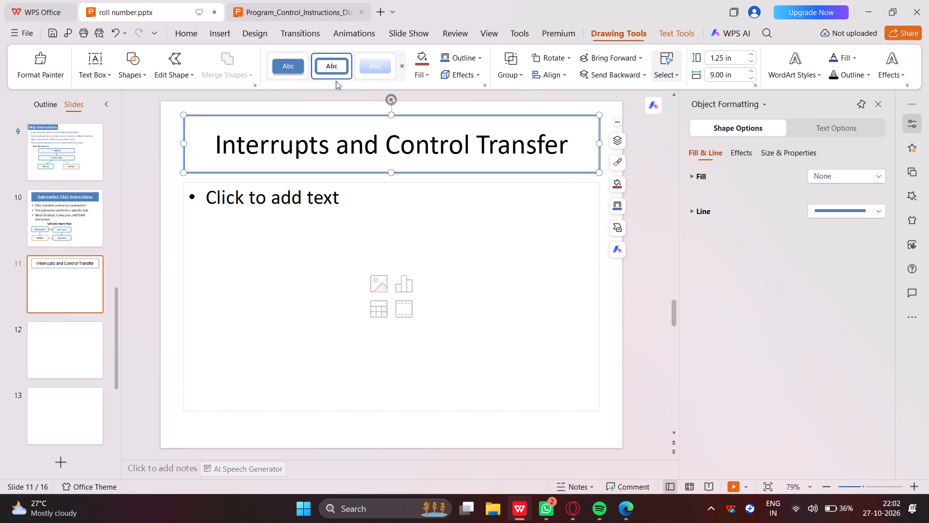
click(186, 33)
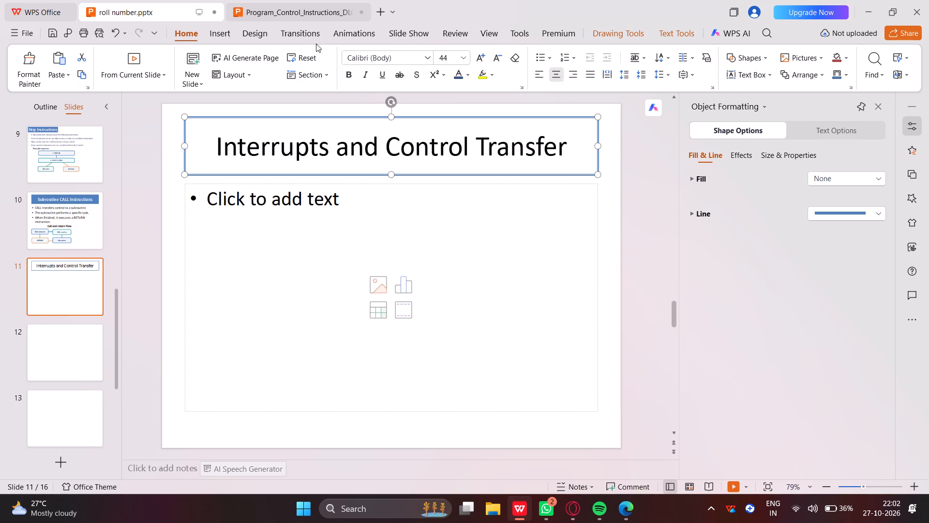
click(346, 77)
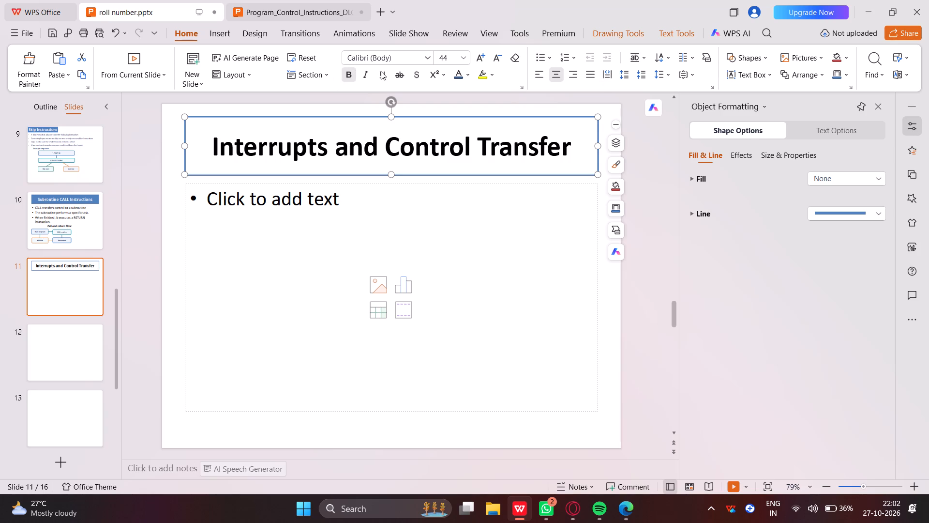
click(469, 79)
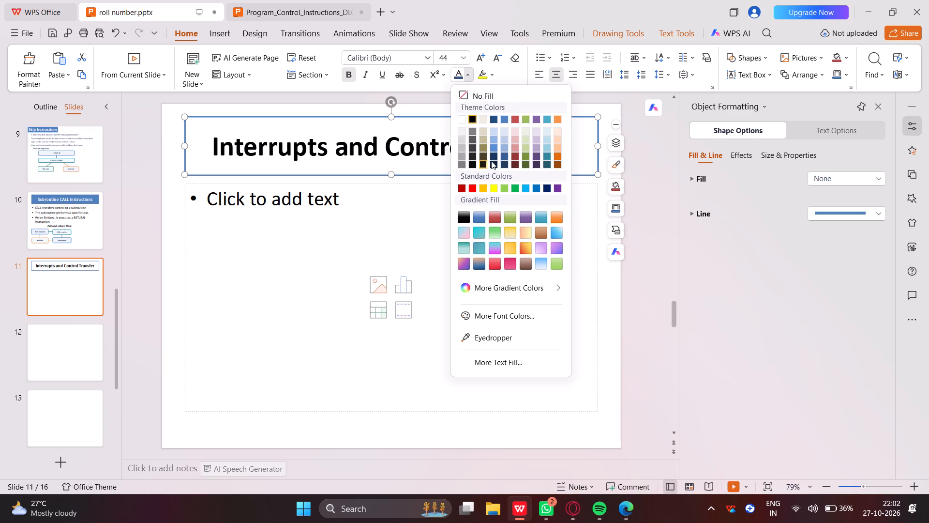
click(503, 156)
click(677, 164)
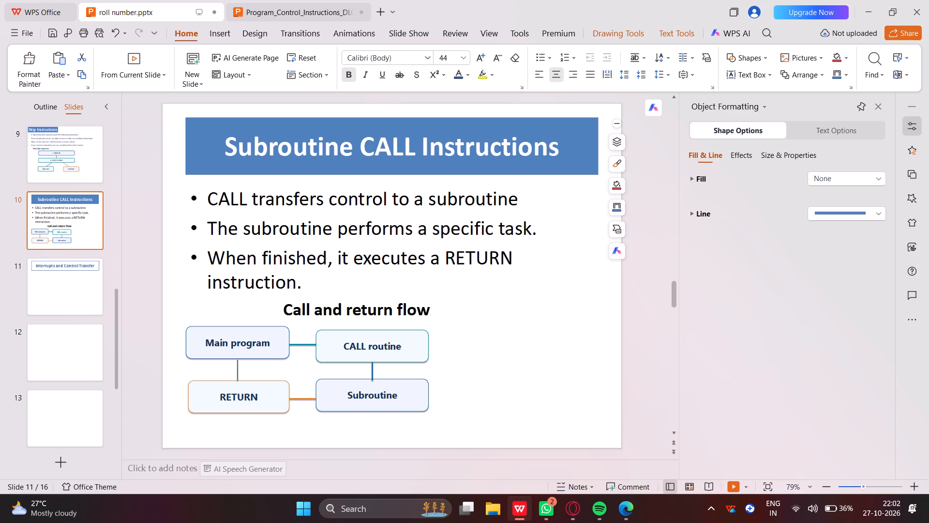
click(91, 296)
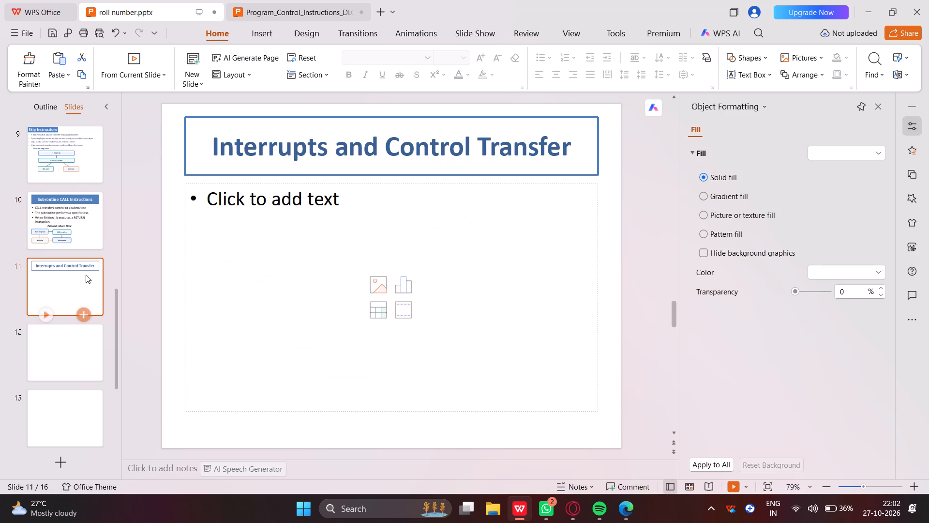
Paste the copied title over the first bullet on the source deck's slide 11, and erase that bullet's text.
drag(360, 196, 364, 197)
click(251, 11)
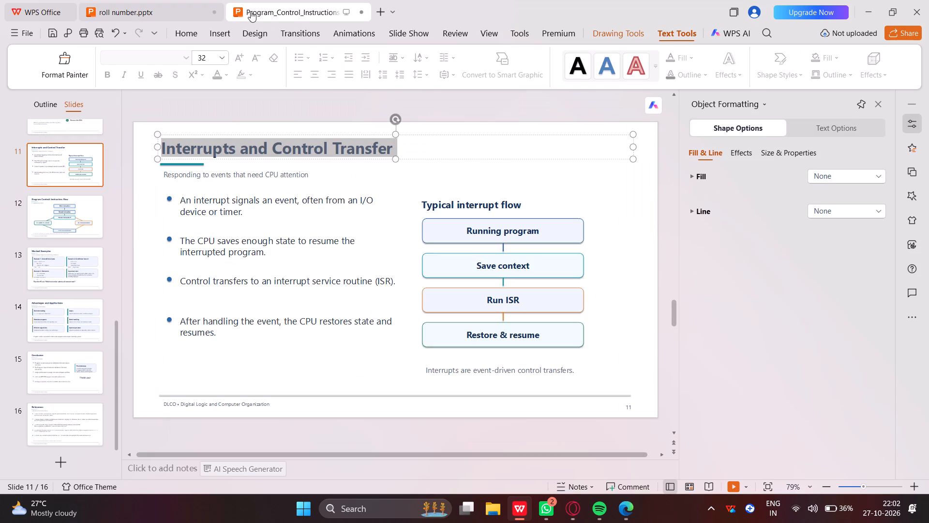
drag(180, 200, 231, 215)
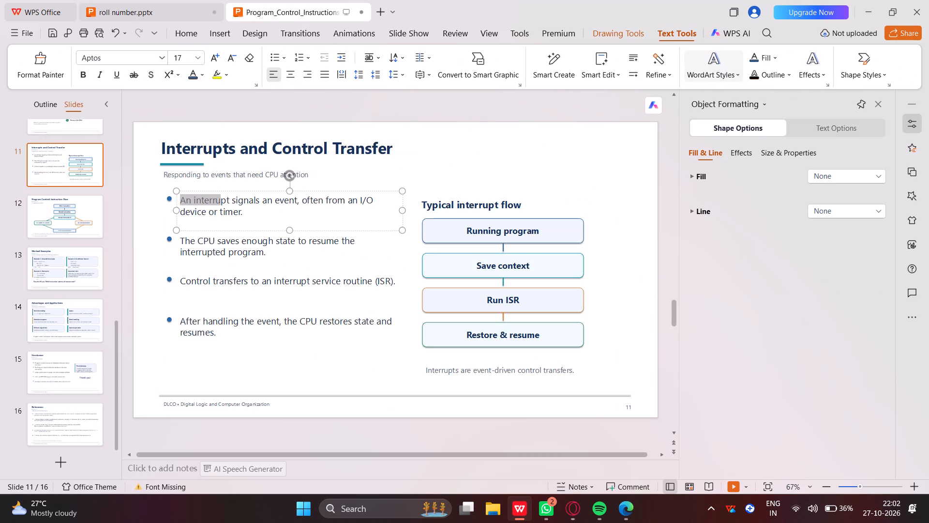
drag(231, 215, 244, 226)
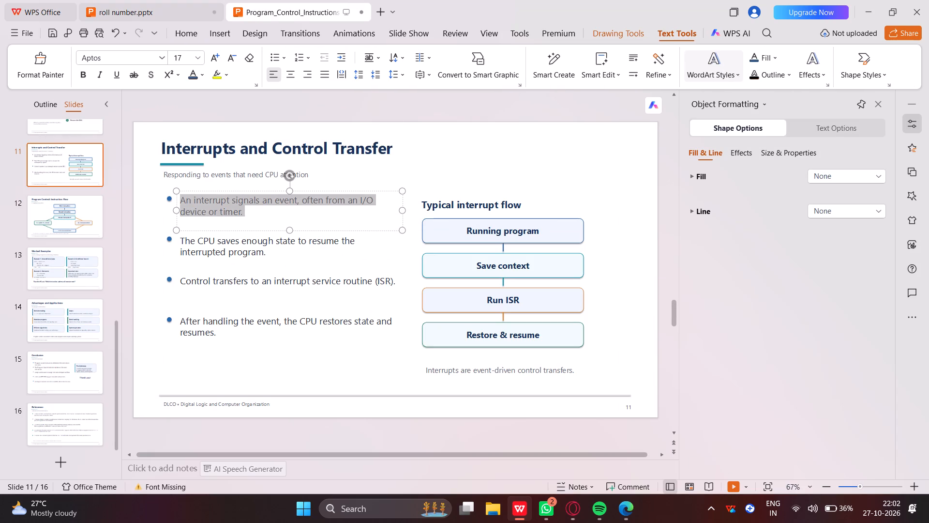
key(ctrl+v)
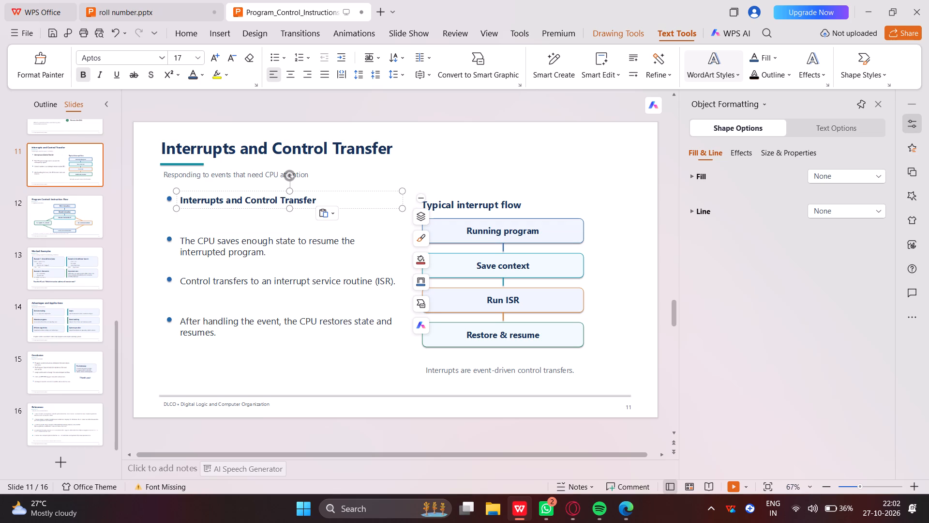
key(BackSpace)
key(BackSpace)
key(BackSpace)
key(BackSpace)
key(BackSpace)
key(BackSpace)
key(BackSpace)
key(BackSpace)
key(BackSpace)
key(BackSpace)
key(BackSpace)
key(BackSpace)
key(BackSpace)
key(BackSpace)
key(BackSpace)
key(BackSpace)
key(BackSpace)
key(BackSpace)
key(BackSpace)
key(BackSpace)
key(BackSpace)
key(BackSpace)
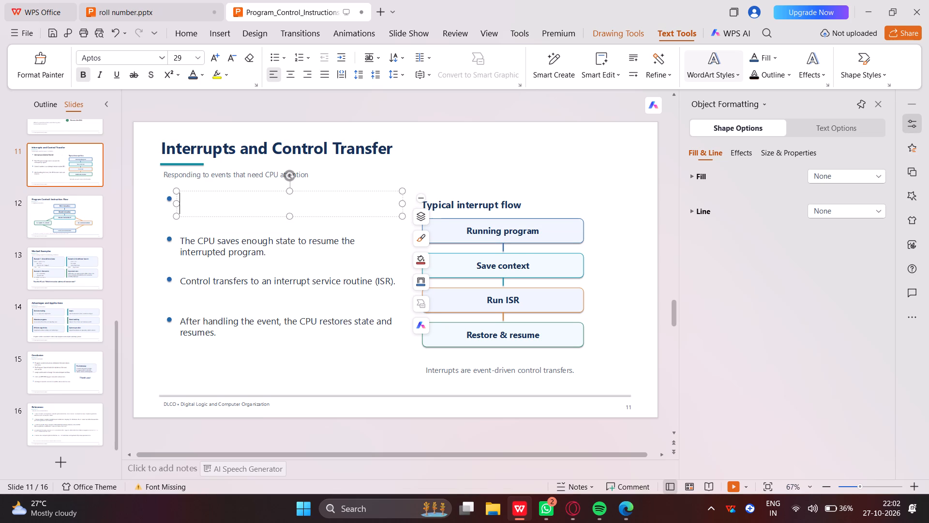
Copy the bullet "The CPU saves enough state to resume the interrupted program." from the source deck's slide 11 into slide 11's body placeholder.
drag(183, 240, 248, 259)
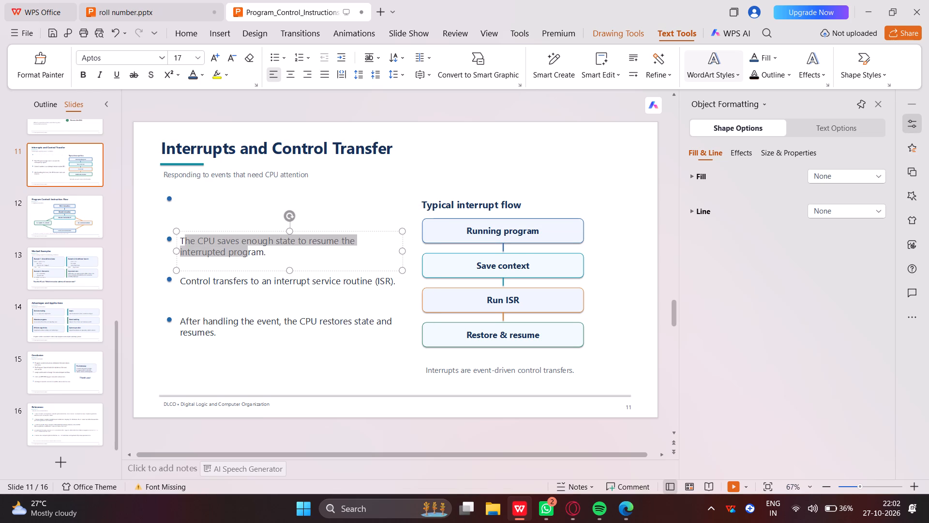
drag(248, 259, 266, 262)
click(182, 239)
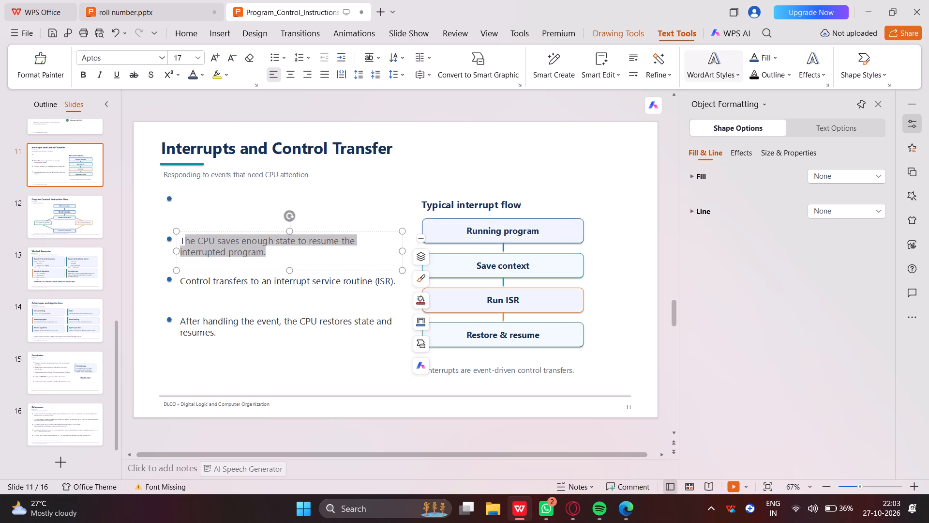
click(180, 240)
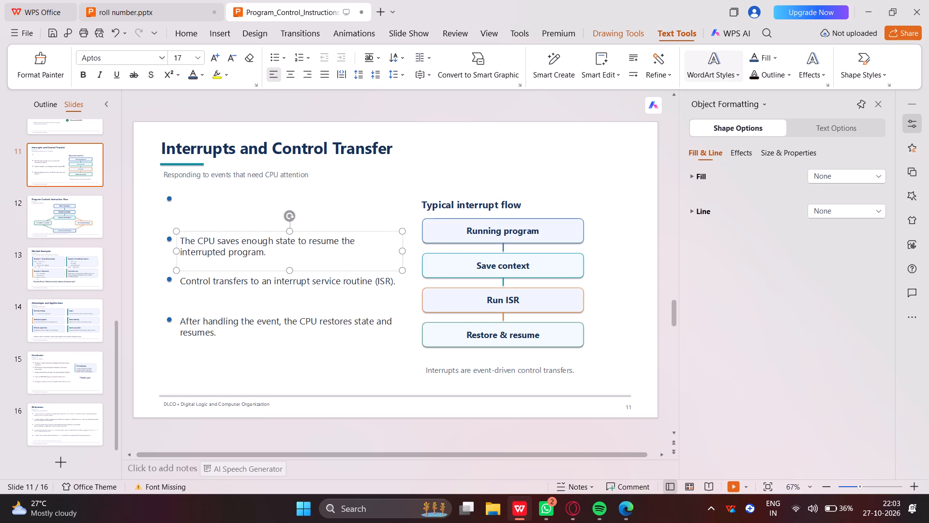
drag(180, 240, 210, 248)
drag(182, 240, 212, 244)
drag(212, 244, 280, 271)
key(ctrl+c)
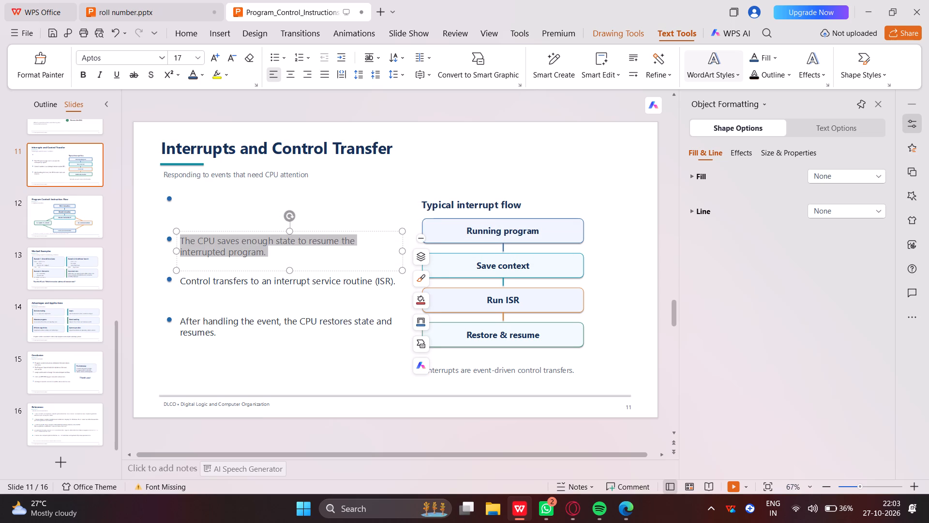
ctrl+click(169, 0)
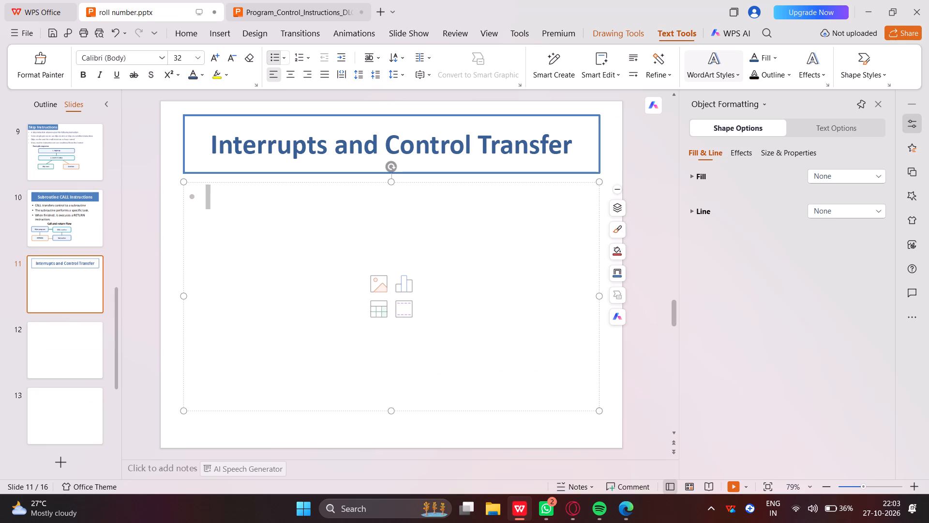
key(ctrl+v)
Copy the bullet "Control transfers to an interrupt service routine (ISR)." from the source deck's slide 11 into roll number.pptx slide 11 as the second bullet.
click(292, 0)
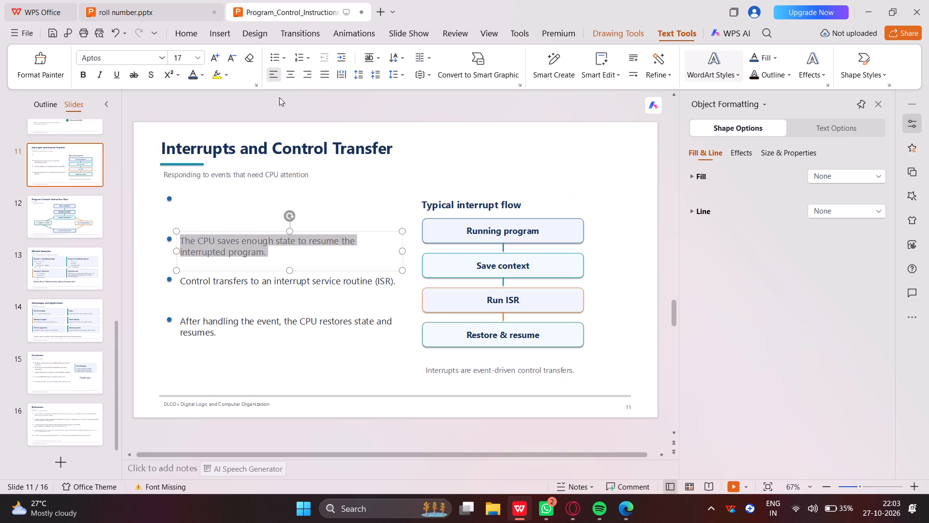
click(184, 287)
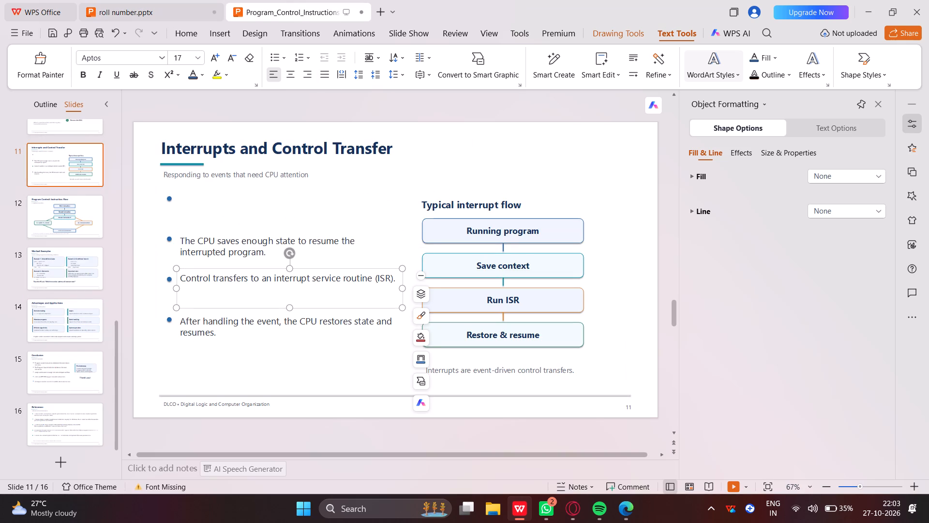
drag(180, 281, 363, 318)
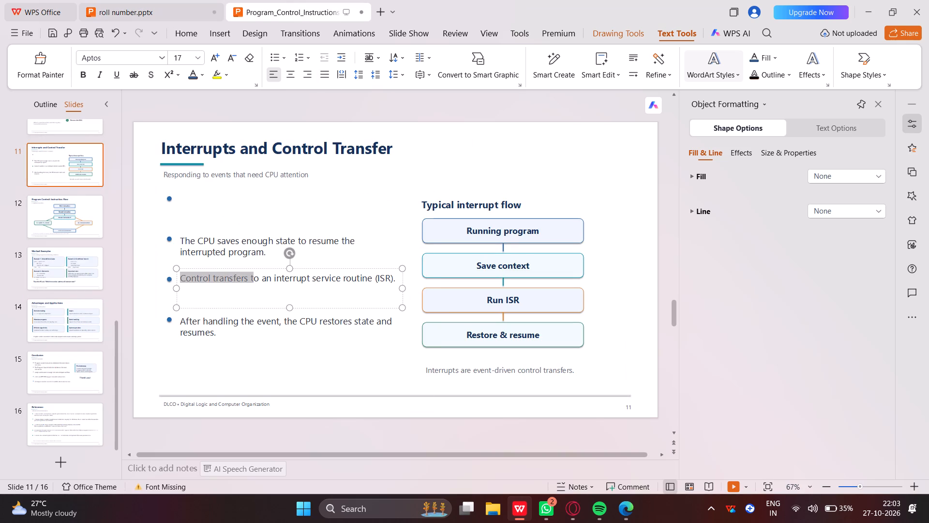
drag(363, 318, 395, 308)
key(ctrl+c)
ctrl+click(113, 0)
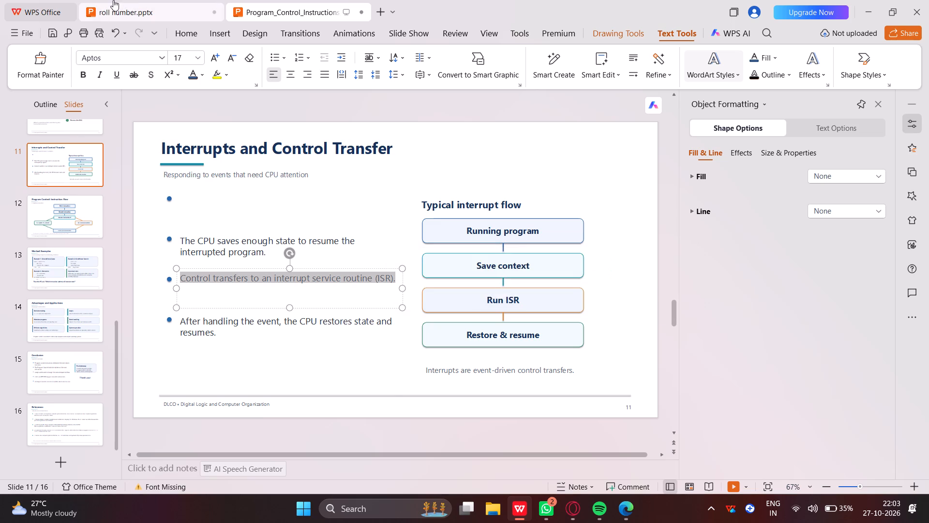
key(ctrl+Return)
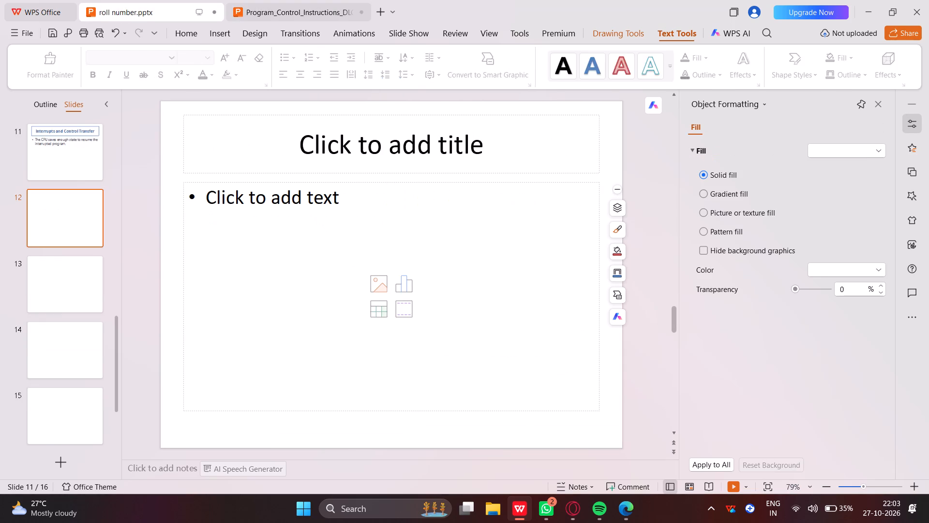
click(41, 171)
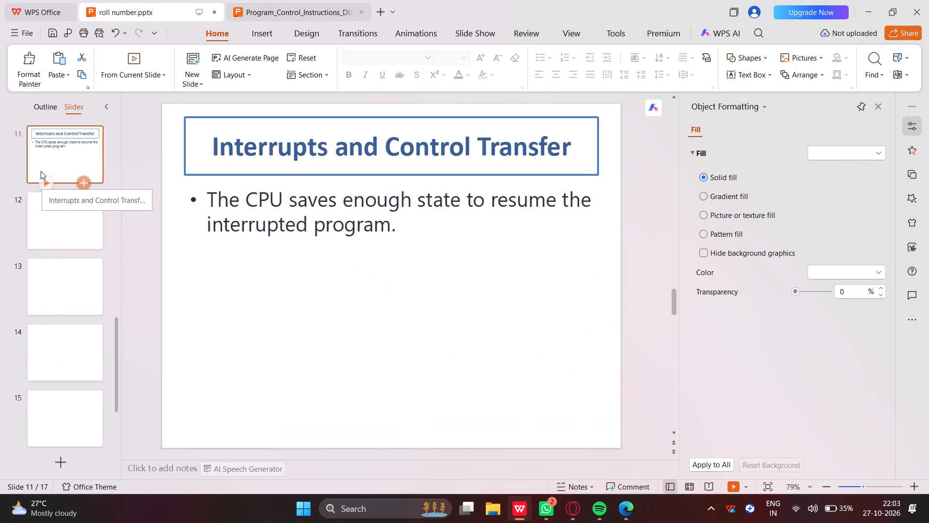
click(408, 225)
key(Return)
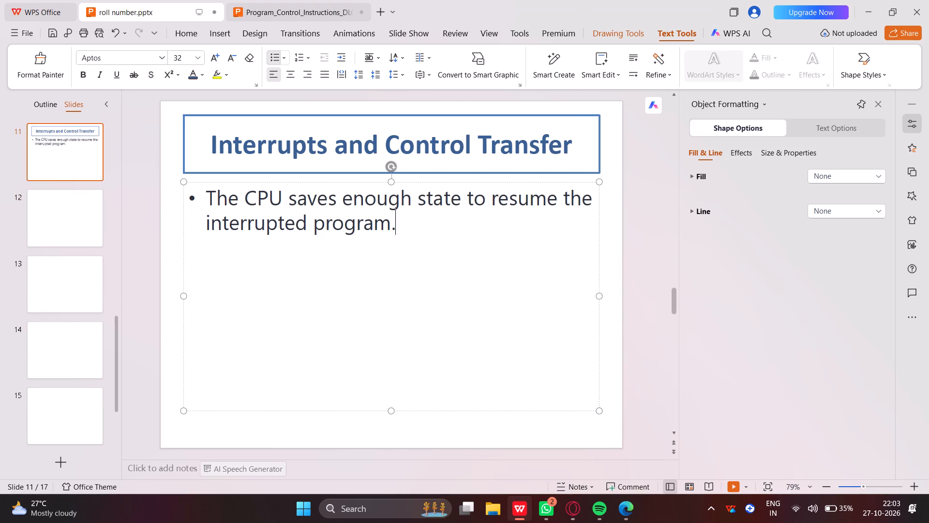
key(ctrl+v)
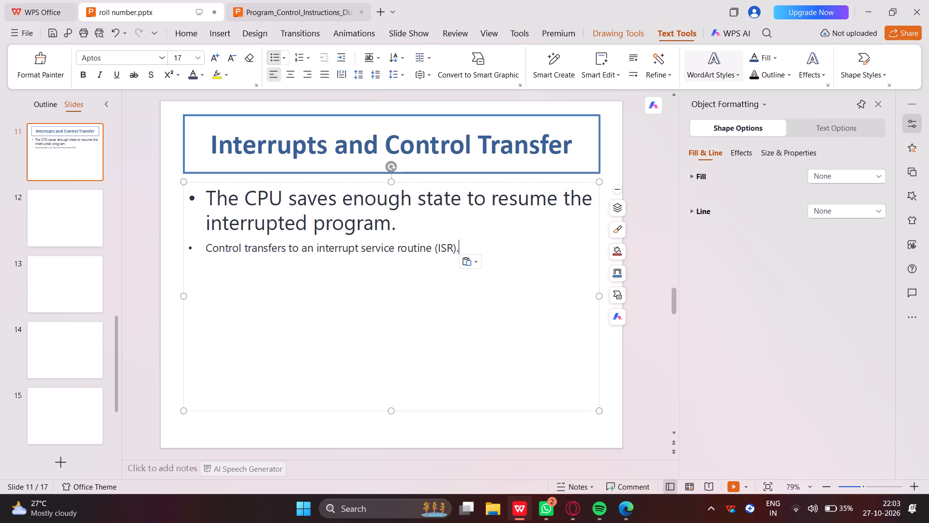
Set the font size of slide 11's second bullet, about the interrupt service routine, to 28.
drag(204, 248, 258, 251)
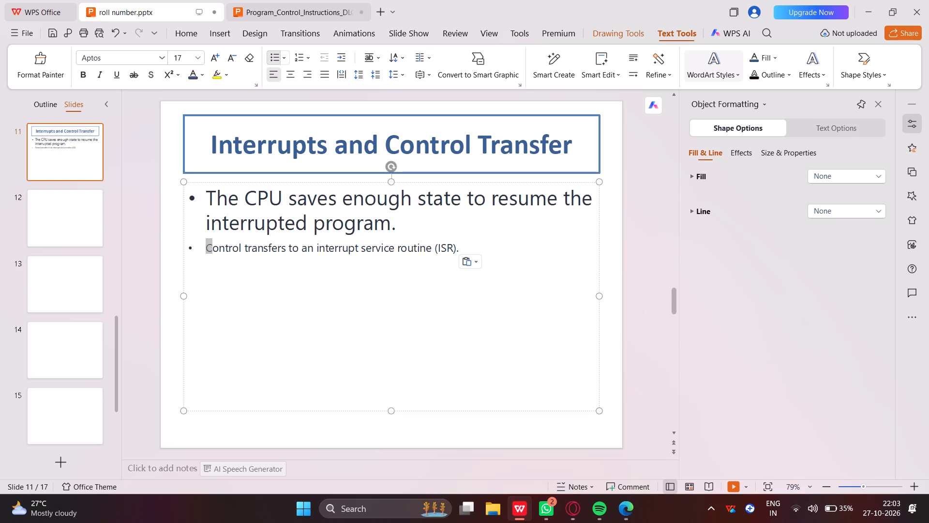
drag(258, 251, 482, 269)
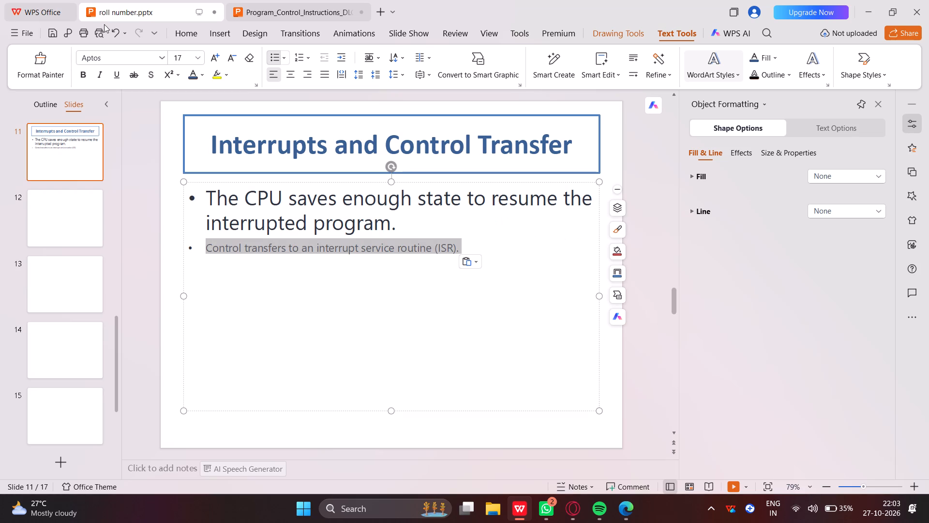
click(199, 51)
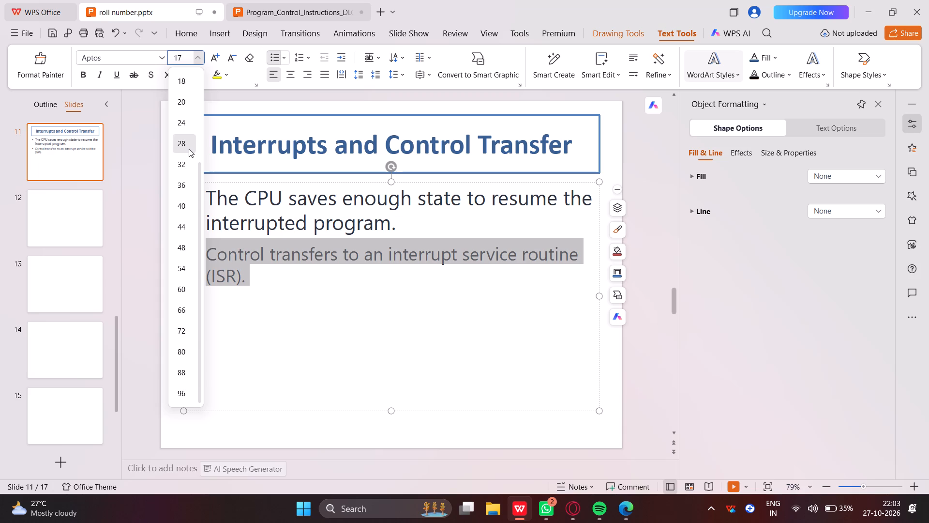
click(189, 149)
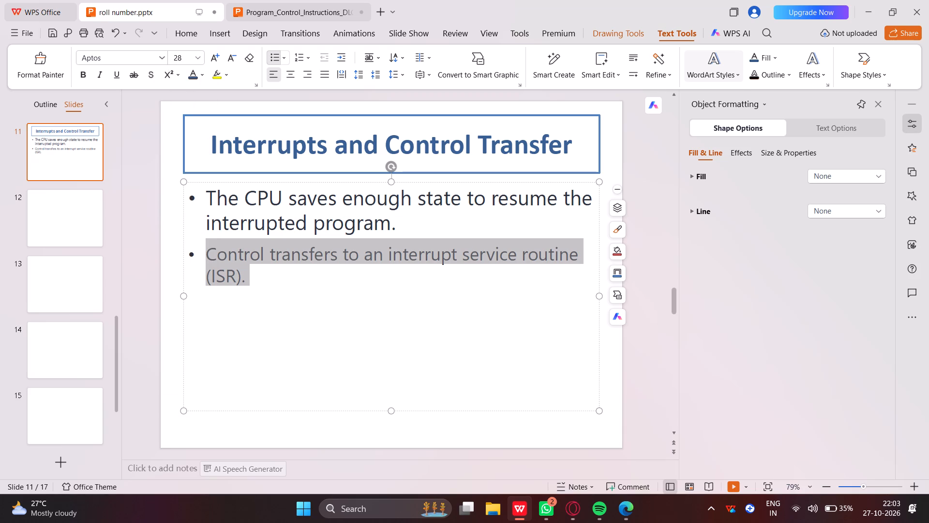
click(143, 246)
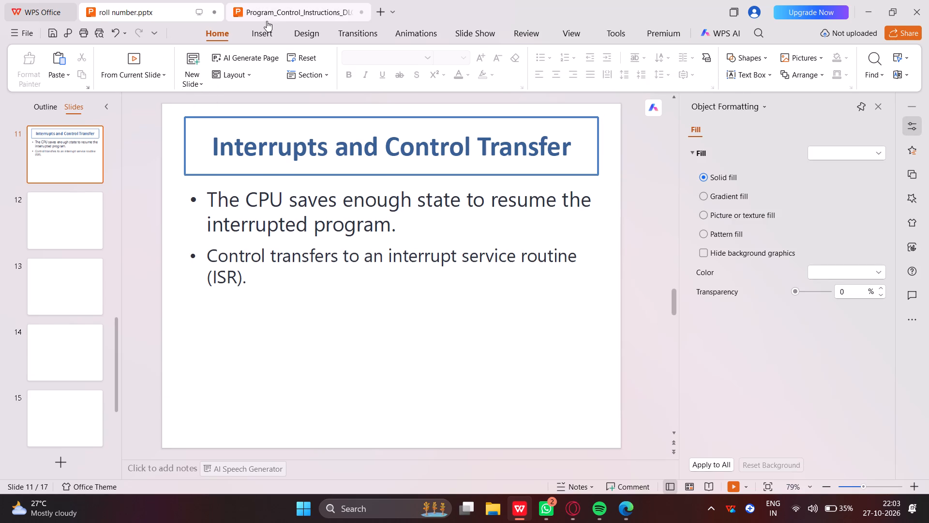
Copy the bullet "After handling the event, the CPU restores state and resumes." from the source deck's slide 11 into roll number.pptx slide 11 as the third bullet.
click(272, 6)
click(188, 323)
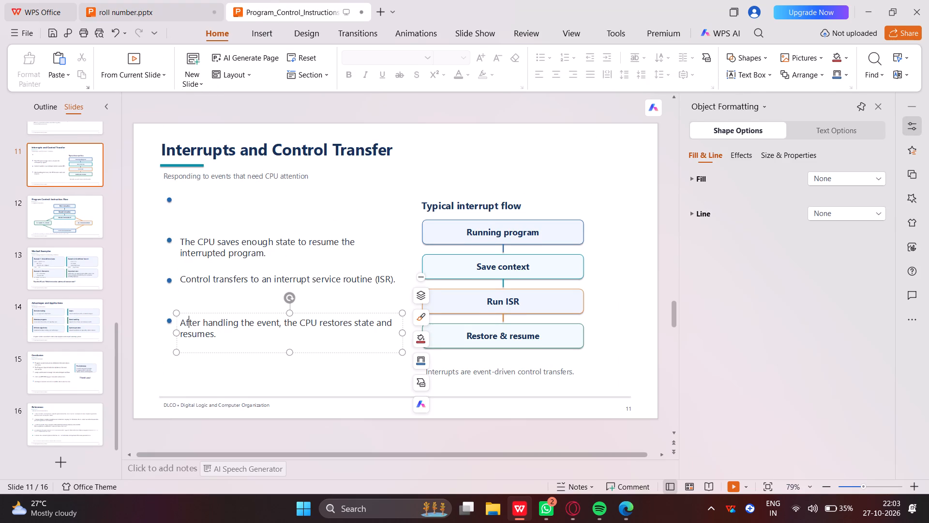
drag(180, 321, 214, 323)
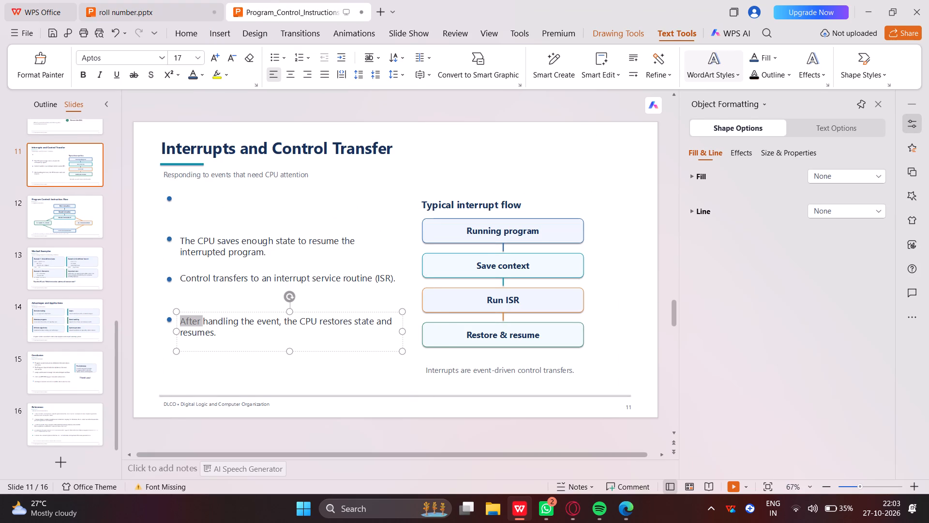
drag(214, 323, 219, 332)
key(ctrl+c)
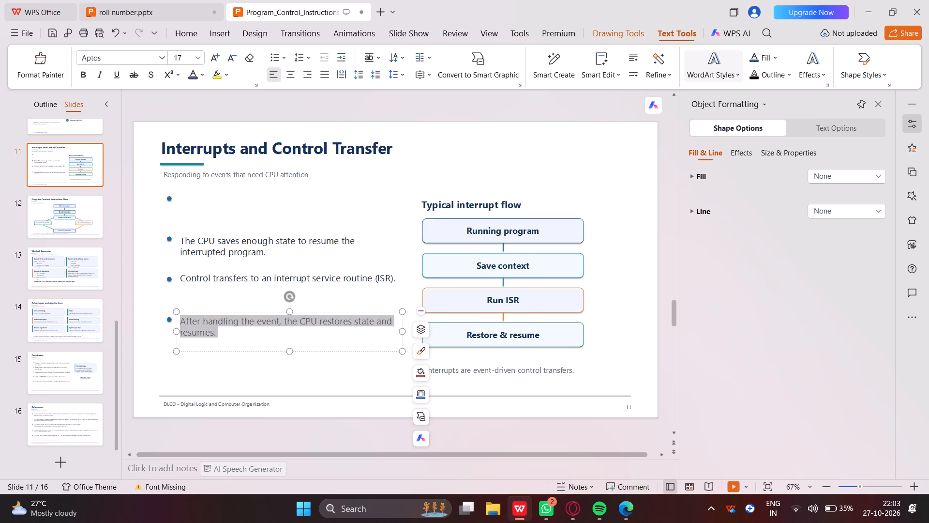
click(121, 13)
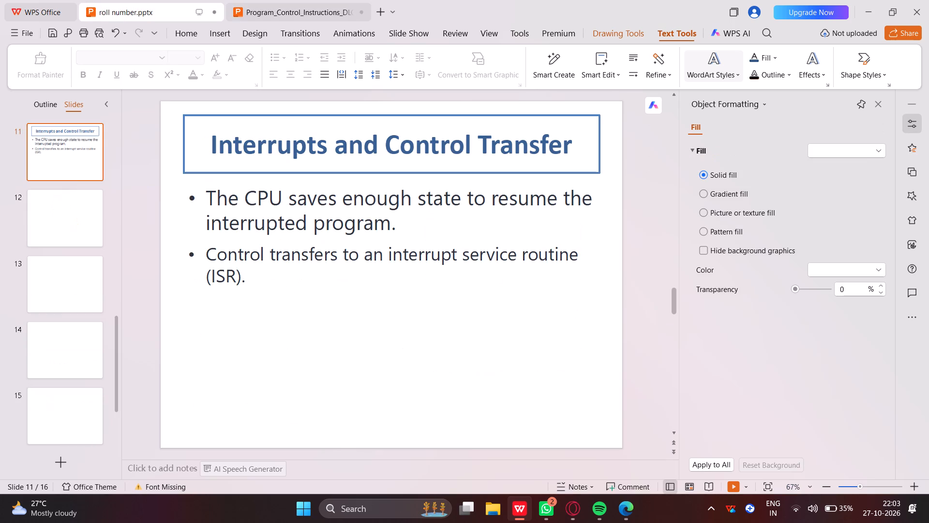
click(258, 270)
key(Return)
key(ctrl+v)
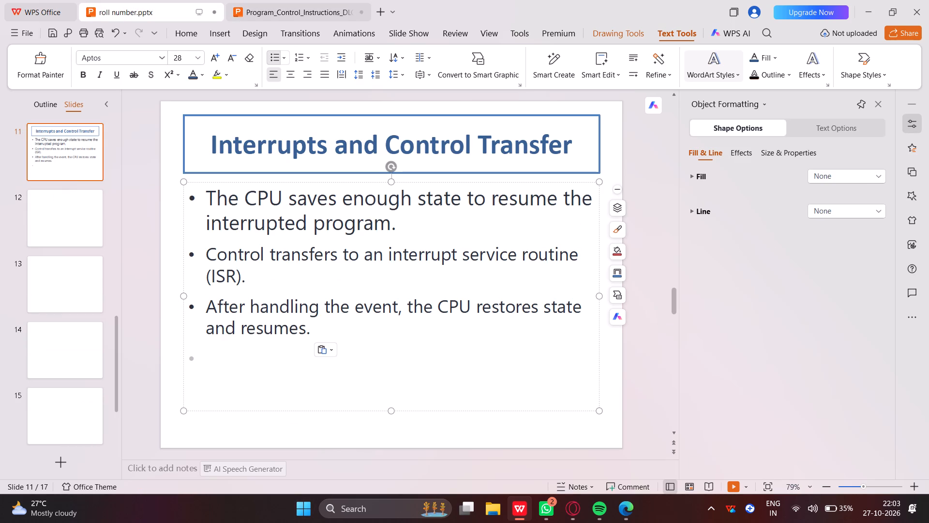
Enlarge slide 11's body placeholder to reach the slide's bottom and side edges and extend up to the title box.
drag(391, 411, 398, 445)
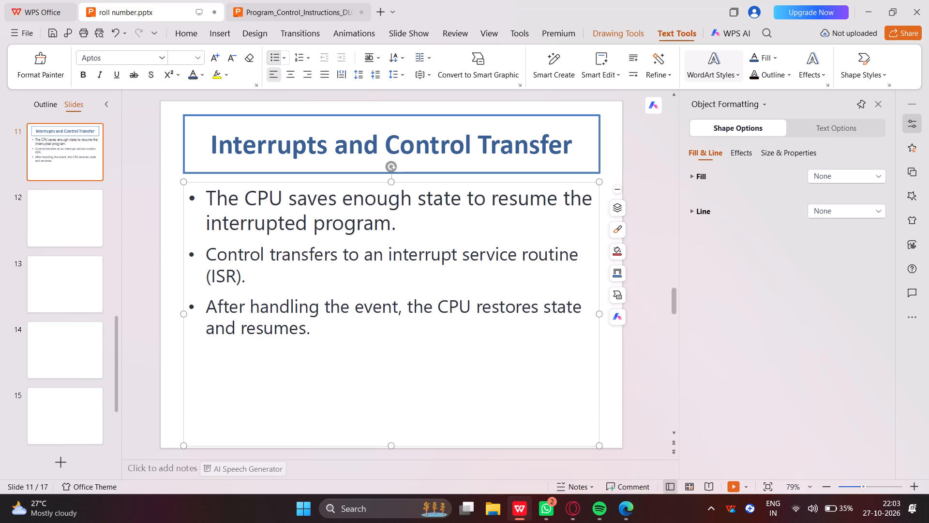
drag(185, 315, 161, 315)
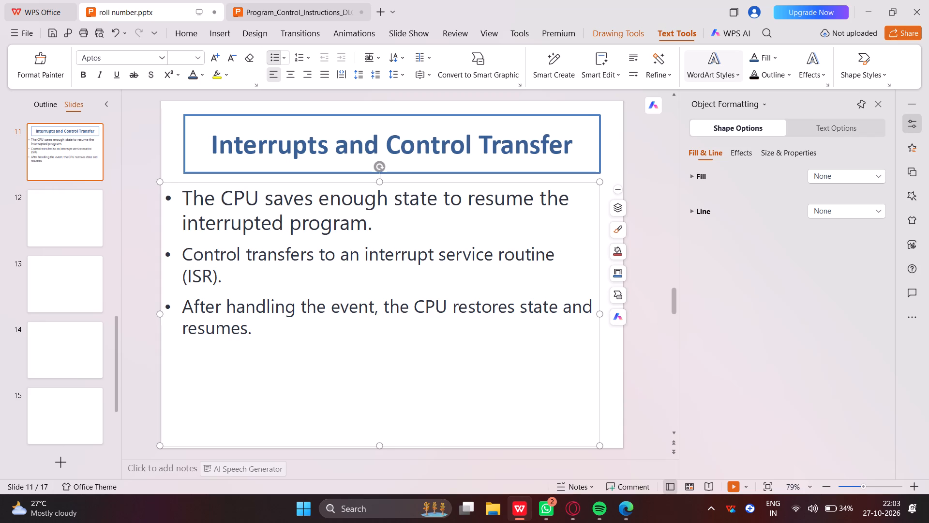
drag(599, 314, 622, 310)
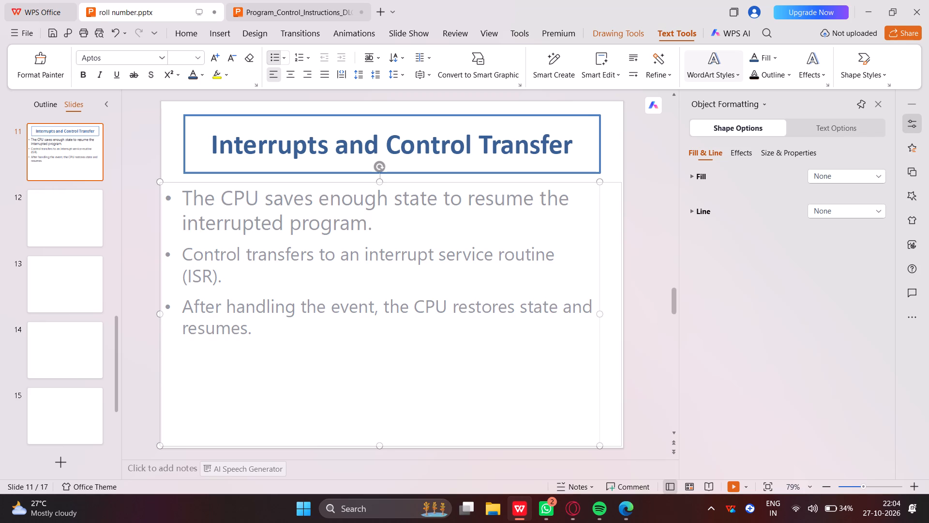
drag(622, 310, 623, 310)
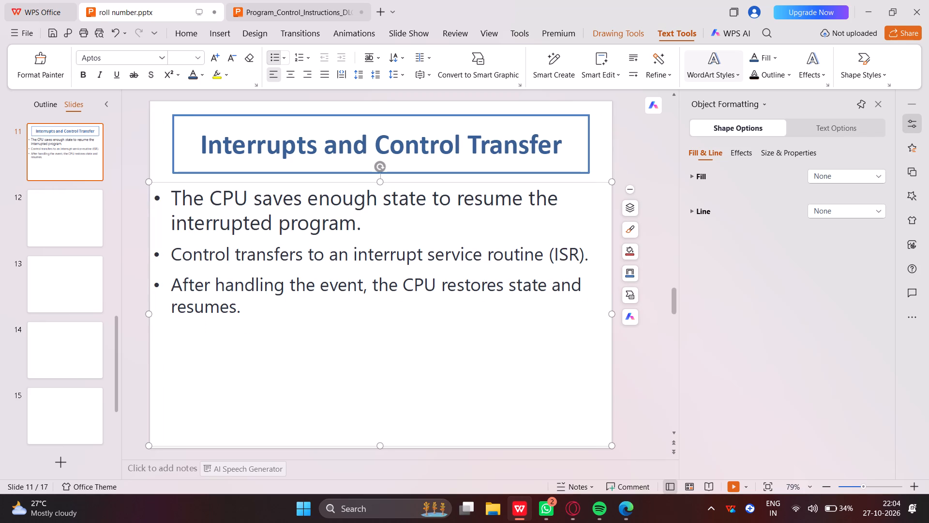
drag(378, 182, 379, 176)
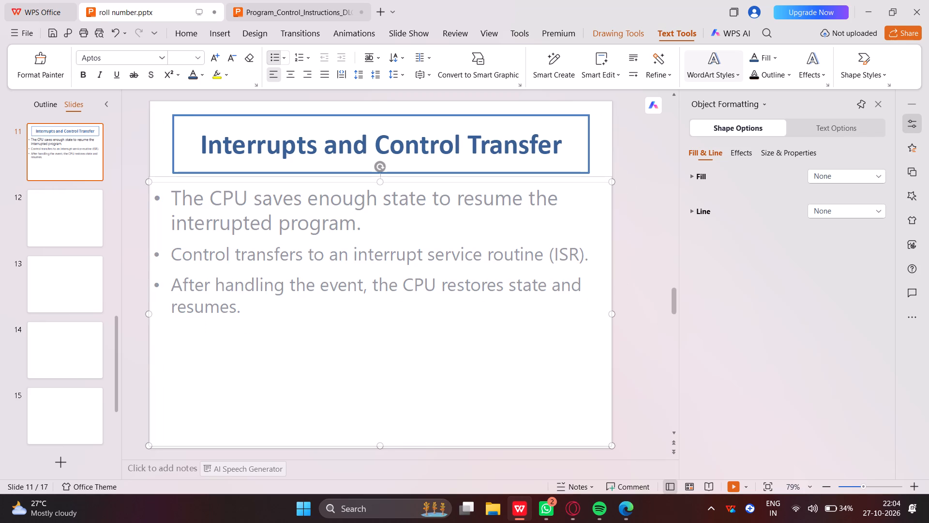
drag(379, 176, 377, 174)
click(123, 168)
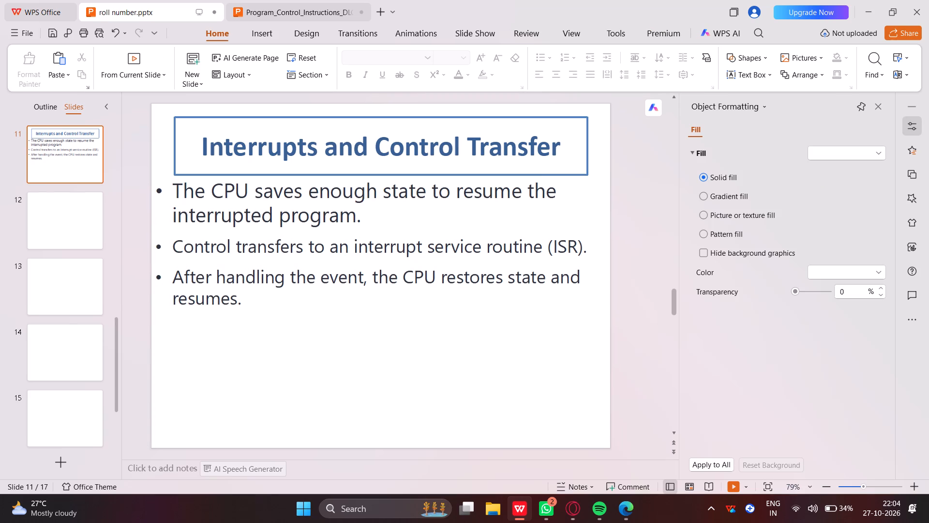
Shift the "Typical interrupt flow" heading on the source deck's slide 11 leftward, keeping it just above the flow boxes.
click(278, 12)
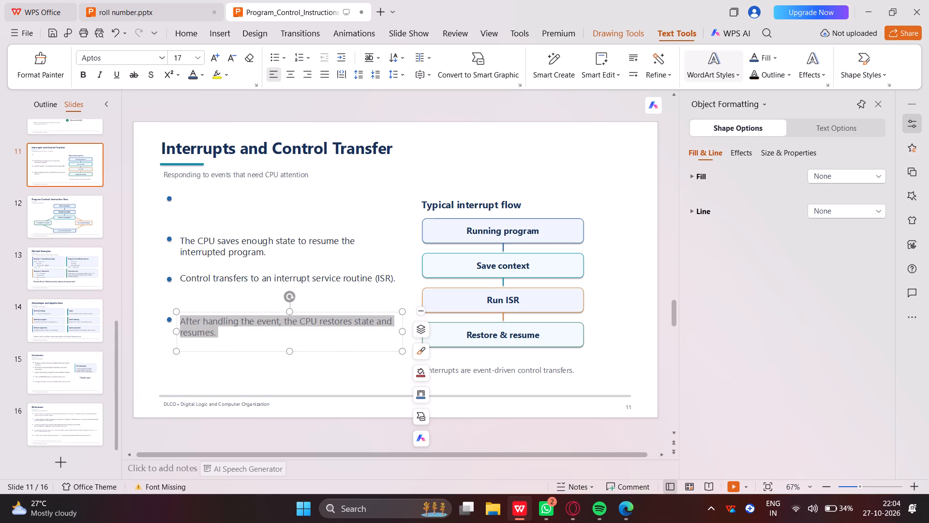
click(421, 203)
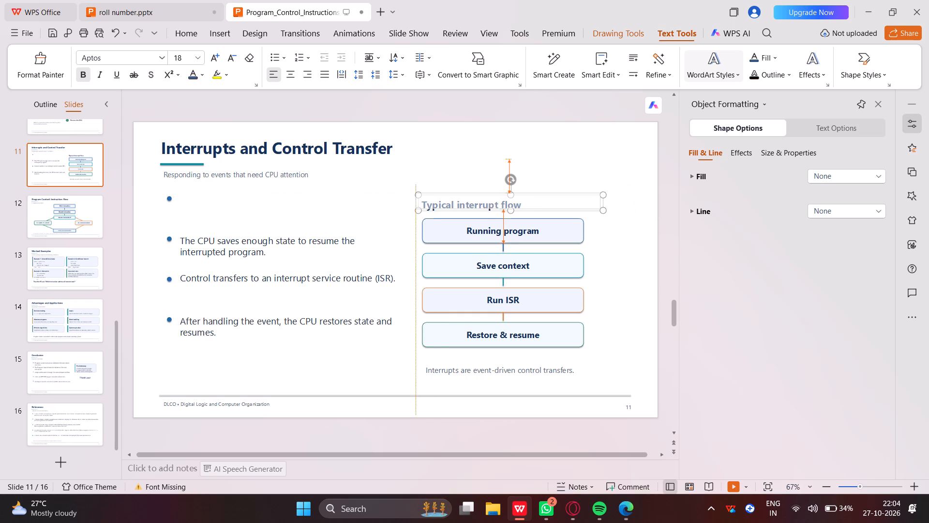
right_click(368, 185)
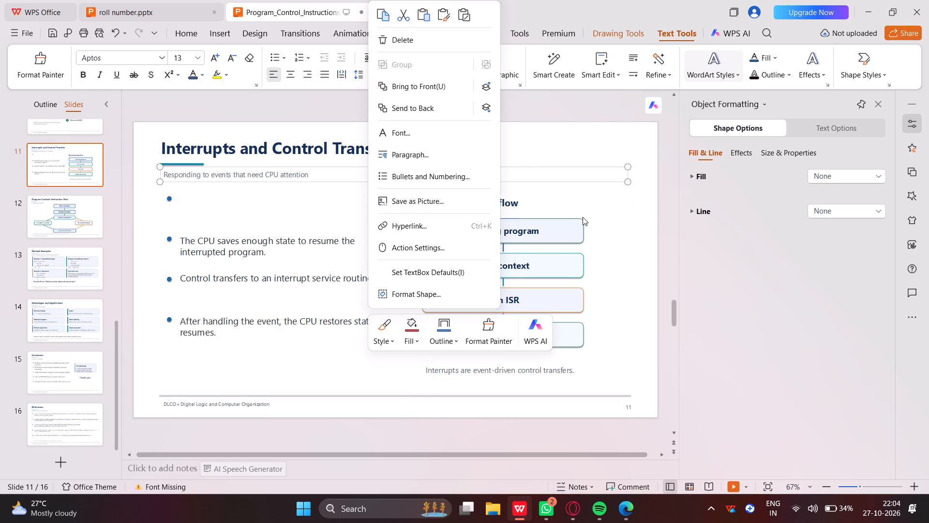
click(587, 212)
click(527, 203)
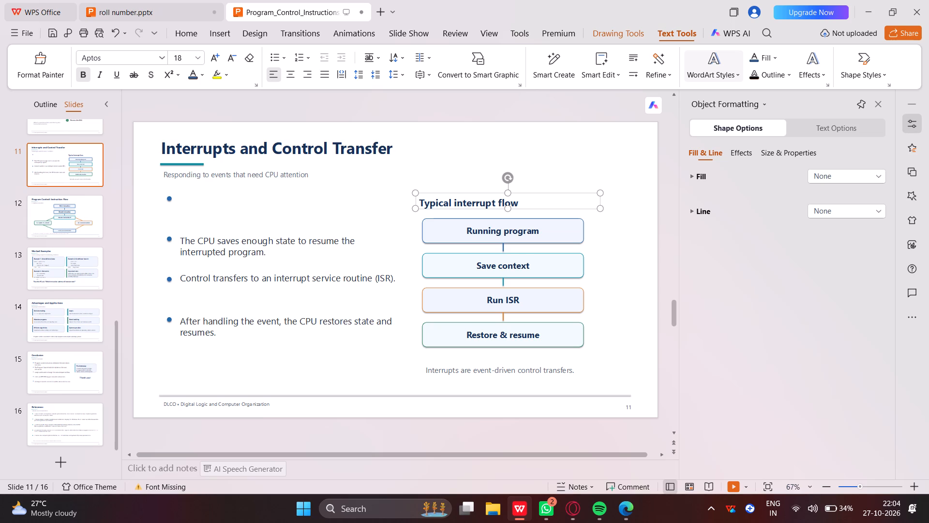
drag(422, 204, 526, 201)
click(526, 201)
drag(526, 201, 475, 203)
drag(521, 200, 475, 203)
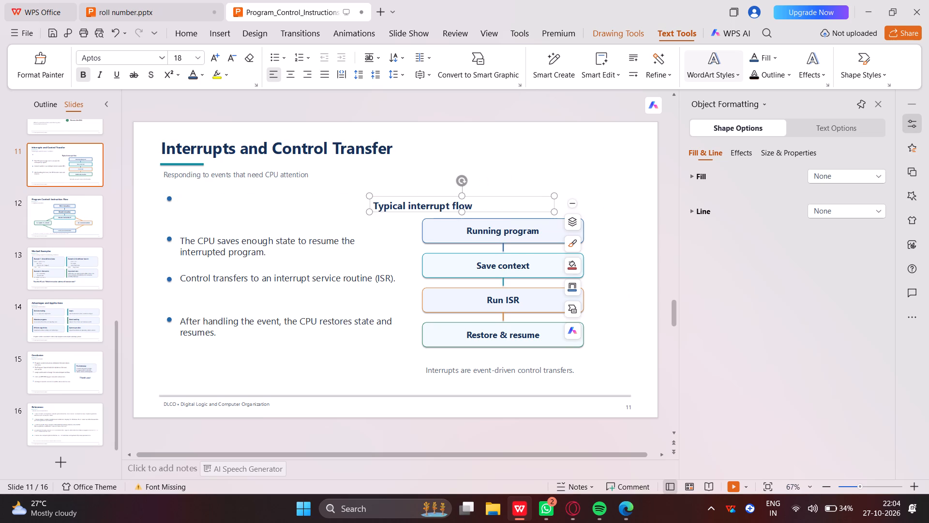
Copy the "Typical interrupt flow" heading to slide 11 of roll number.pptx and place it just below the third bullet's first line.
drag(375, 205, 497, 217)
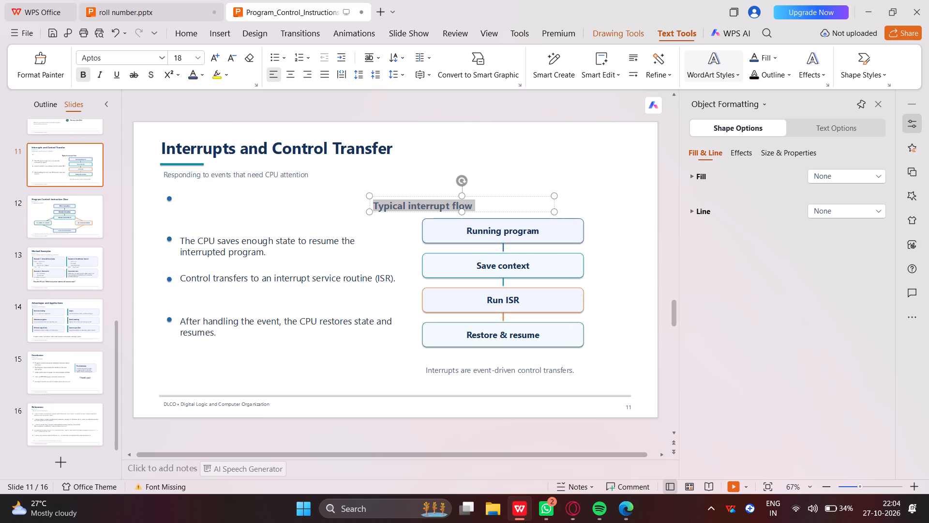
drag(497, 217, 499, 217)
key(ctrl+c)
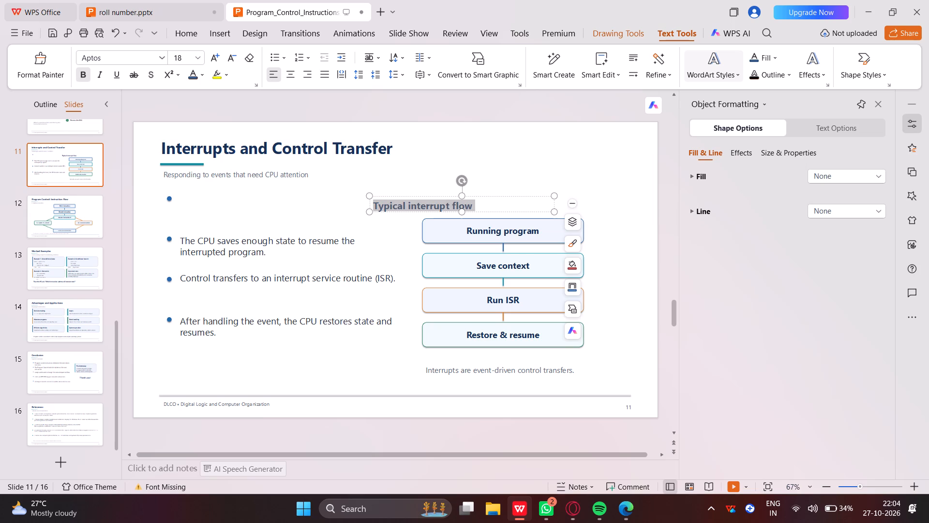
click(121, 11)
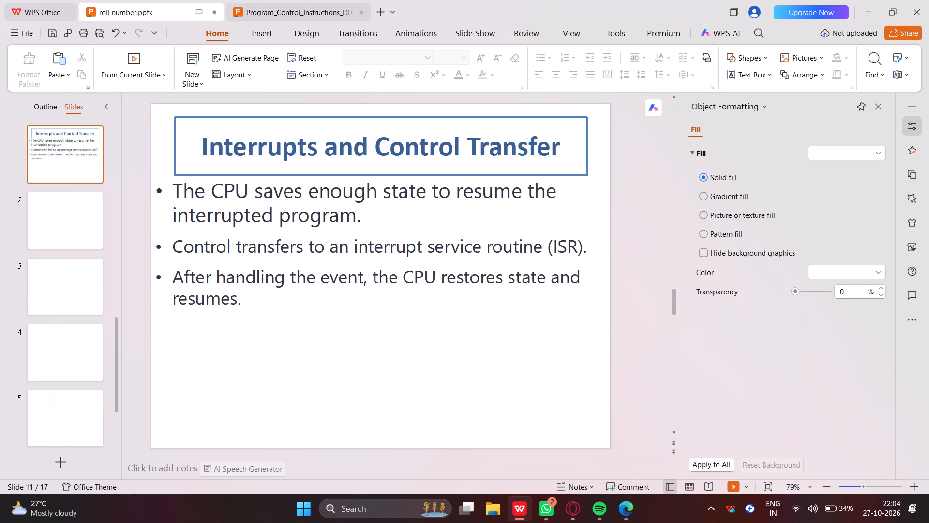
key(ctrl+v)
drag(333, 282, 332, 314)
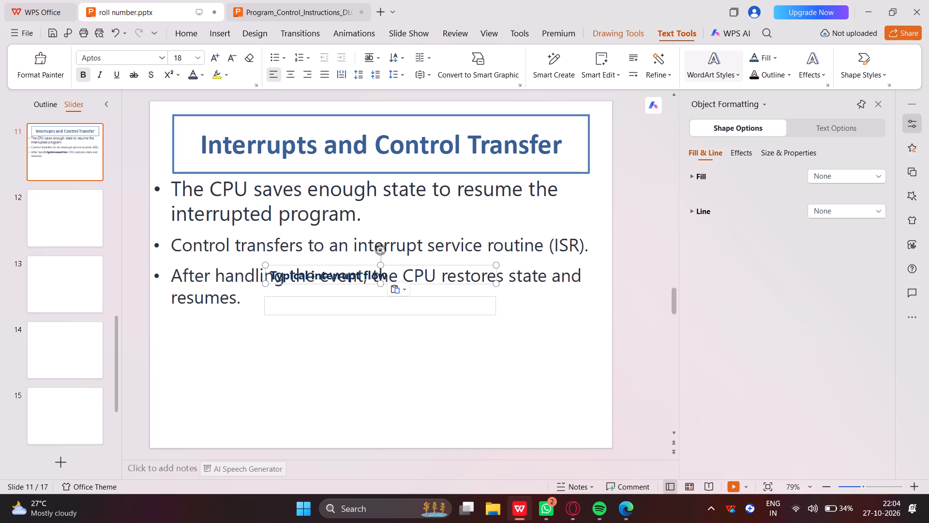
drag(332, 314, 332, 314)
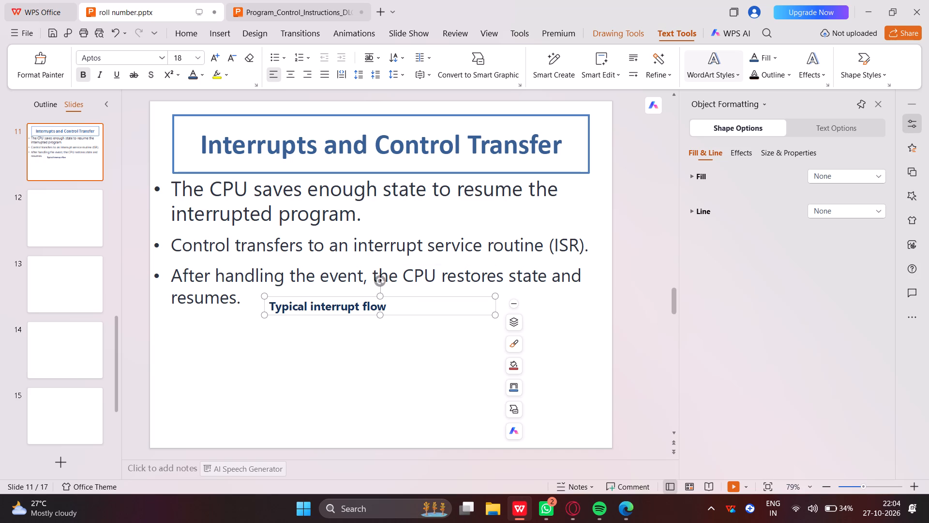
click(647, 257)
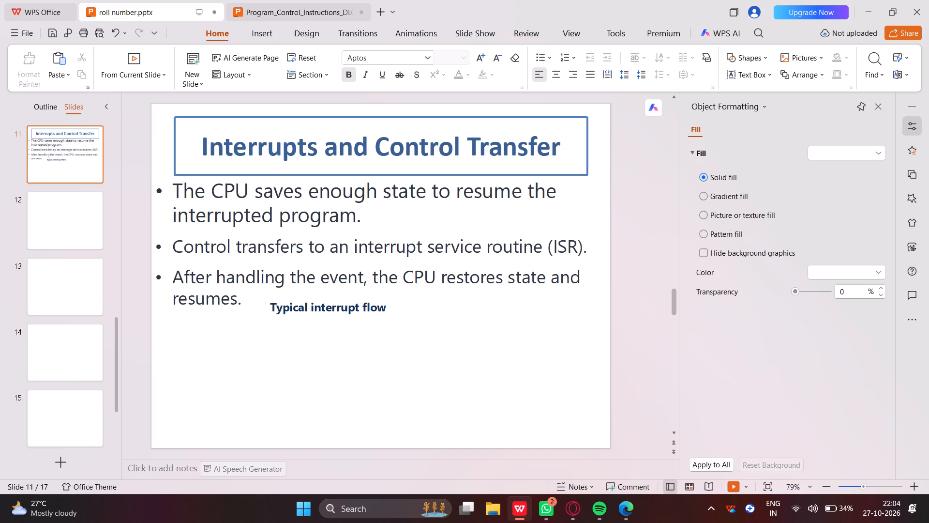
Shift the "Typical interrupt flow" heading on slide 11 of roll number.pptx rightward, keeping its height on the slide.
click(328, 310)
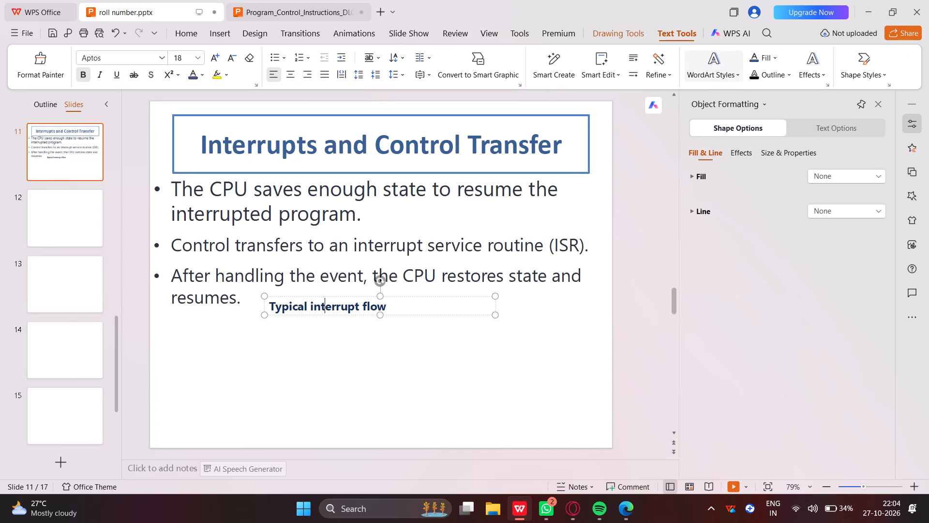
drag(411, 309, 442, 309)
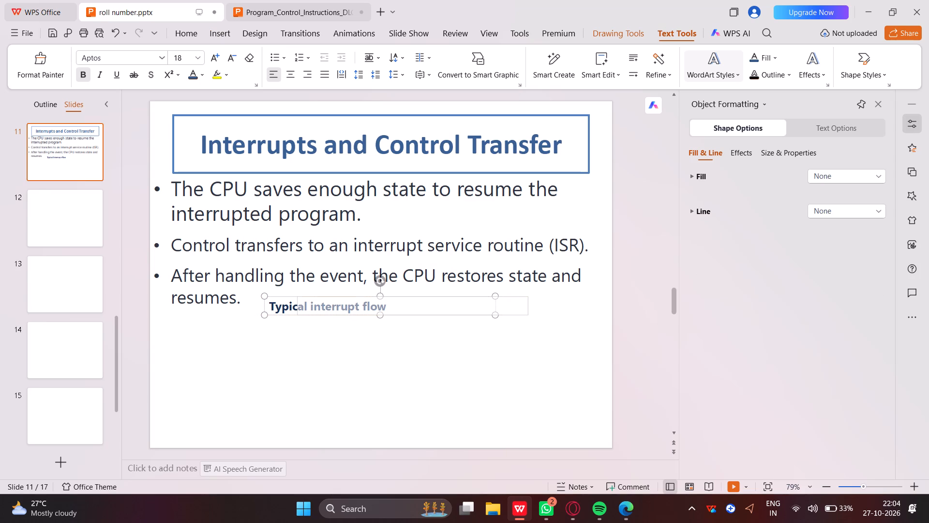
drag(442, 309, 451, 313)
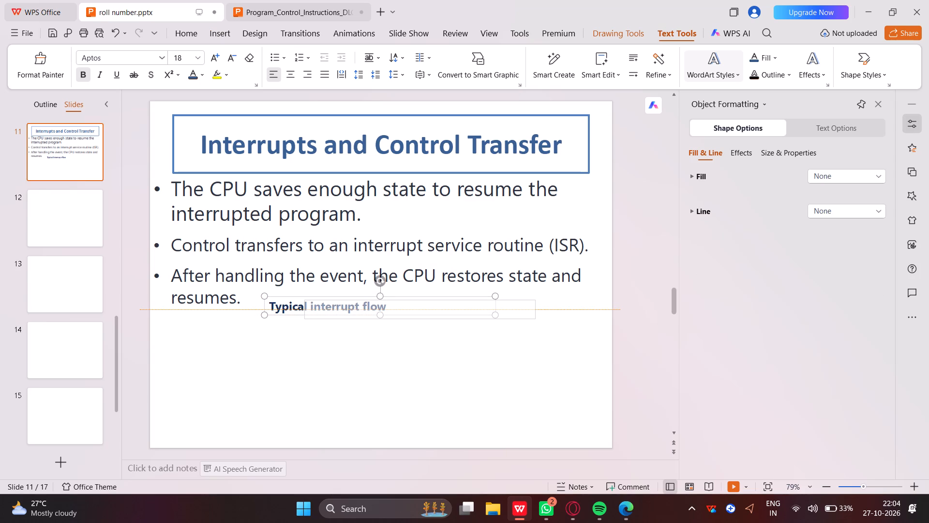
drag(451, 313, 452, 310)
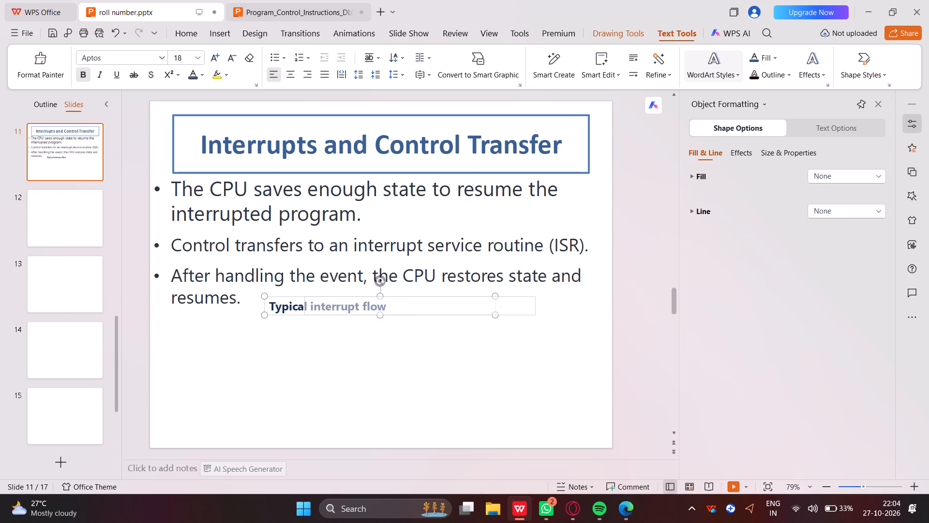
Copy the "Running program" box from the source deck's slide 11 into roll number.pptx slide 11, directly below the "Typical interrupt flow" heading.
click(309, 4)
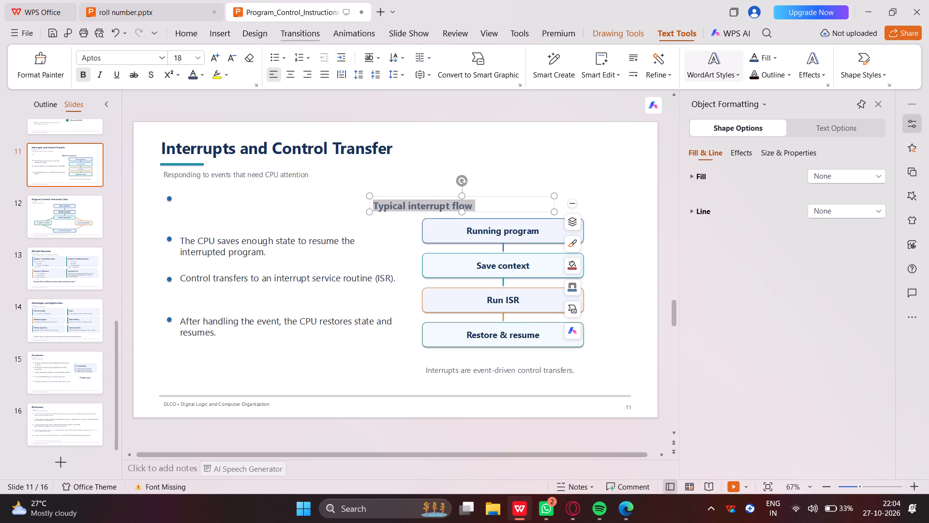
right_click(448, 233)
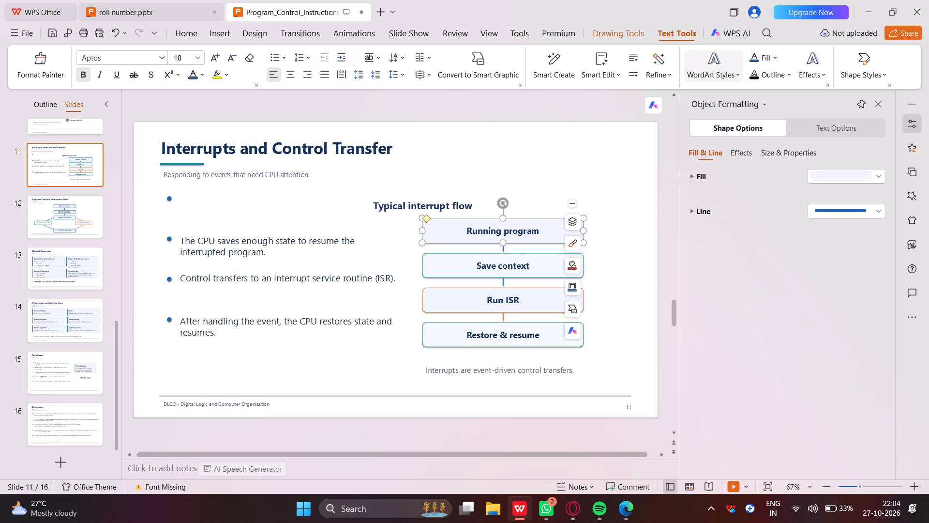
click(462, 25)
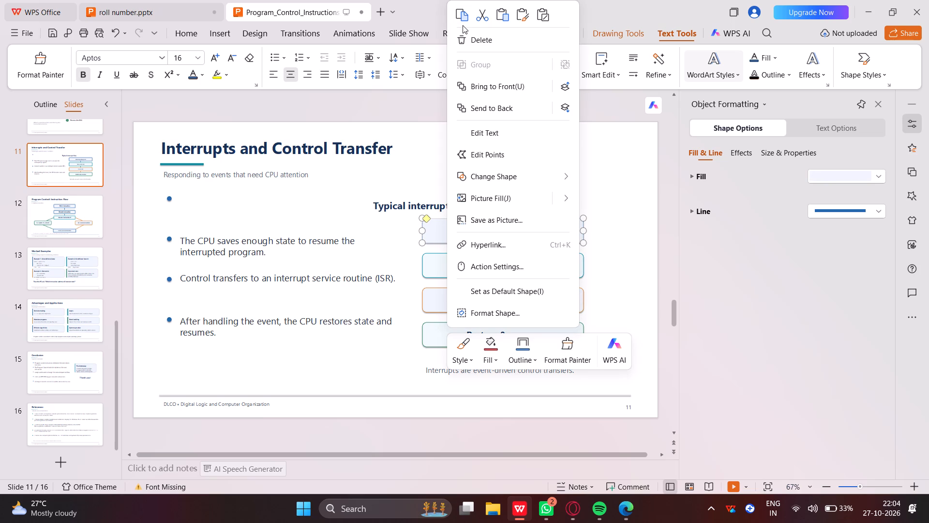
click(463, 17)
click(205, 7)
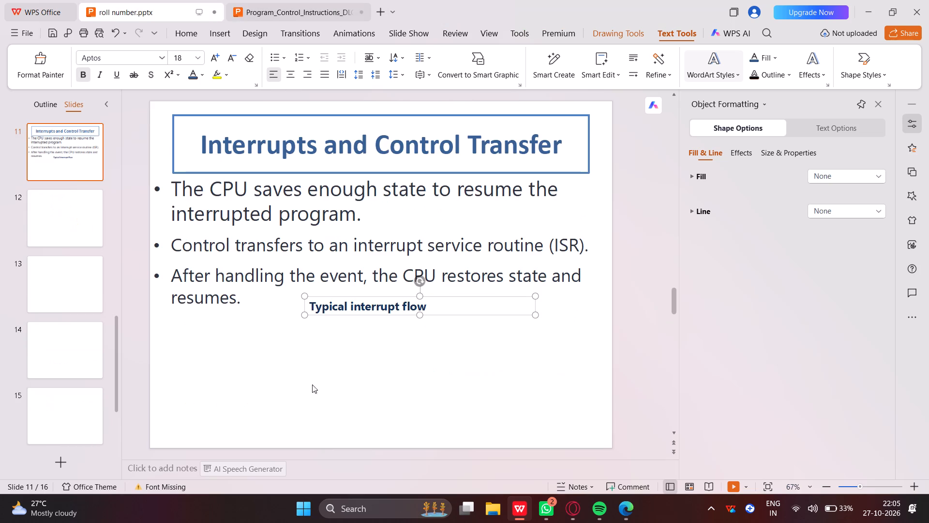
click(435, 336)
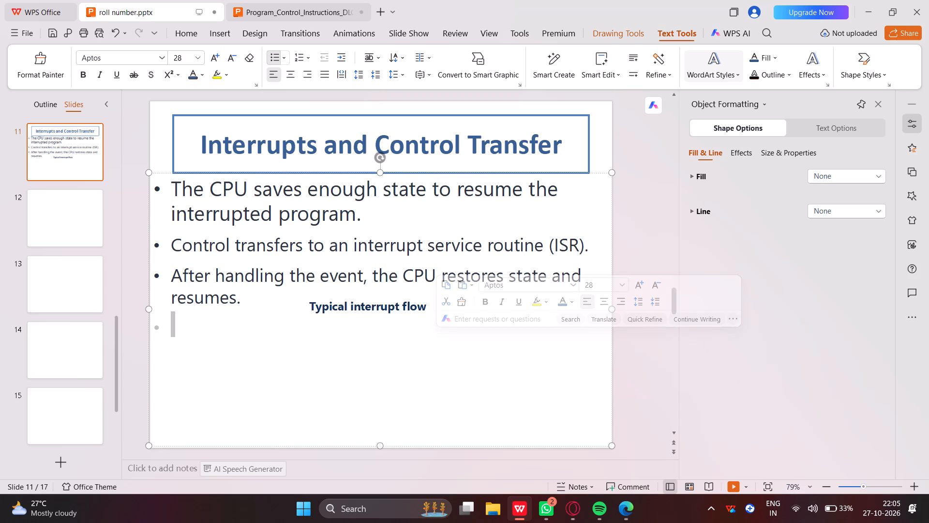
key(ctrl+v)
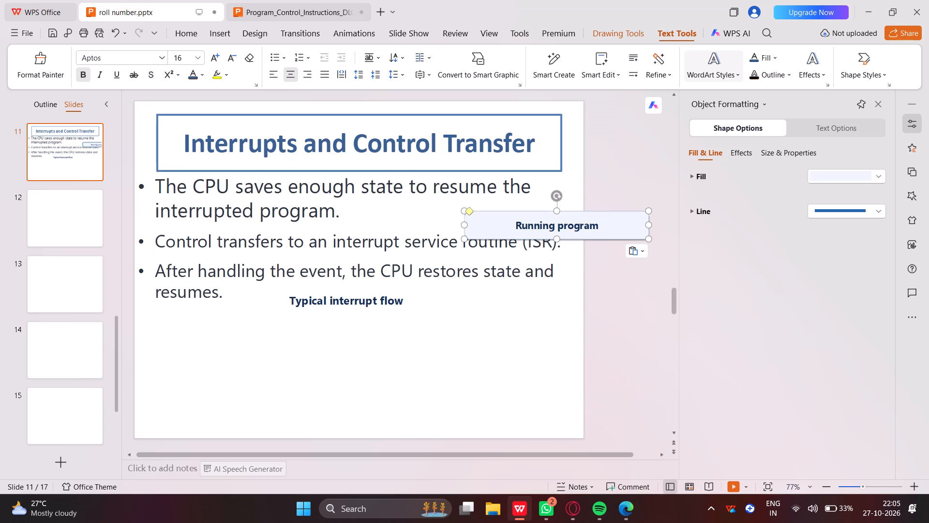
drag(608, 233, 512, 247)
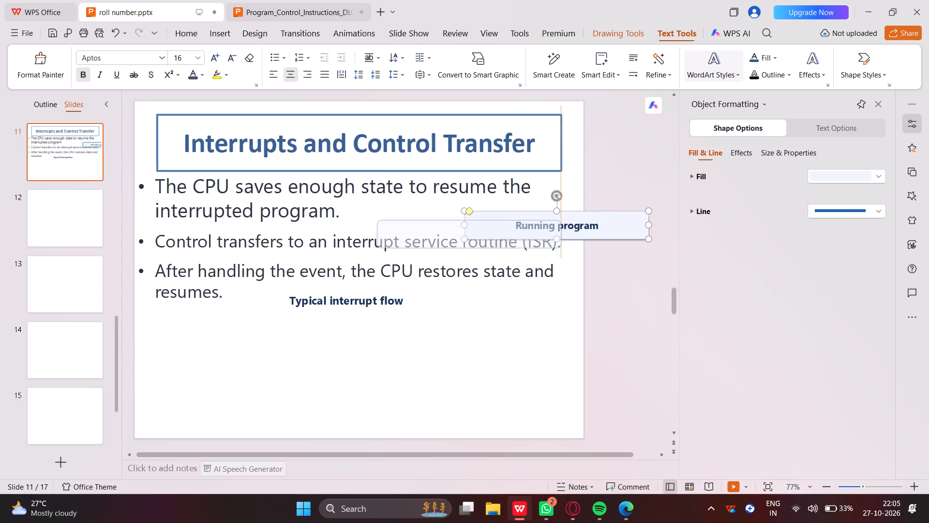
drag(512, 247, 396, 338)
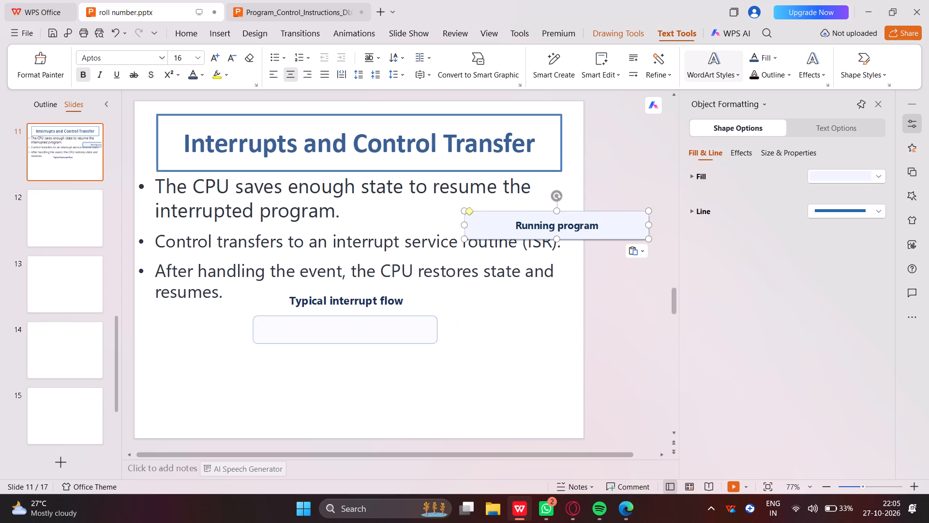
drag(396, 338, 398, 334)
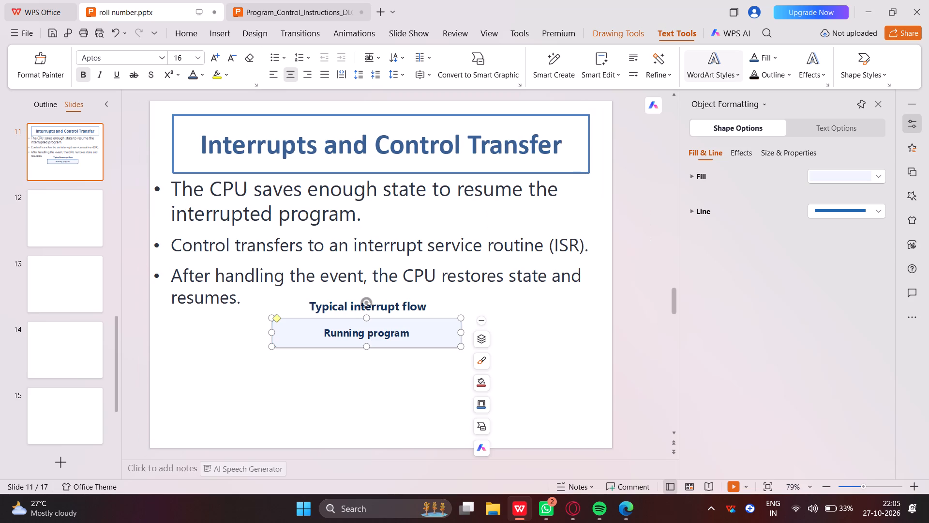
click(644, 277)
Copy the short blue connector under the source deck's "Running program" box and place it centred below that box in roll number.pptx.
click(258, 1)
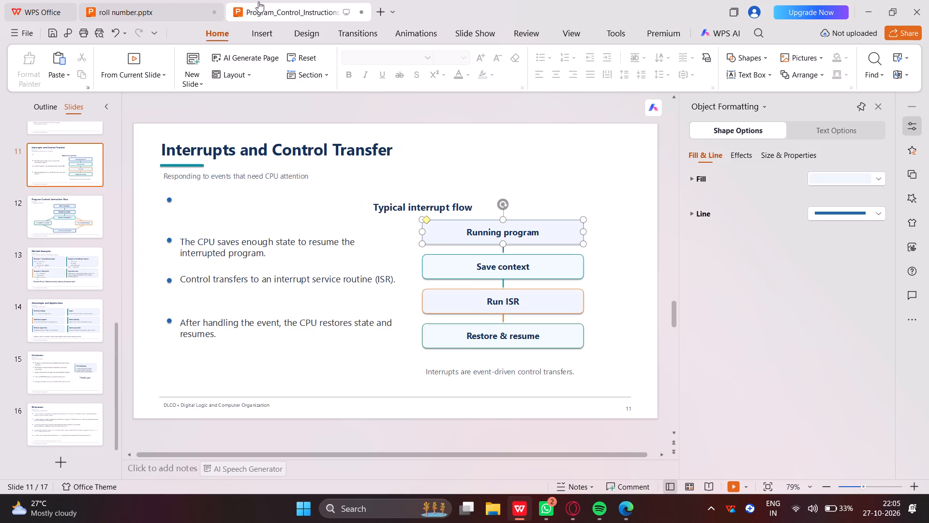
right_click(503, 248)
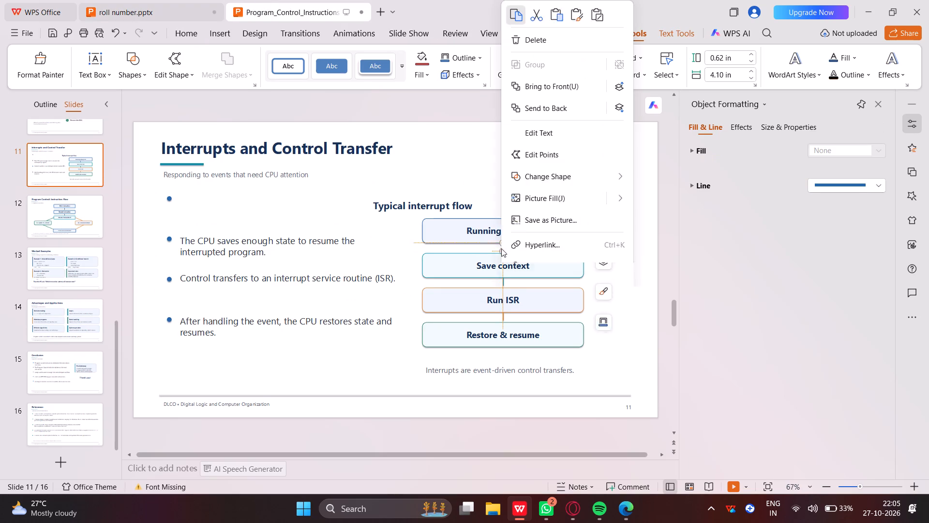
click(508, 20)
click(126, 3)
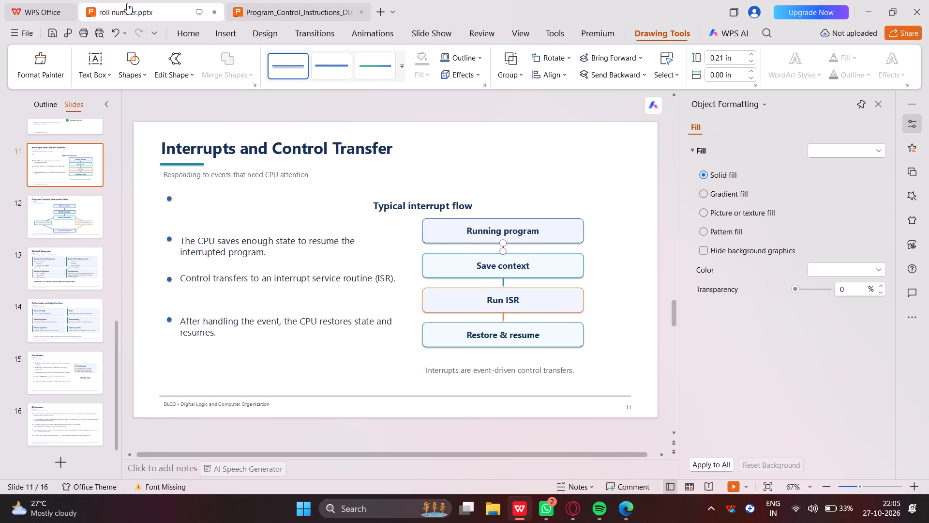
key(ctrl+v)
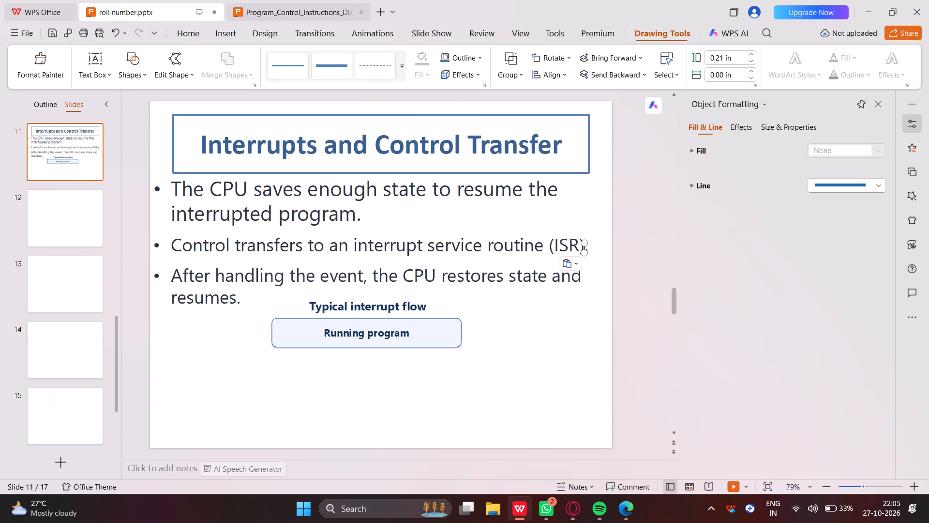
drag(585, 248, 562, 266)
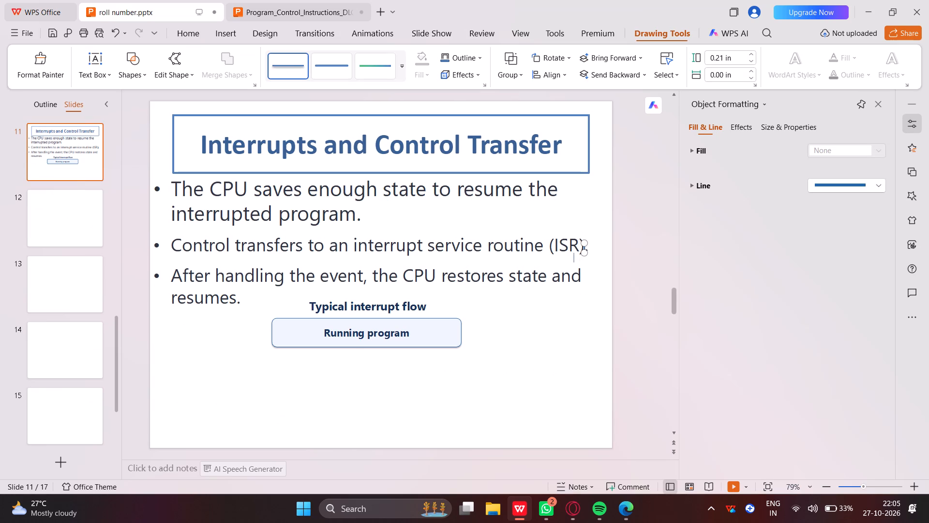
drag(562, 266, 368, 355)
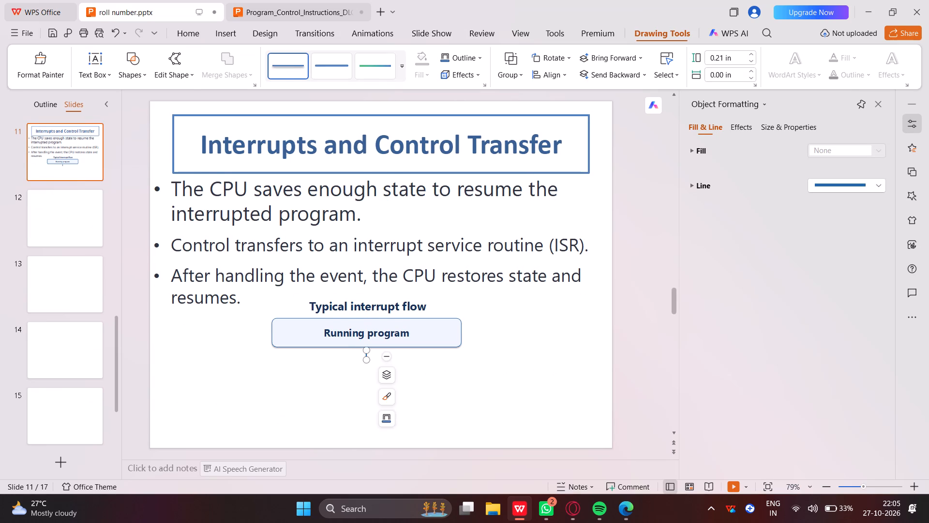
click(547, 367)
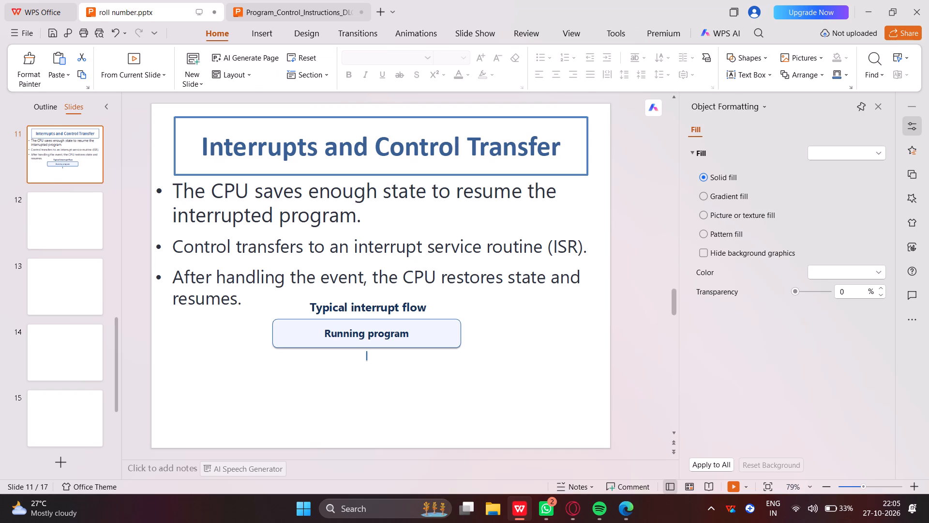
Attach the connector's upper end to the bottom midpoint of the "Running program" box, making the line about 0.30 in long.
click(366, 354)
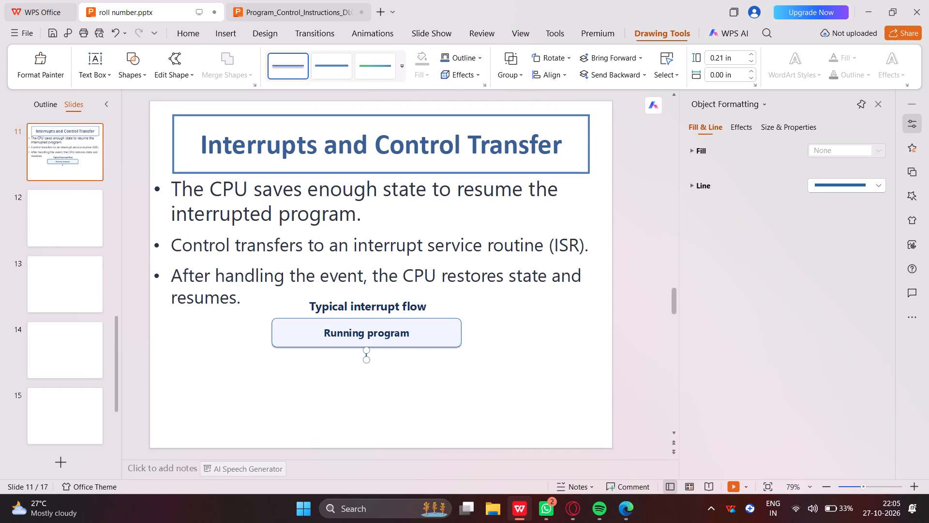
click(332, 366)
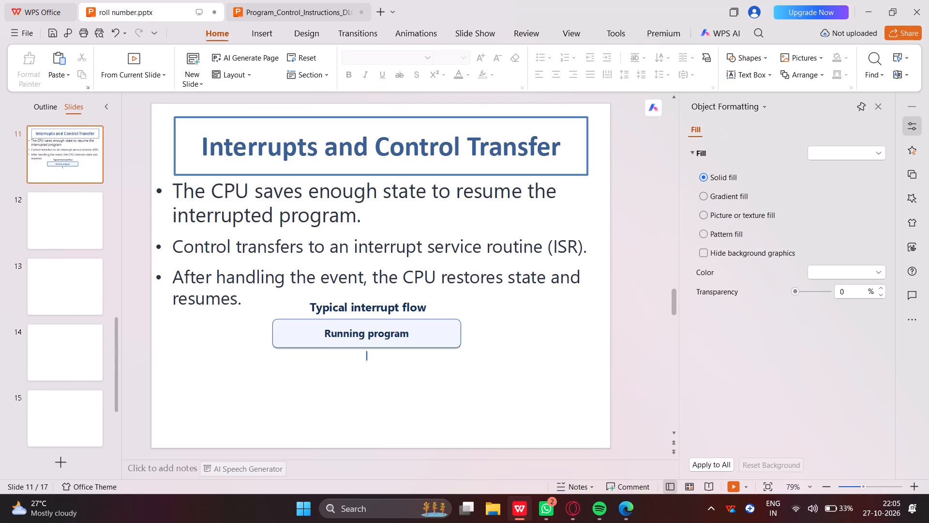
click(367, 354)
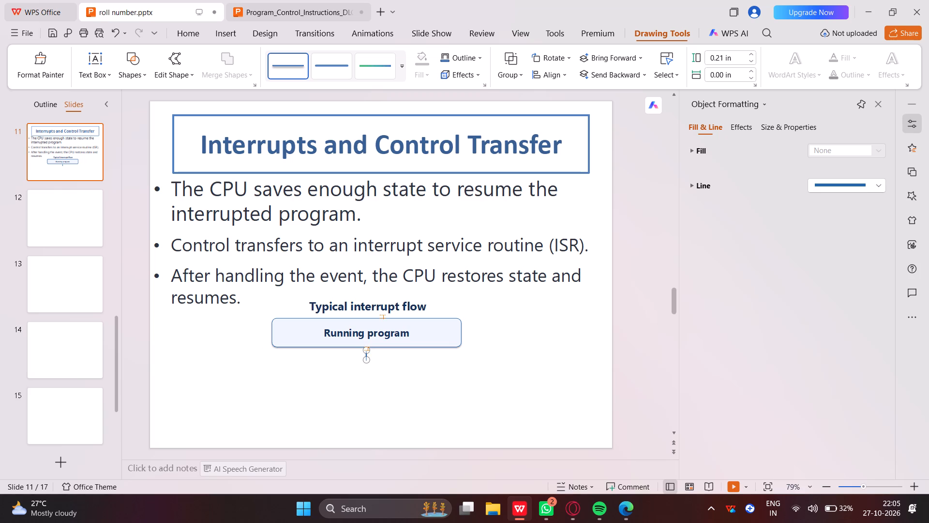
click(367, 351)
click(485, 360)
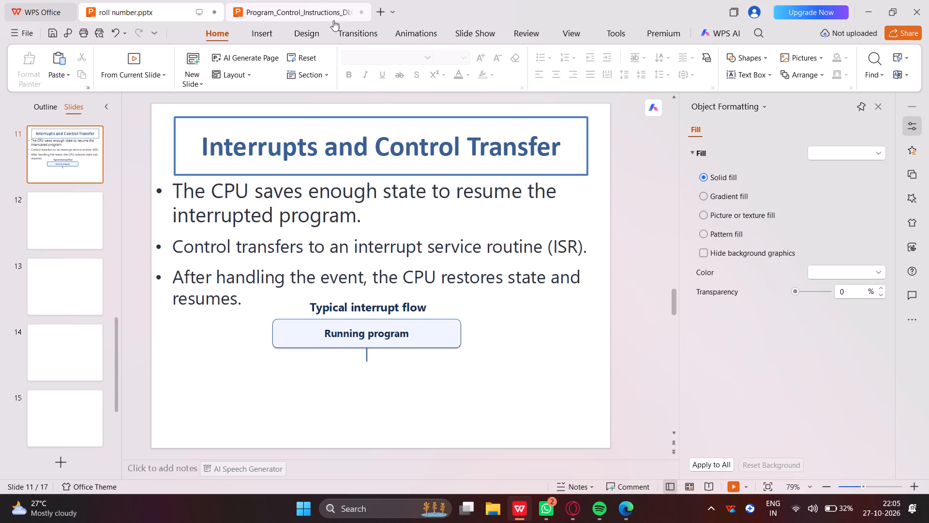
Copy the "Save context" box from the source deck's slide 11 into roll number.pptx, aligned under "Running program" at the connector's lower end.
click(315, 1)
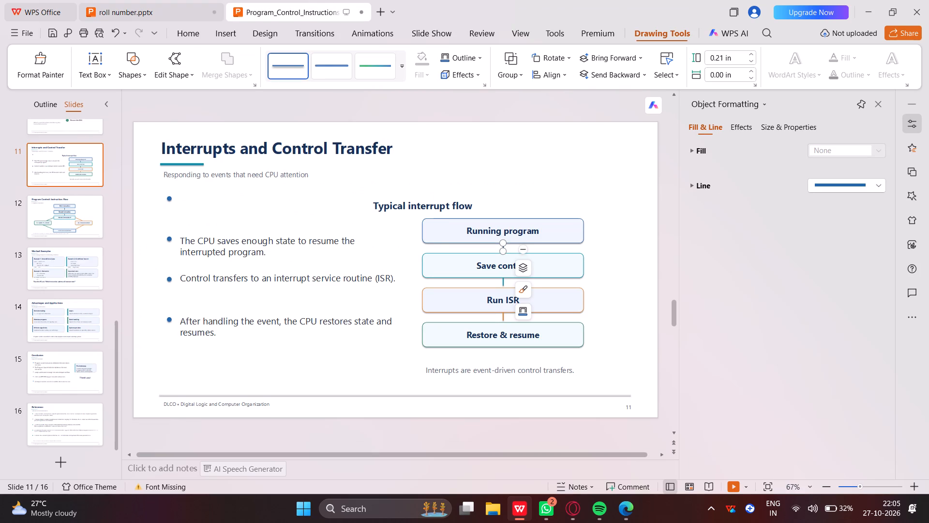
right_click(453, 268)
click(459, 12)
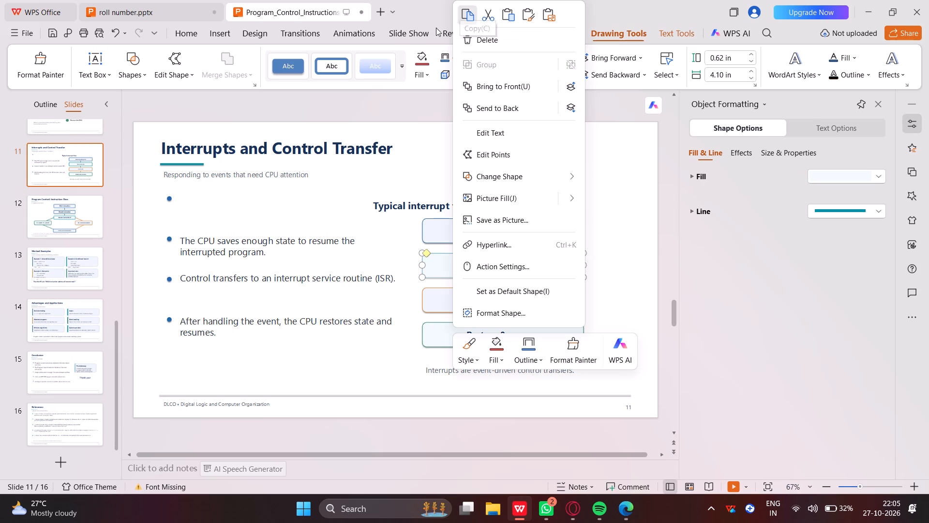
click(170, 0)
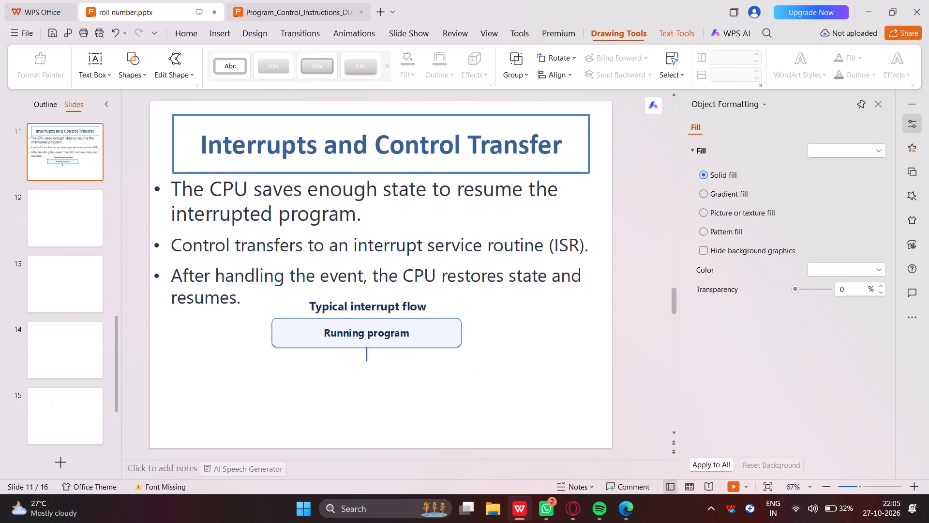
key(ctrl+v)
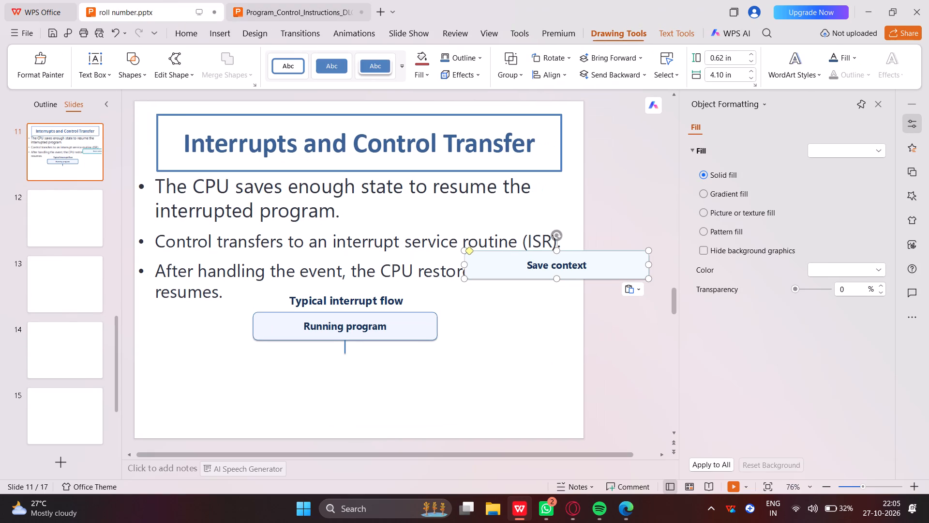
drag(618, 269, 358, 378)
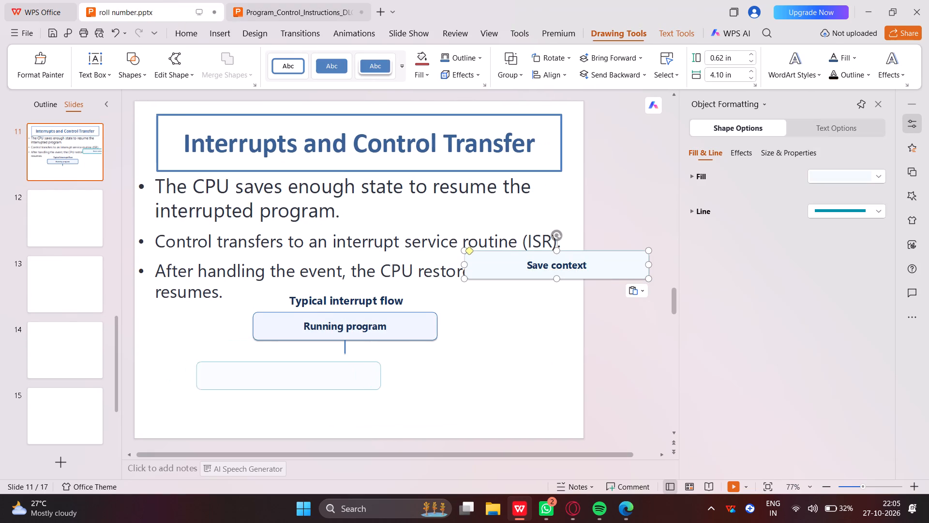
drag(358, 378, 400, 369)
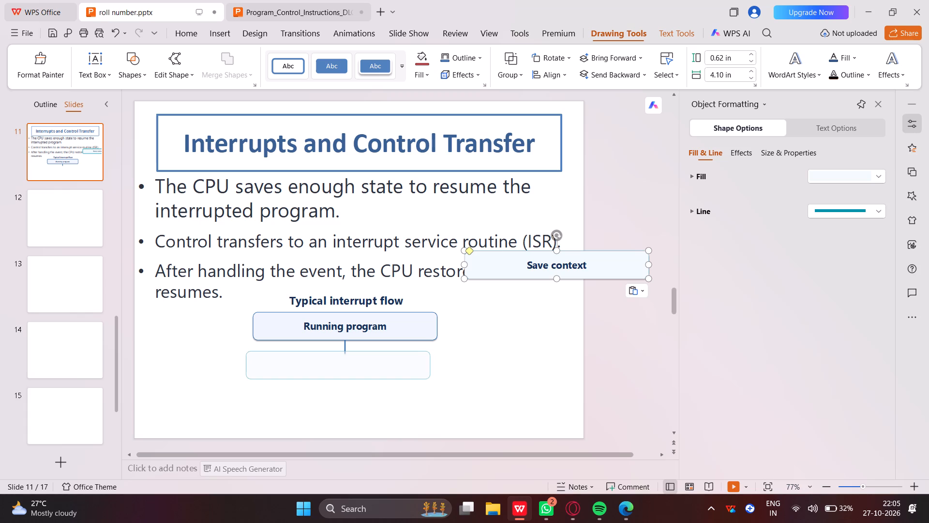
drag(400, 369, 406, 370)
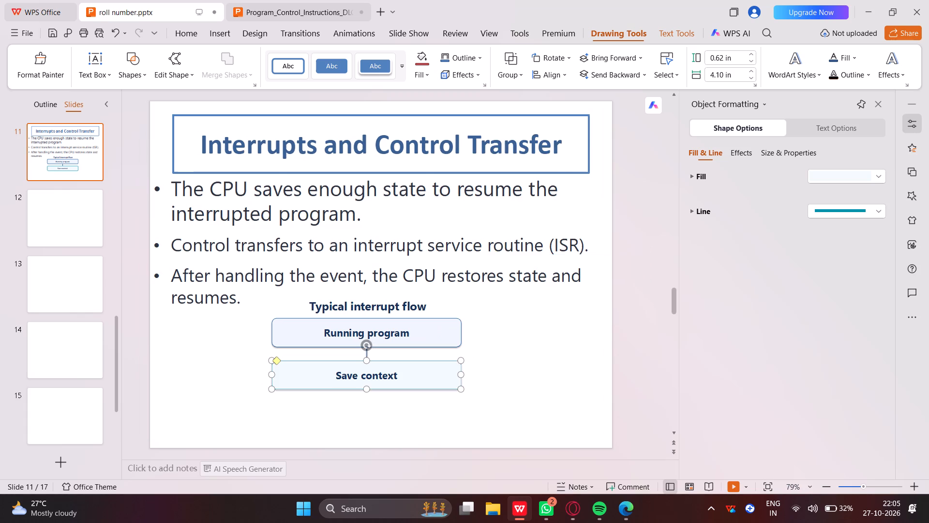
click(542, 341)
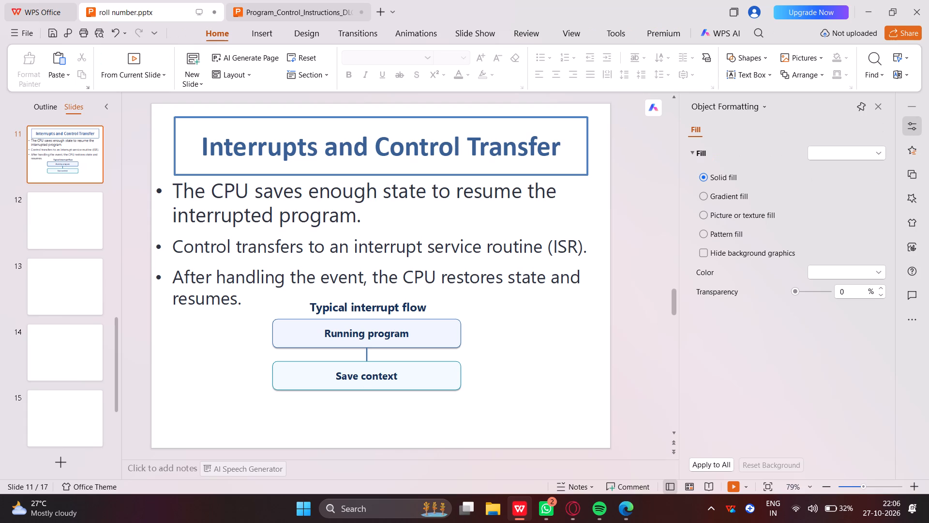
Copy the "Run ISR" box from the source deck's slide 11 into roll number.pptx slide 11, placed just below "Save context".
click(299, 4)
right_click(500, 299)
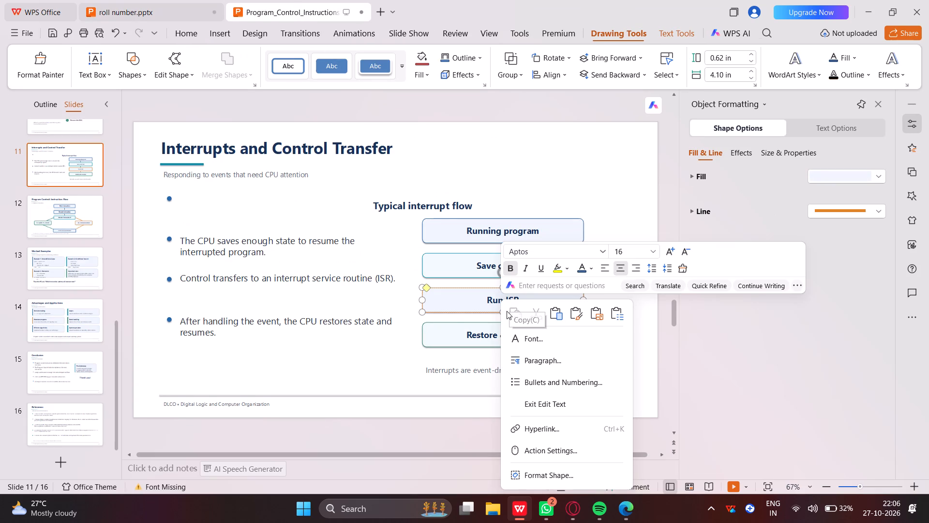
click(475, 168)
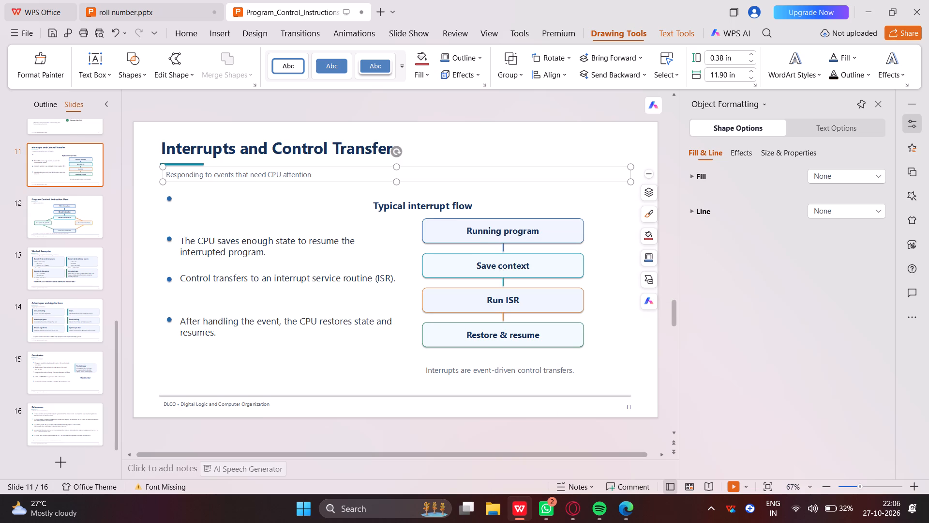
right_click(453, 296)
click(465, 16)
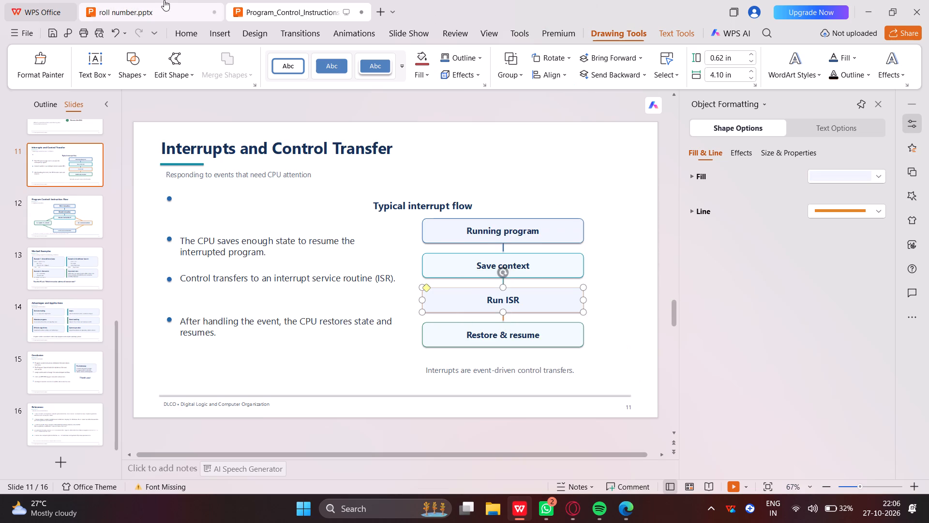
click(164, 0)
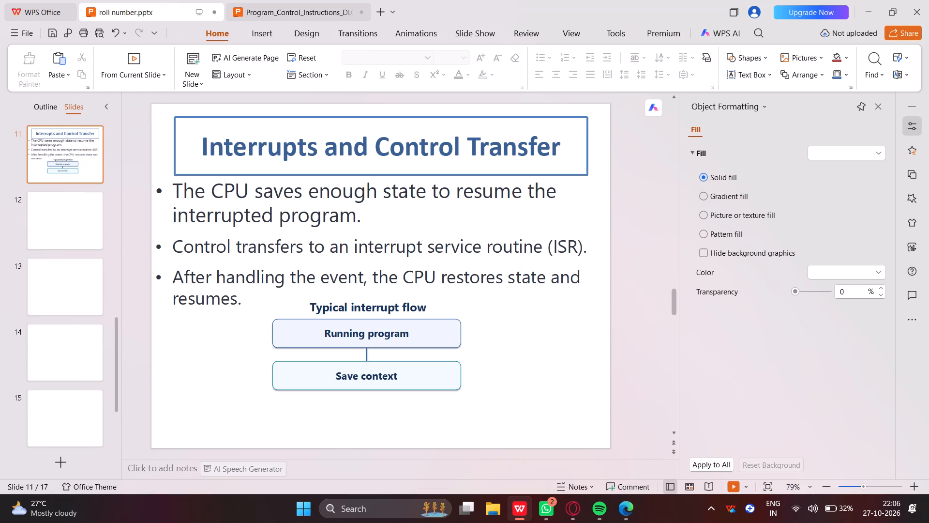
key(ctrl+v)
drag(504, 308, 288, 411)
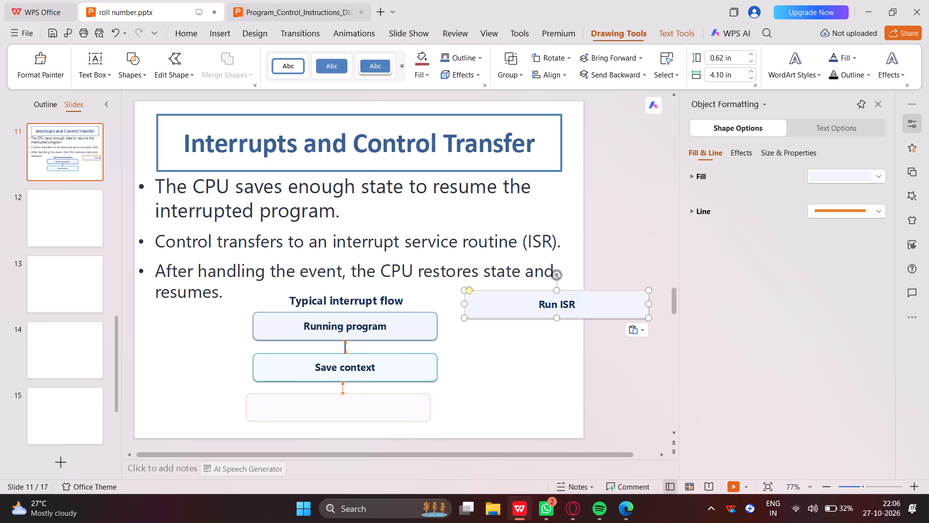
drag(288, 411, 290, 412)
click(195, 365)
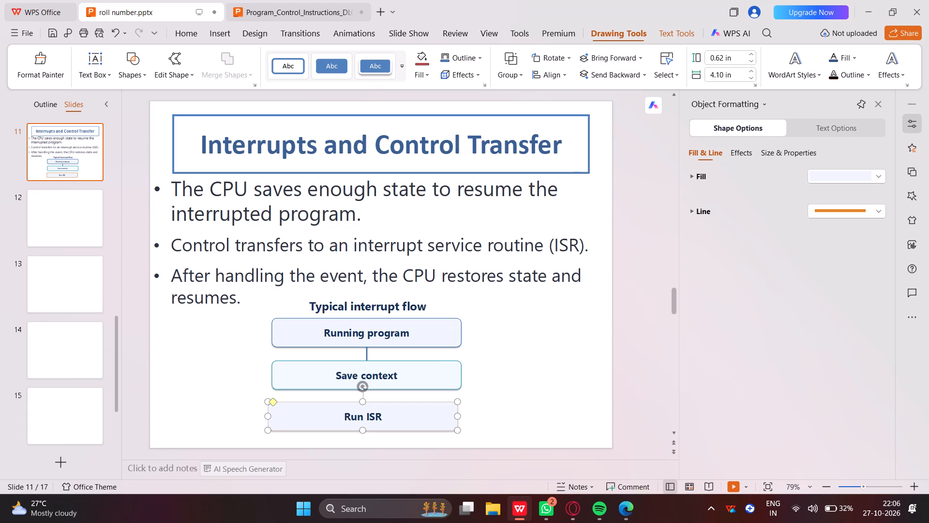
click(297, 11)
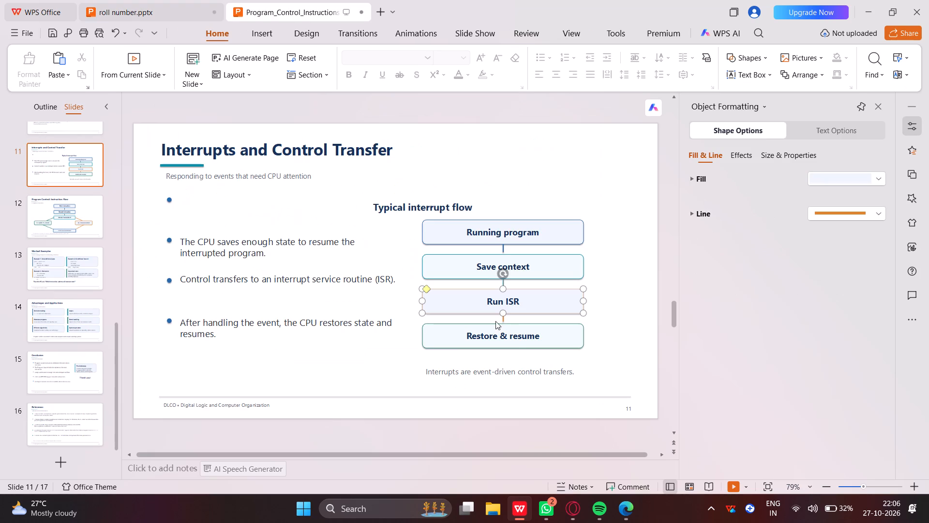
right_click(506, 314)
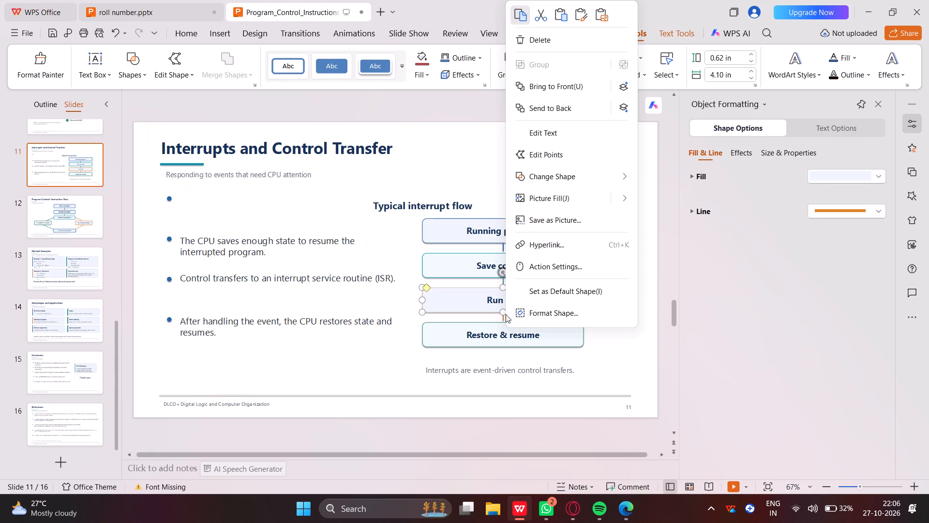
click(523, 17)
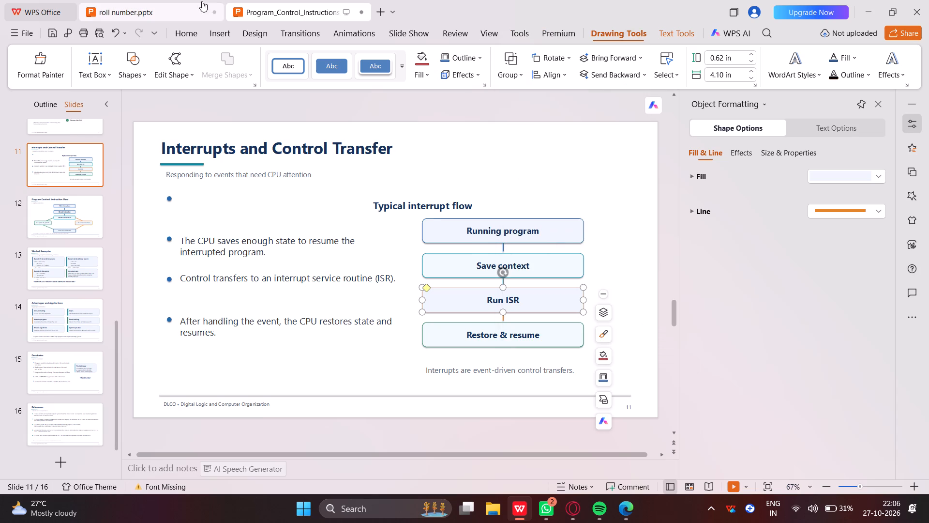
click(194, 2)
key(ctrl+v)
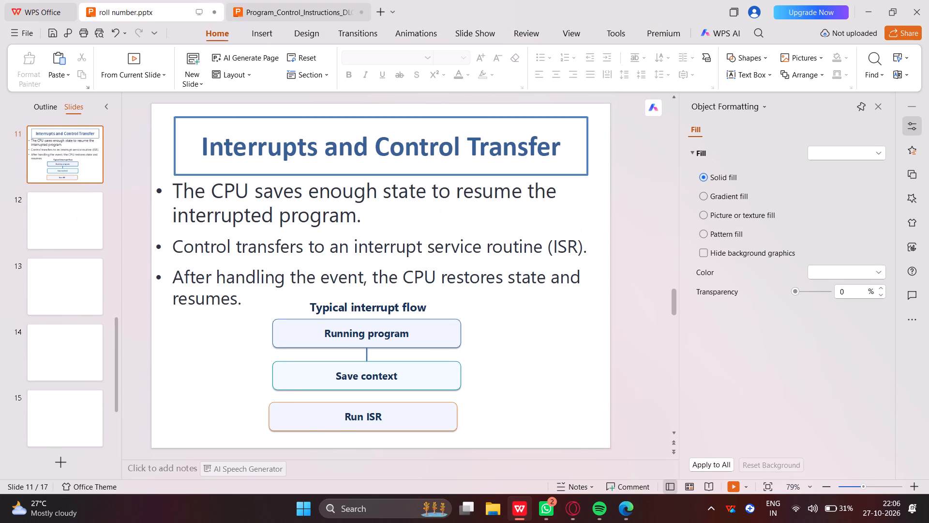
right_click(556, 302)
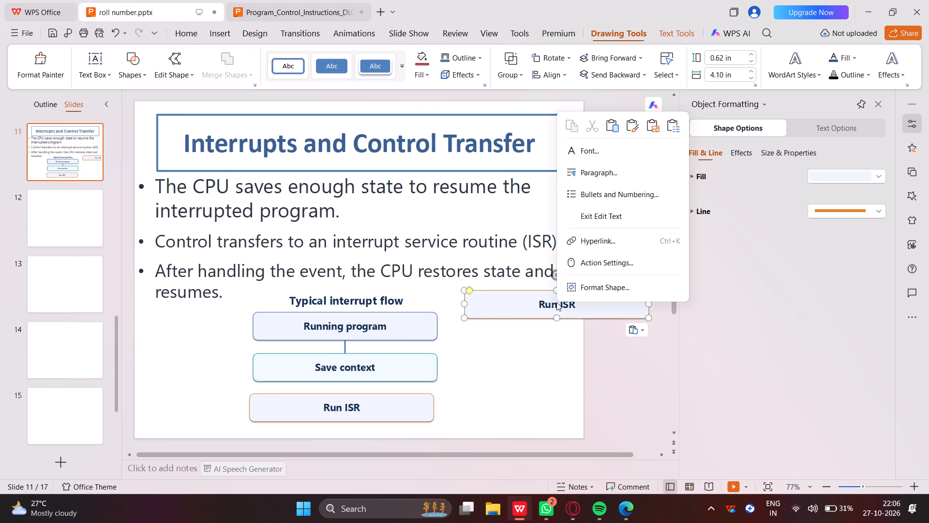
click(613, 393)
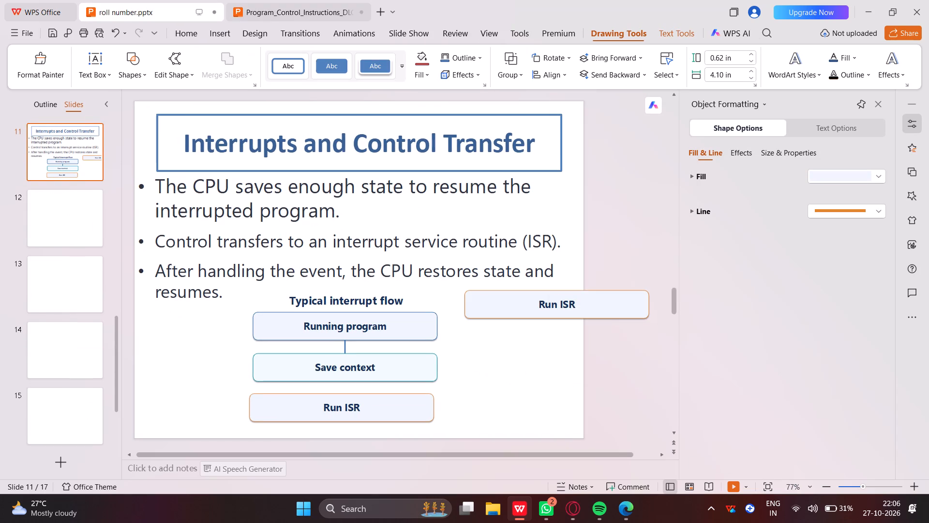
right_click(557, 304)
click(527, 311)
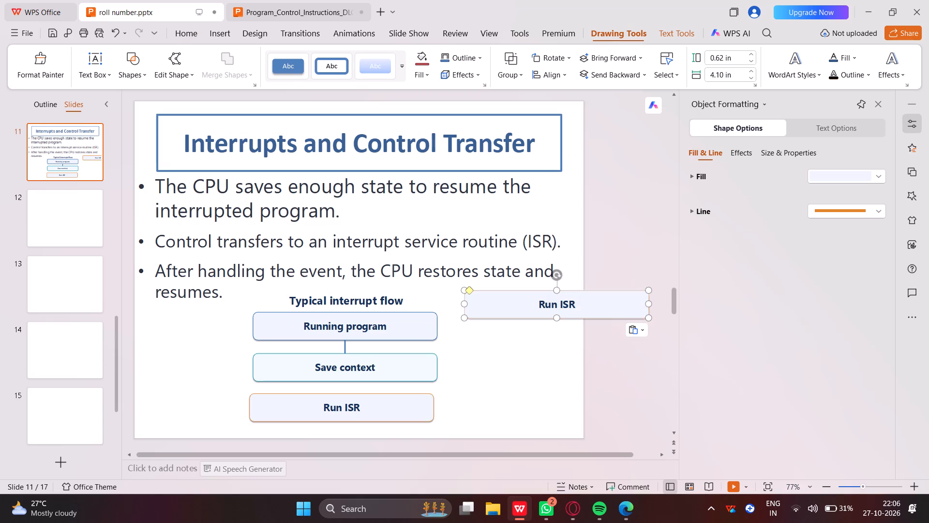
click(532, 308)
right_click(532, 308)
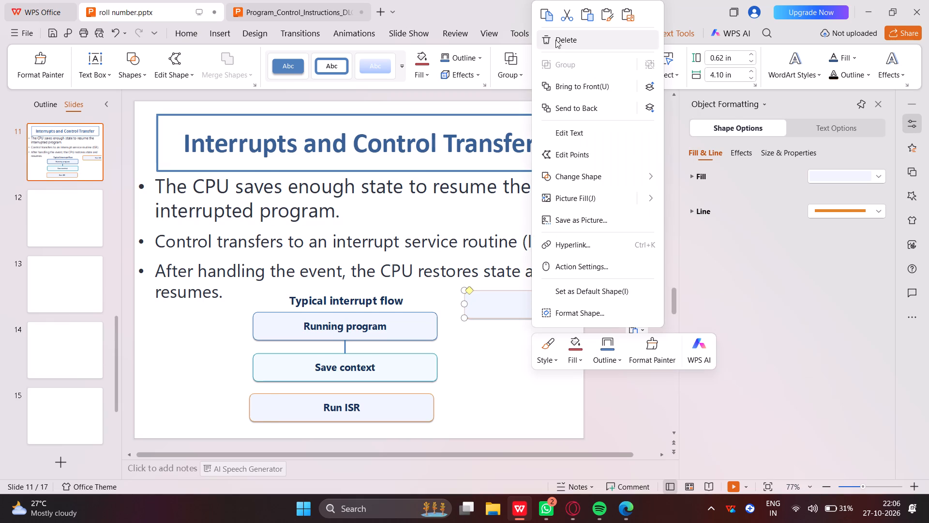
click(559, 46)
Copy the short orange connector under the source deck's "Run ISR" box and place it between "Save context" and "Run ISR" in roll number.pptx.
click(315, 4)
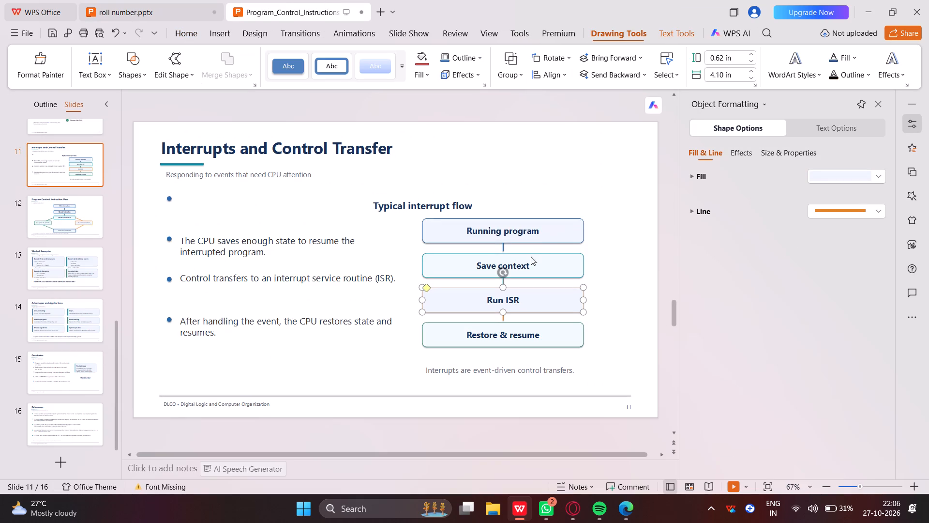
right_click(504, 316)
click(515, 68)
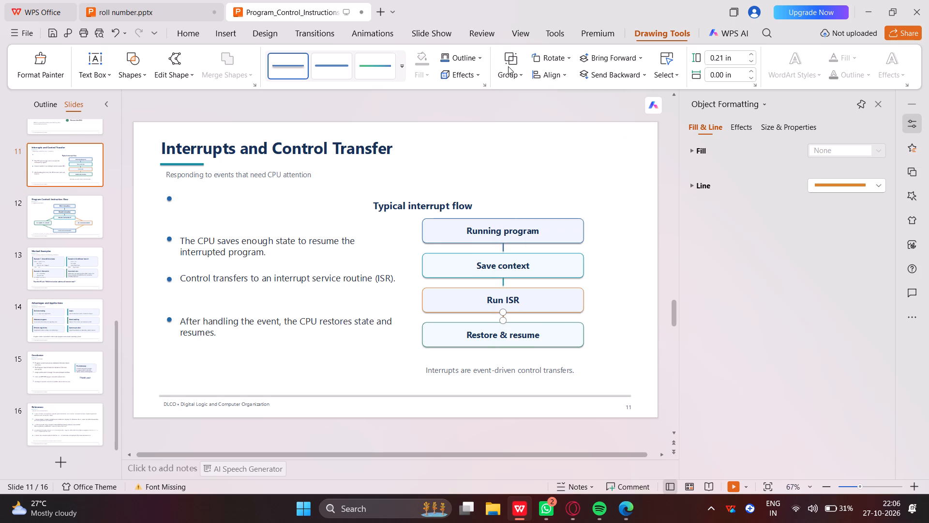
click(183, 11)
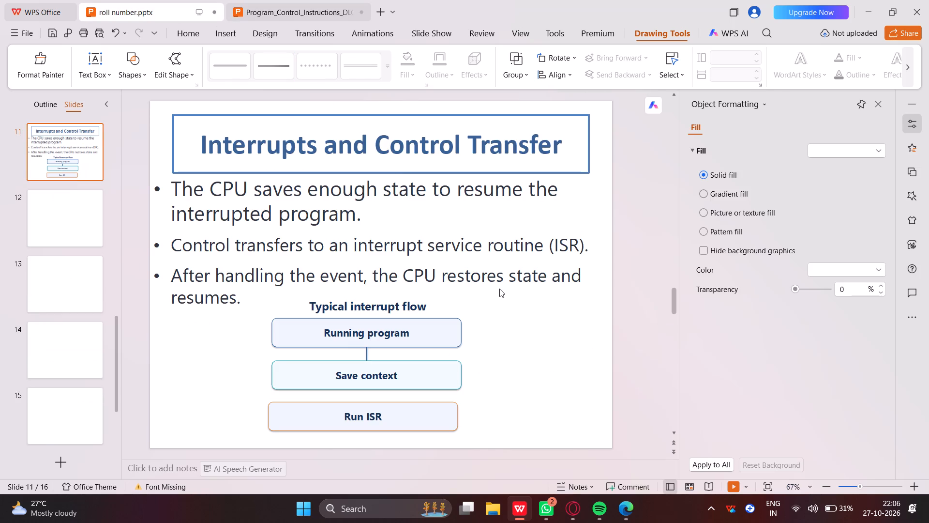
key(ctrl+v)
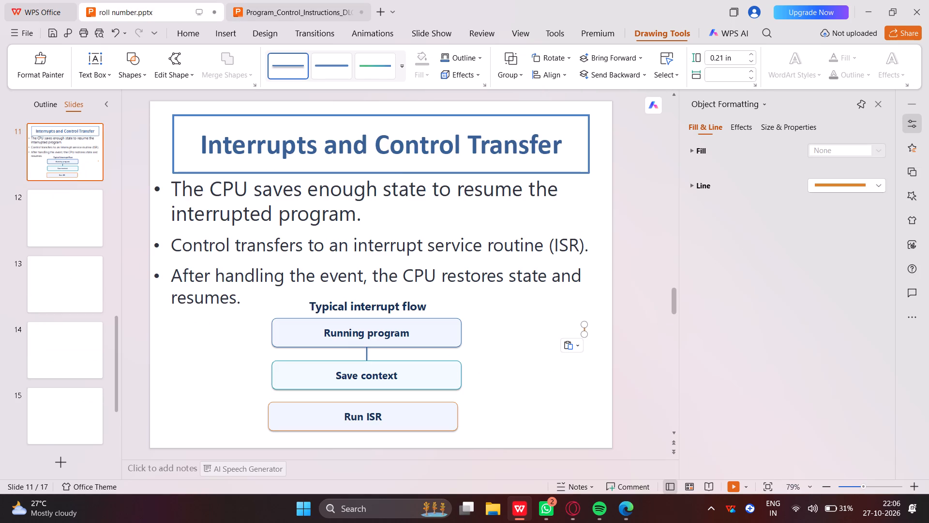
click(585, 332)
drag(586, 329, 371, 391)
drag(371, 391, 369, 397)
click(588, 400)
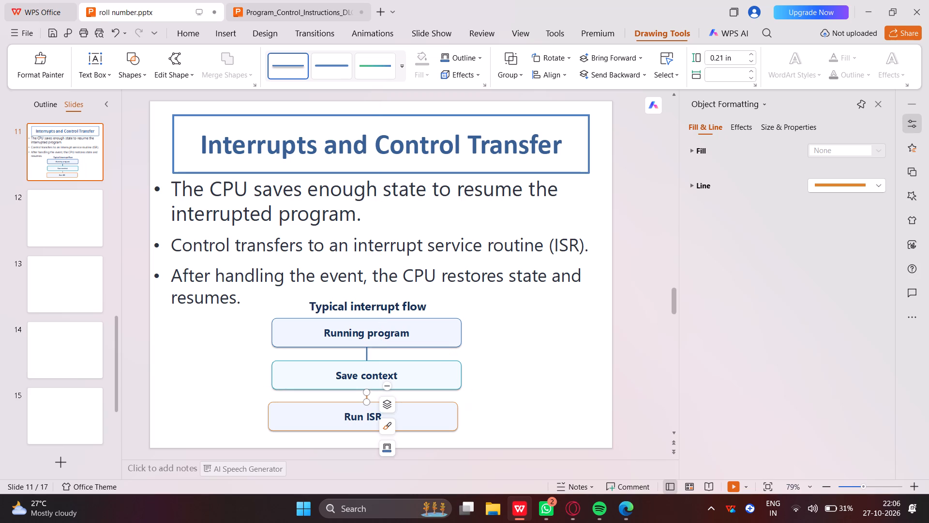
click(366, 393)
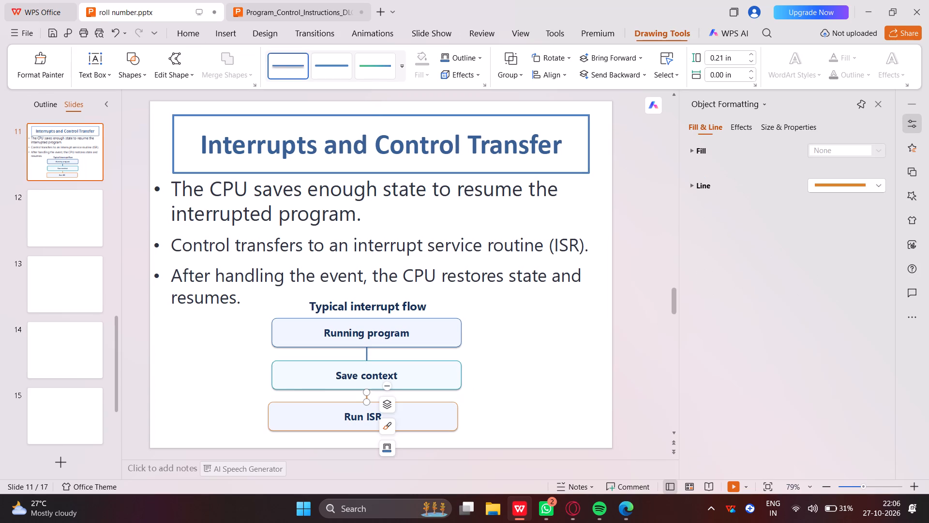
click(366, 393)
click(546, 384)
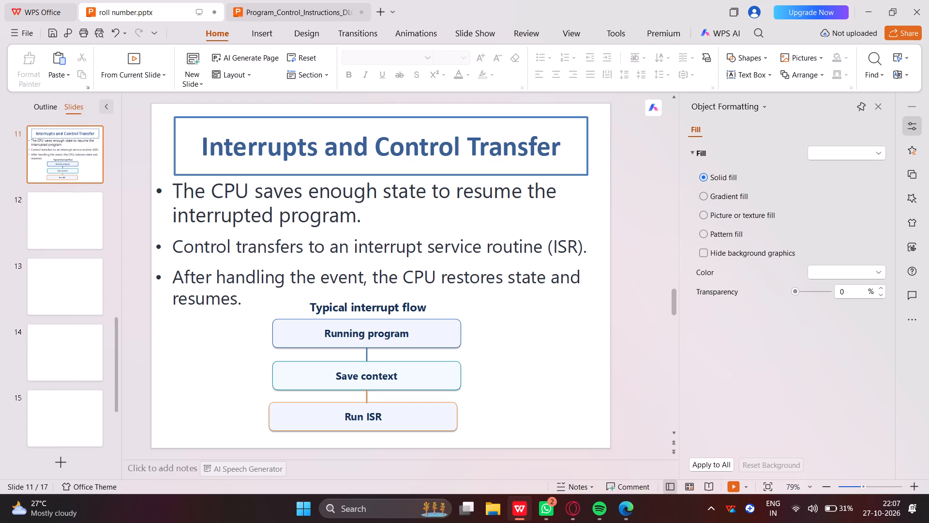
Set the font size of slide 11's three bullet lines to 24.
drag(166, 183, 316, 287)
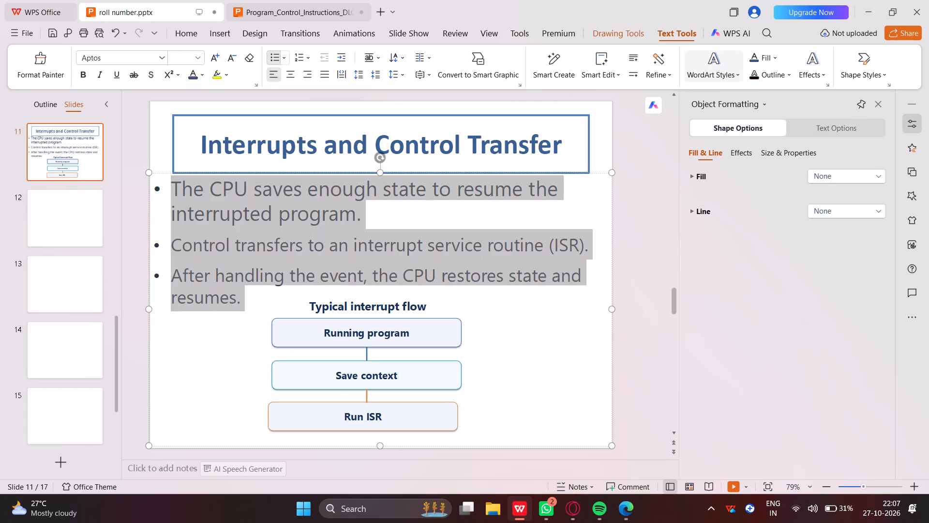
drag(316, 287, 300, 298)
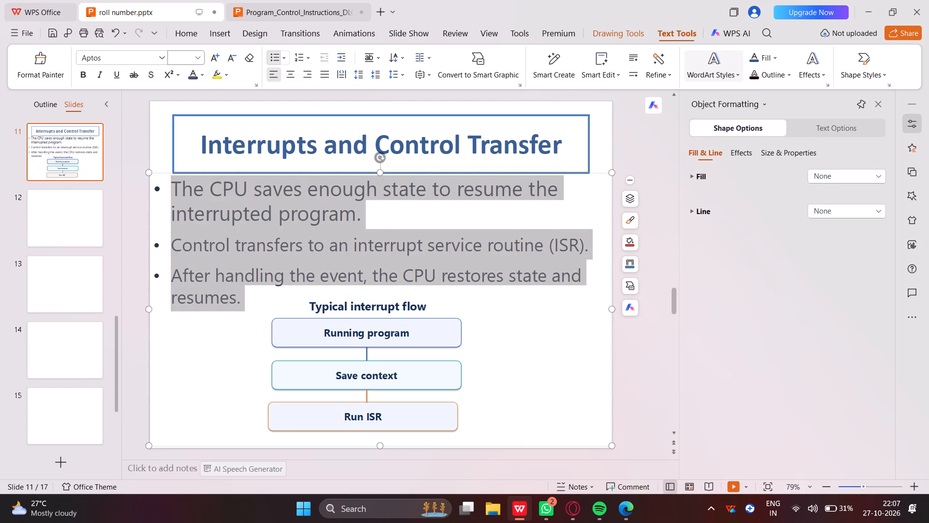
click(199, 63)
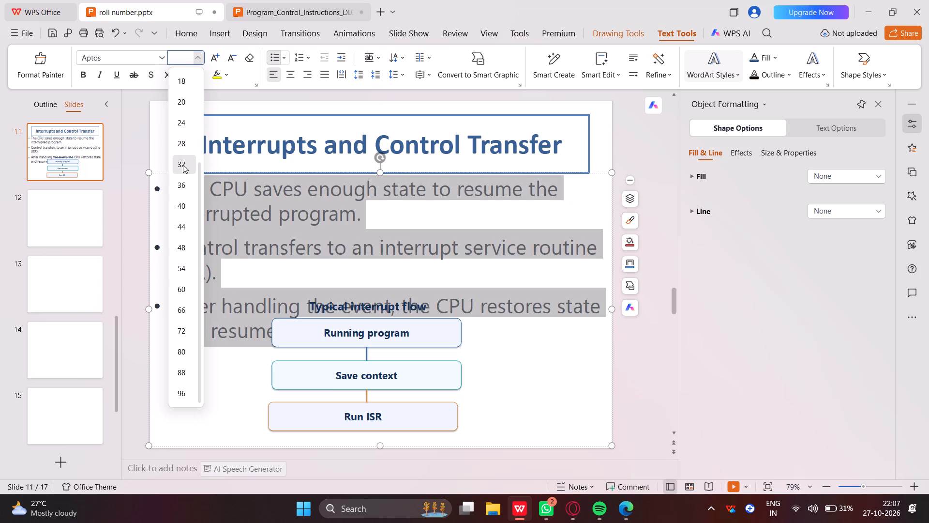
click(191, 127)
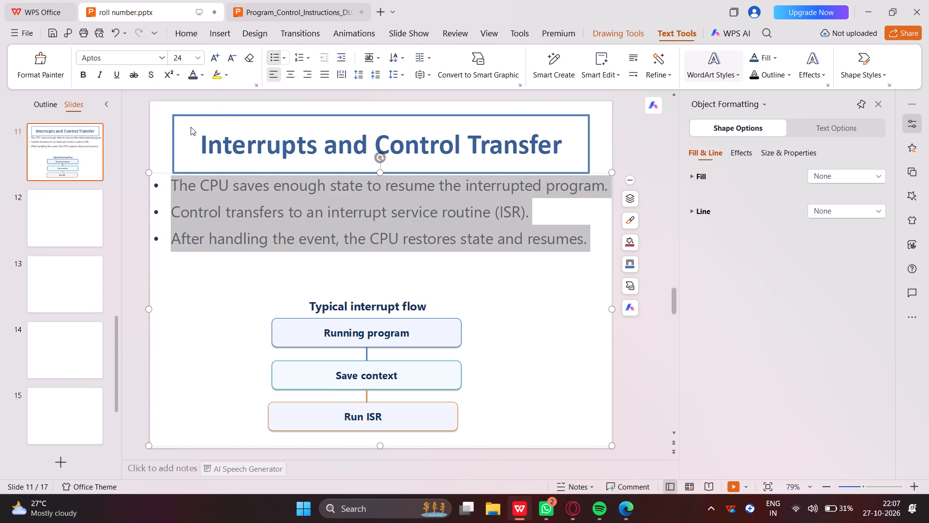
click(494, 335)
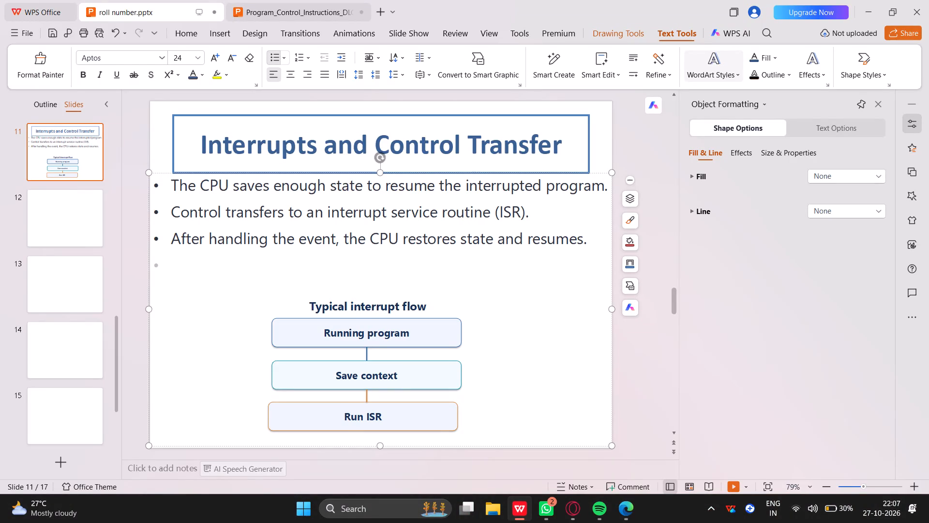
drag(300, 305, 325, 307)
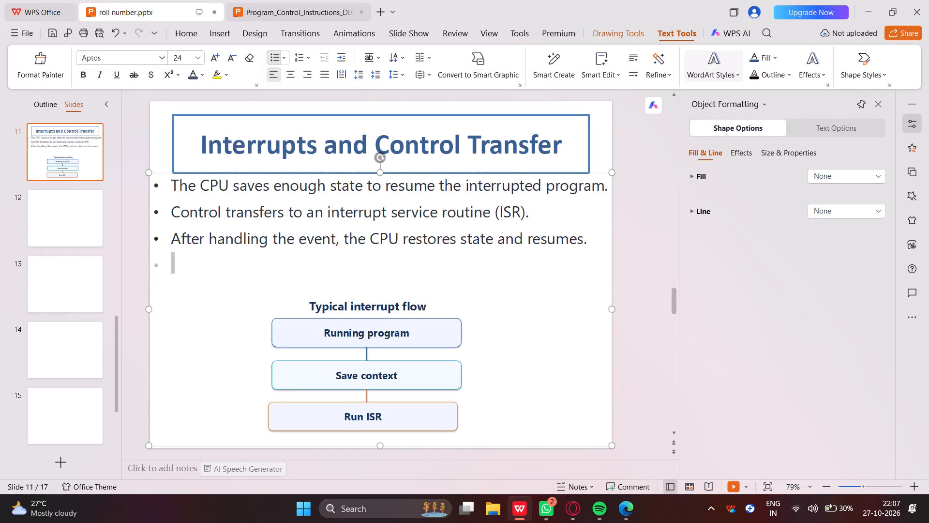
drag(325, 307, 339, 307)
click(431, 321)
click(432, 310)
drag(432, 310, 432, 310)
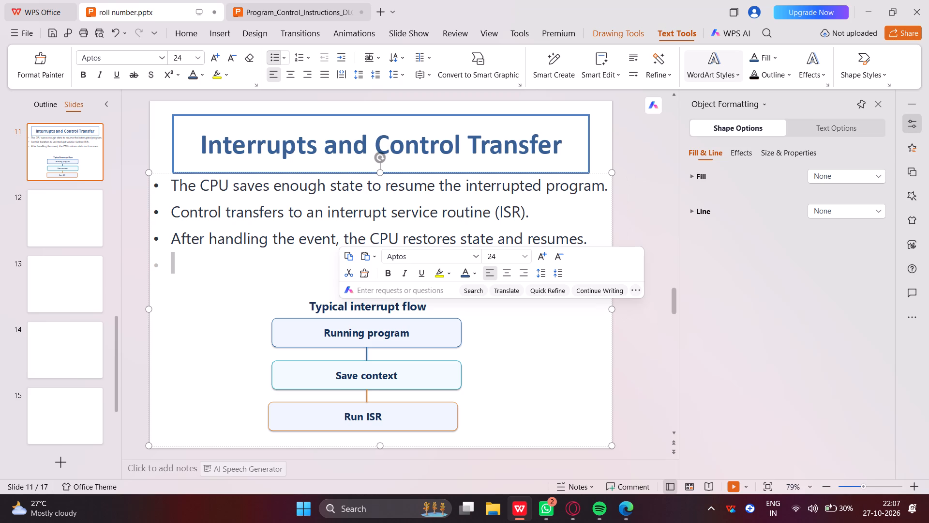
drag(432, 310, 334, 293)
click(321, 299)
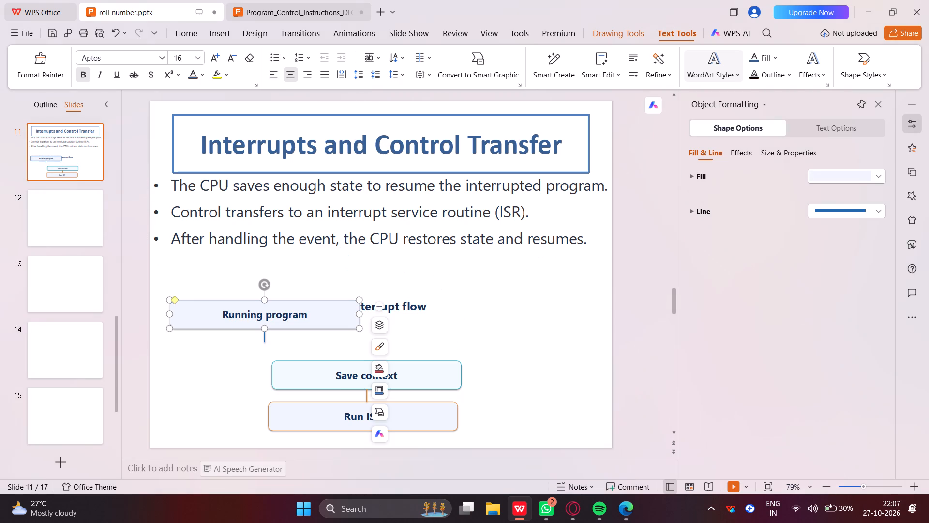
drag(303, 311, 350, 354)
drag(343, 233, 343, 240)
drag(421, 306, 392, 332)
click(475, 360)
Move the "Typical interrupt flow" heading up into the free space below the last bullet.
click(427, 307)
drag(434, 307, 428, 307)
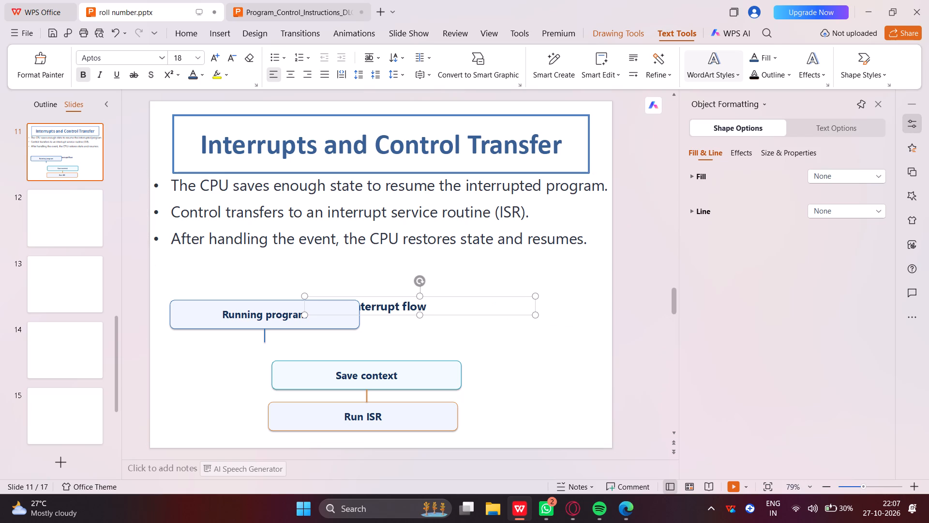
drag(428, 307, 417, 279)
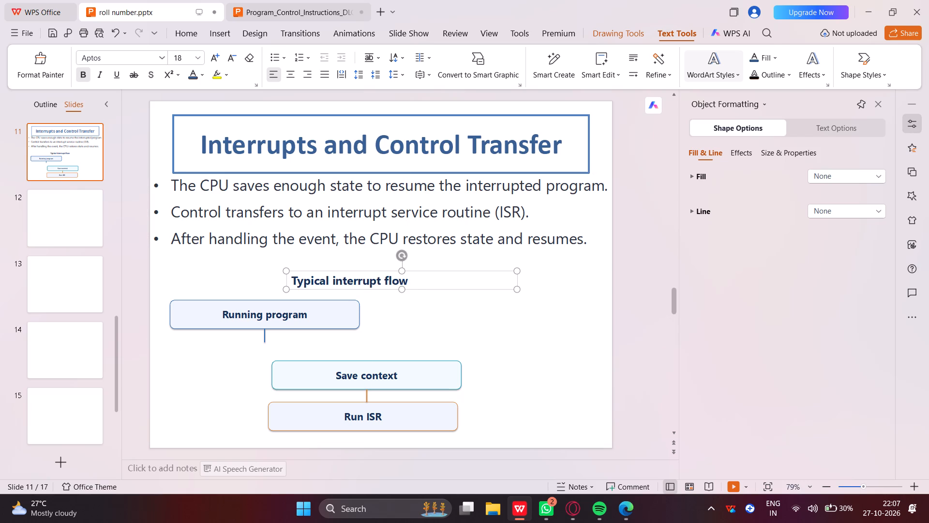
Move the "Running program" box with its connector directly under the "Typical interrupt flow" heading, centred beneath its text.
drag(329, 314, 386, 324)
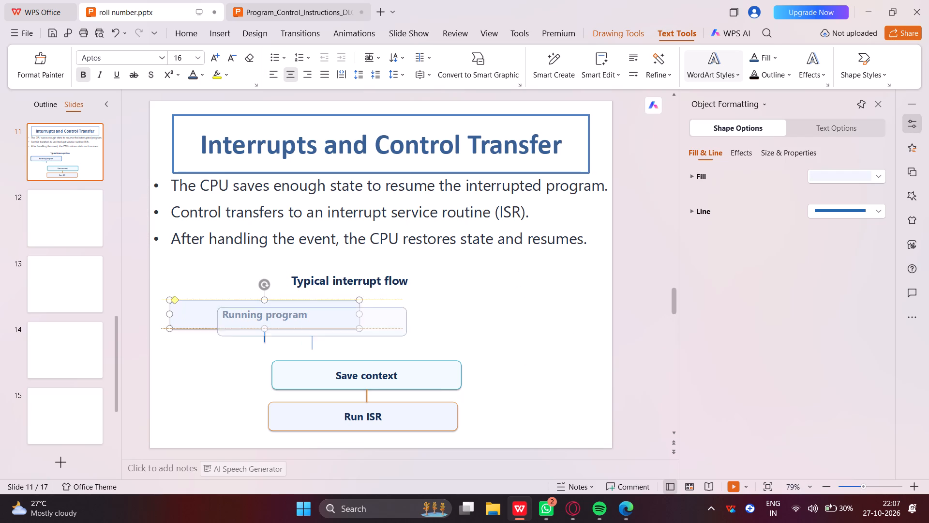
drag(386, 324, 413, 309)
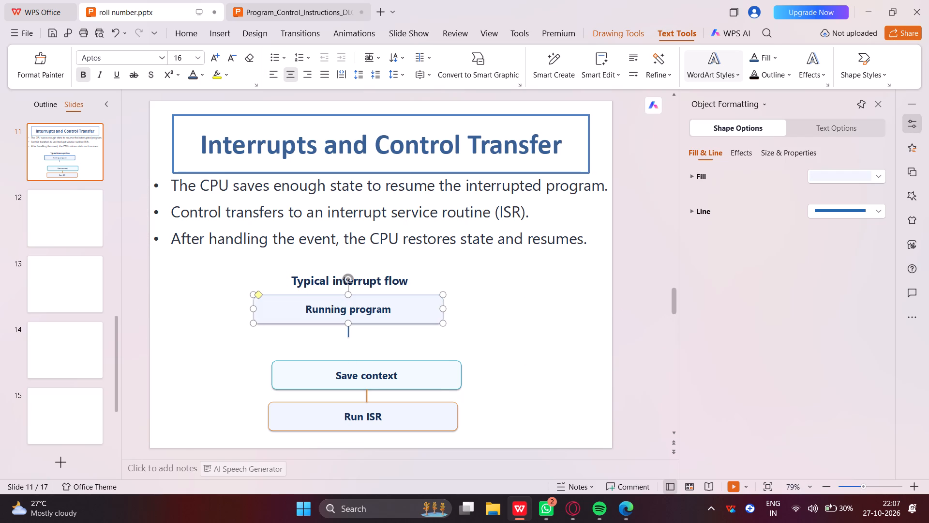
Move slide 11's "Save context" box and its orange connector up directly beneath the "Running program" box's connector.
drag(325, 376, 273, 349)
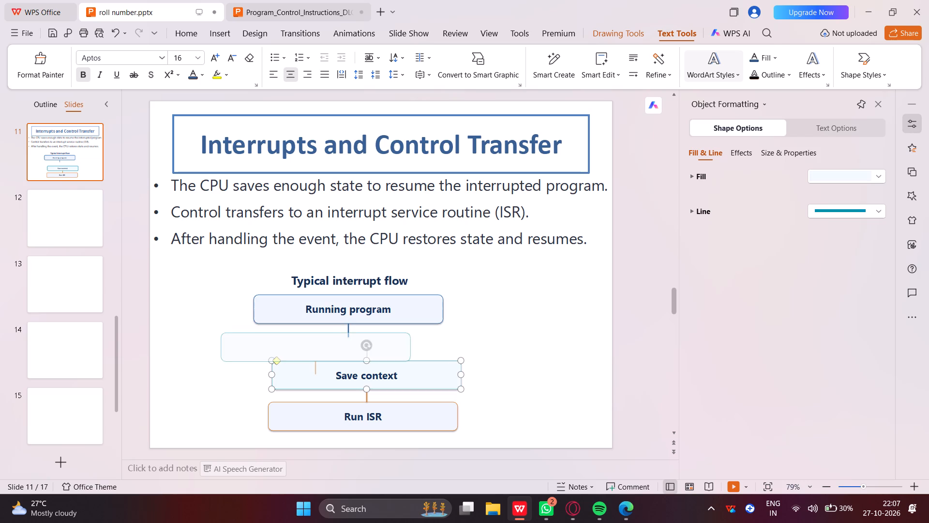
drag(273, 349, 312, 352)
click(494, 352)
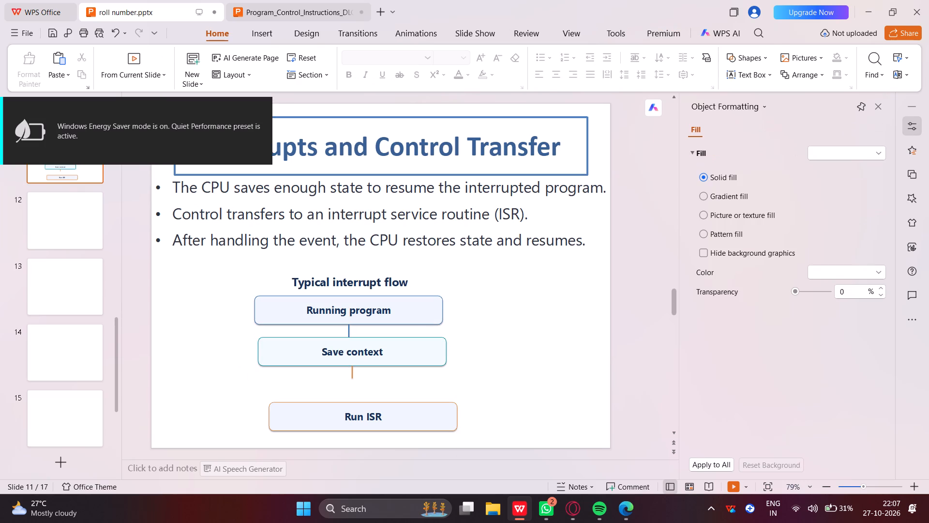
Move the "Run ISR" box up to the end of the orange connector, aligned beneath the "Save context" box.
drag(393, 422, 365, 397)
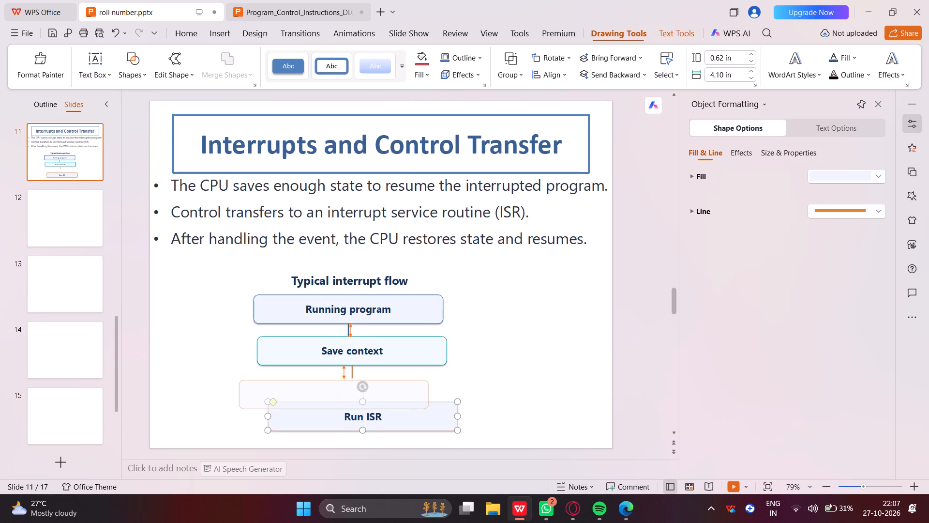
drag(365, 397, 383, 393)
click(497, 355)
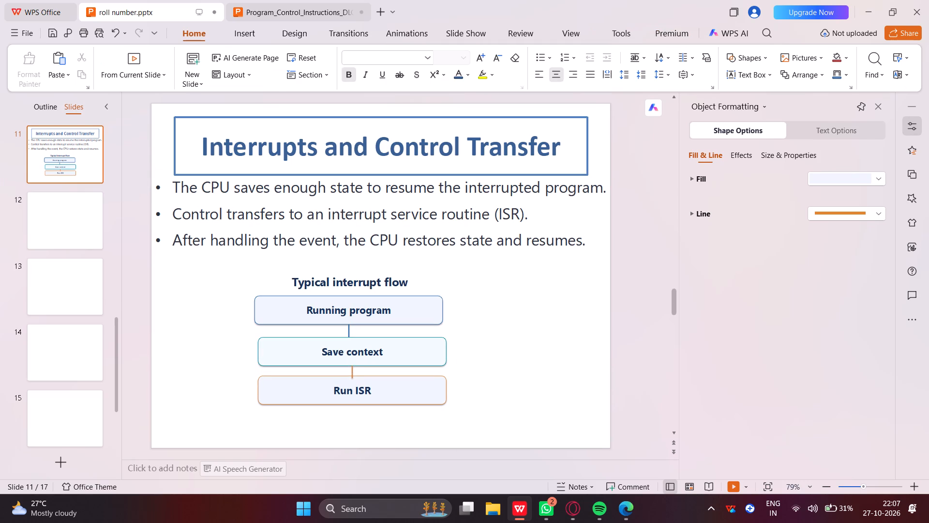
Shift the orange connector between "Save context" and "Run ISR" slightly left, in line with the blue connector above.
click(352, 371)
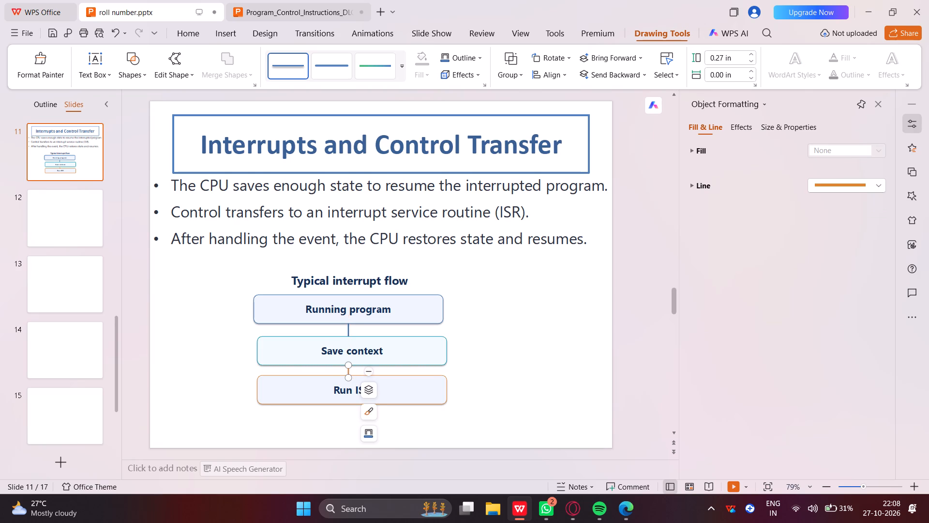
click(537, 338)
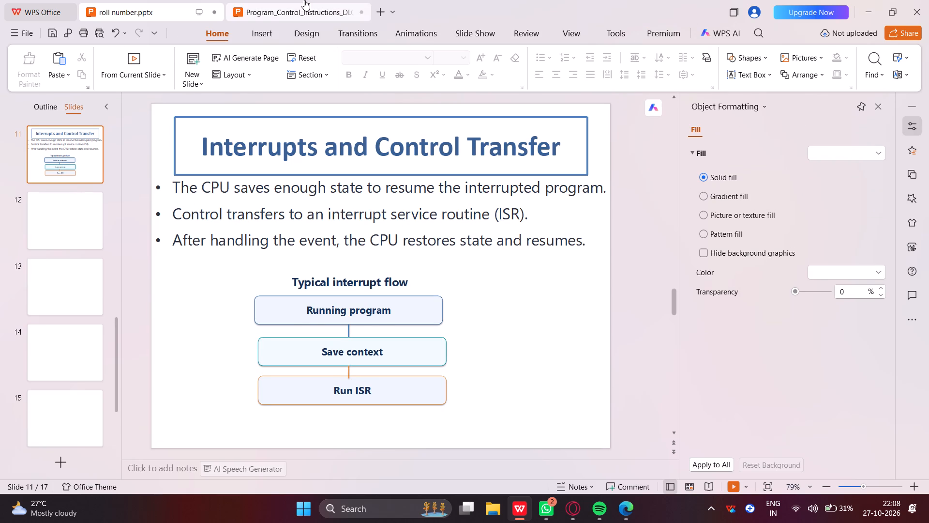
Copy the orange connector under the source deck's "Run ISR" box and attach it beneath "Run ISR" in roll number.pptx.
click(304, 0)
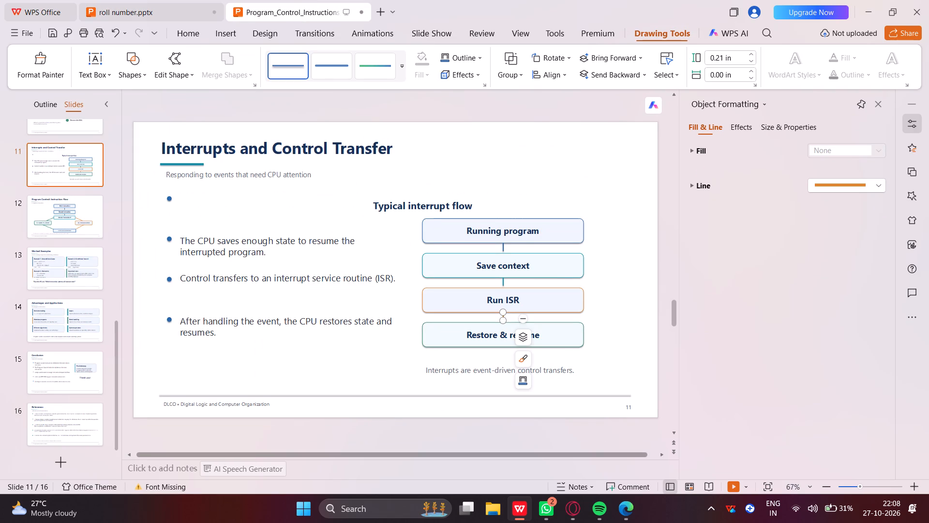
right_click(503, 316)
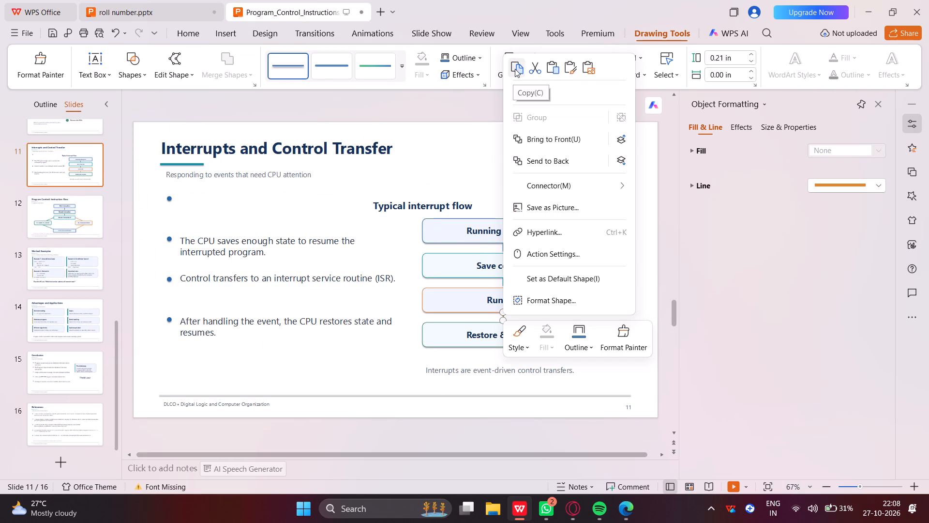
click(515, 69)
click(140, 5)
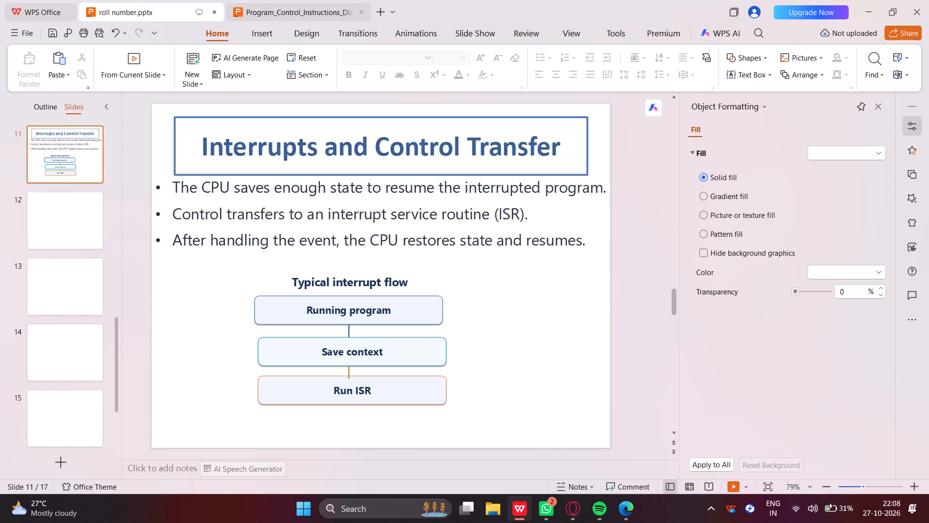
key(ctrl+v)
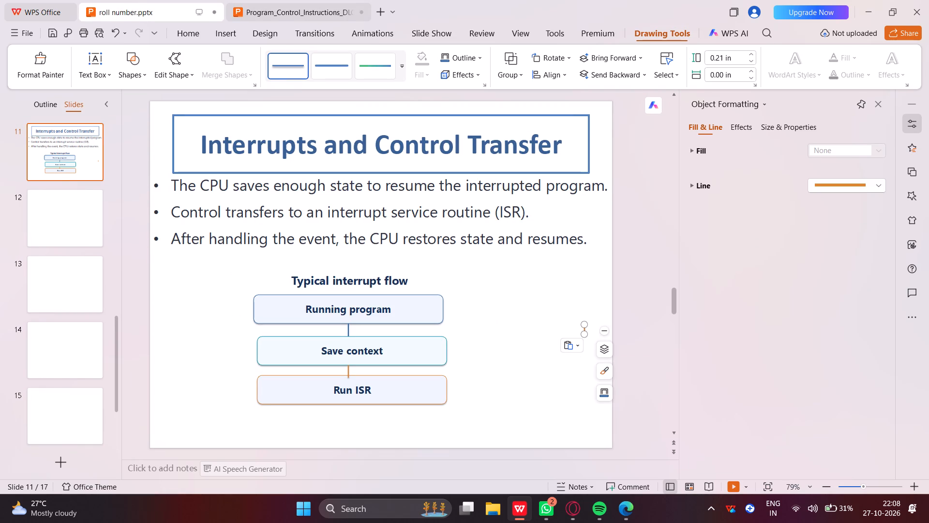
drag(582, 329, 333, 399)
drag(333, 399, 345, 410)
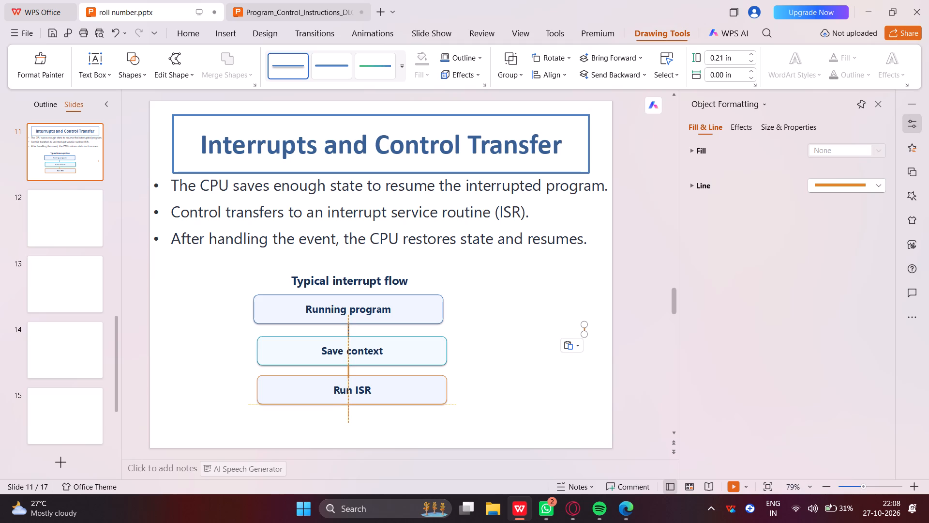
drag(345, 410, 345, 408)
click(506, 375)
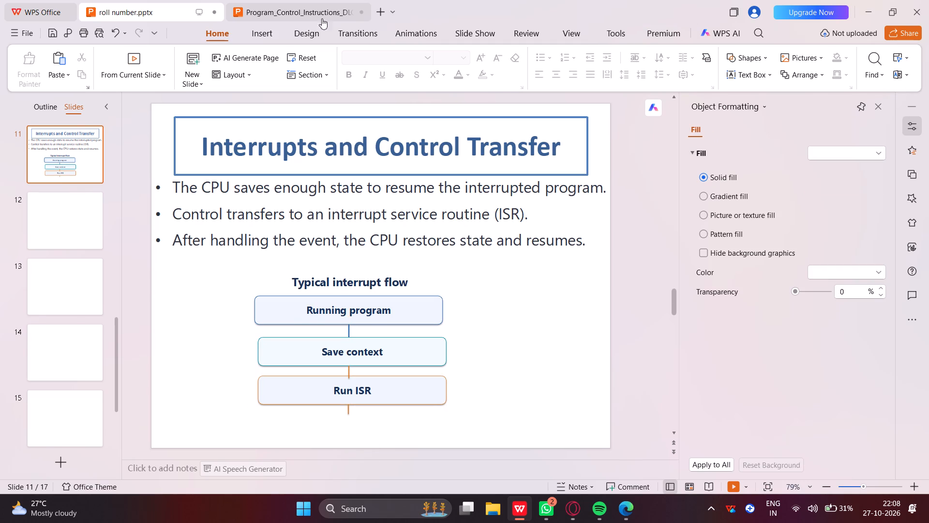
Copy the source deck's "Restore & resume" box onto slide 11 and place it under the last connector, aligned with "Running program".
click(292, 0)
right_click(451, 334)
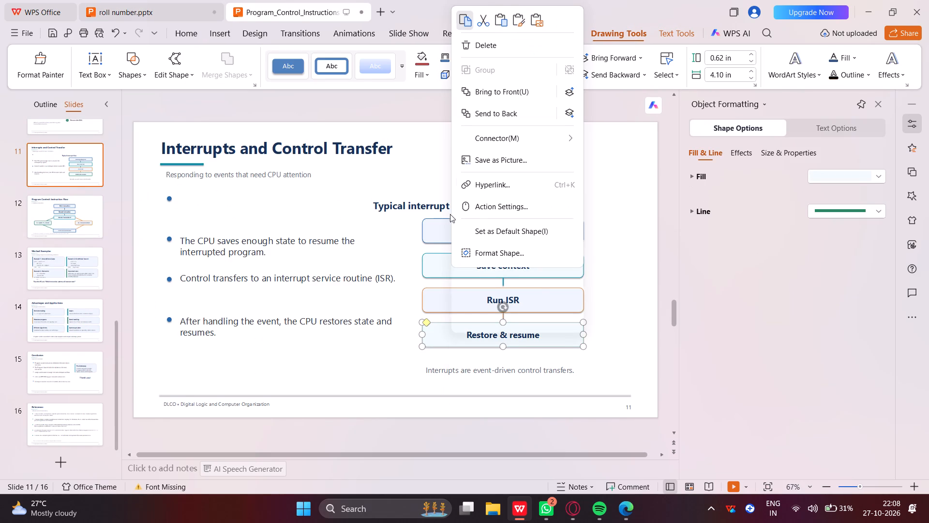
click(457, 25)
click(169, 0)
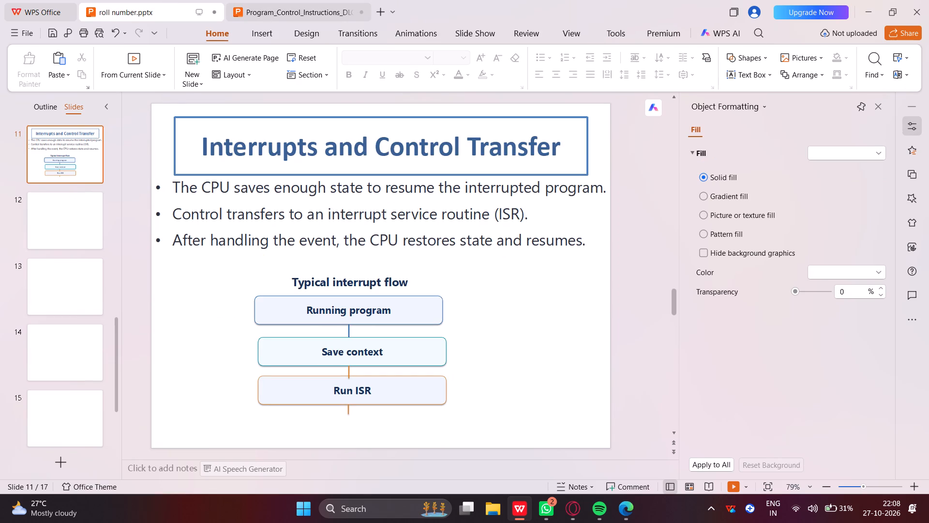
key(ctrl+v)
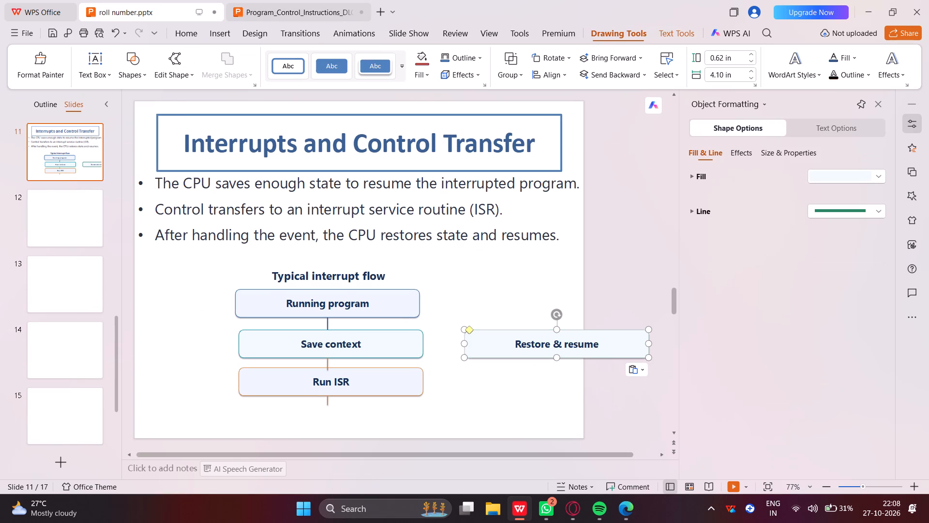
drag(507, 345, 306, 420)
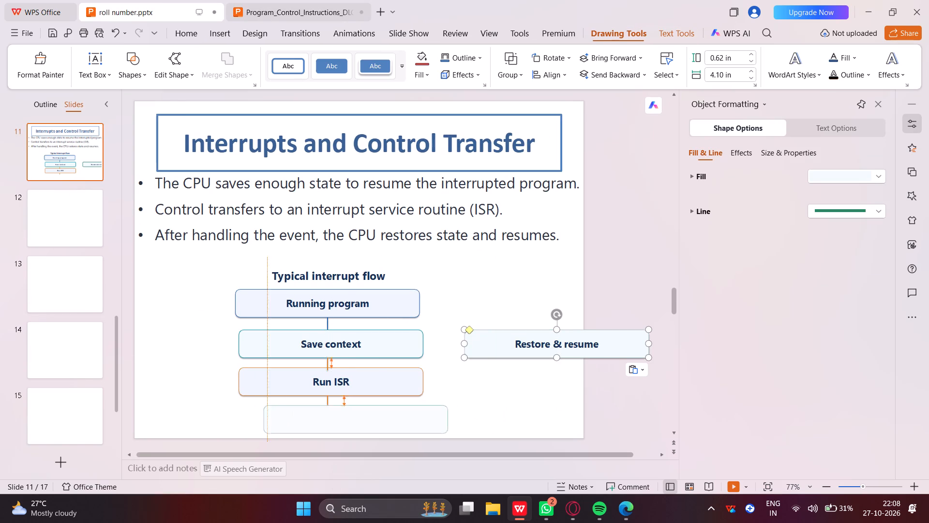
drag(306, 420, 276, 420)
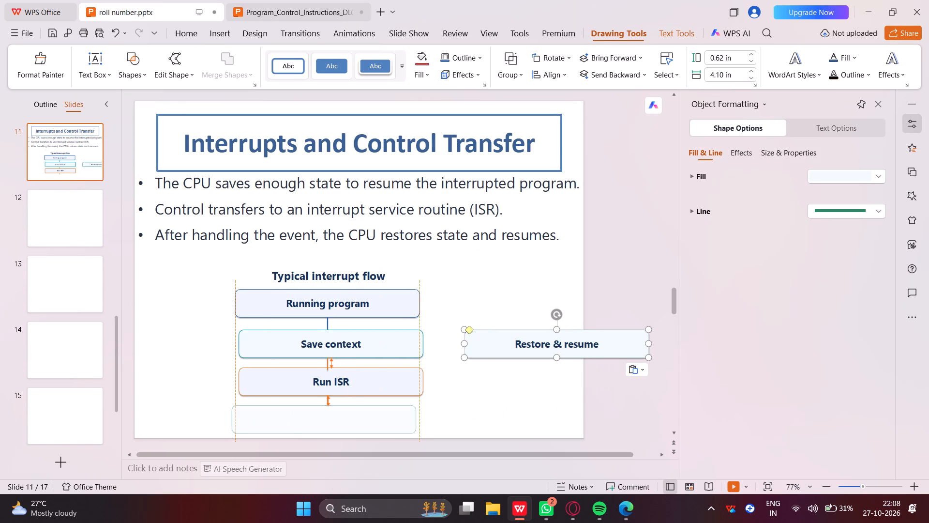
drag(276, 420, 278, 421)
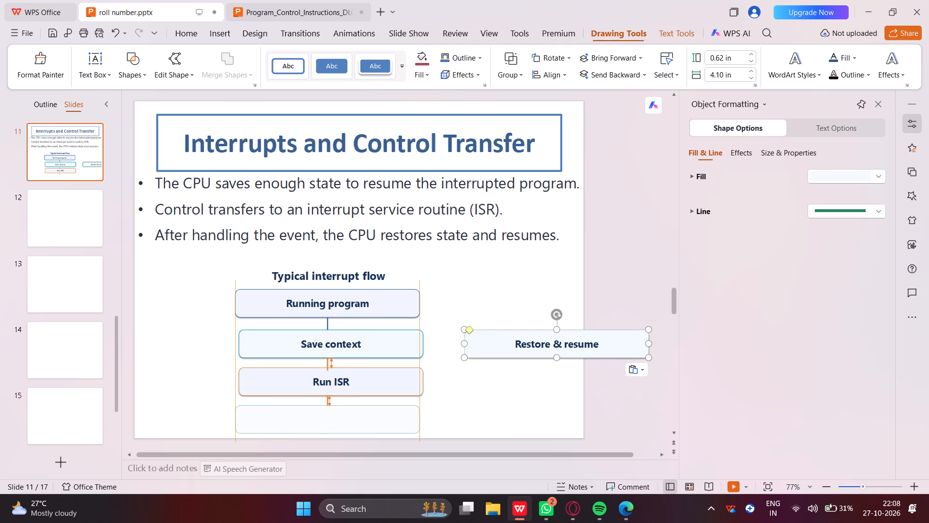
drag(278, 421, 279, 421)
drag(279, 421, 279, 421)
drag(656, 295, 646, 301)
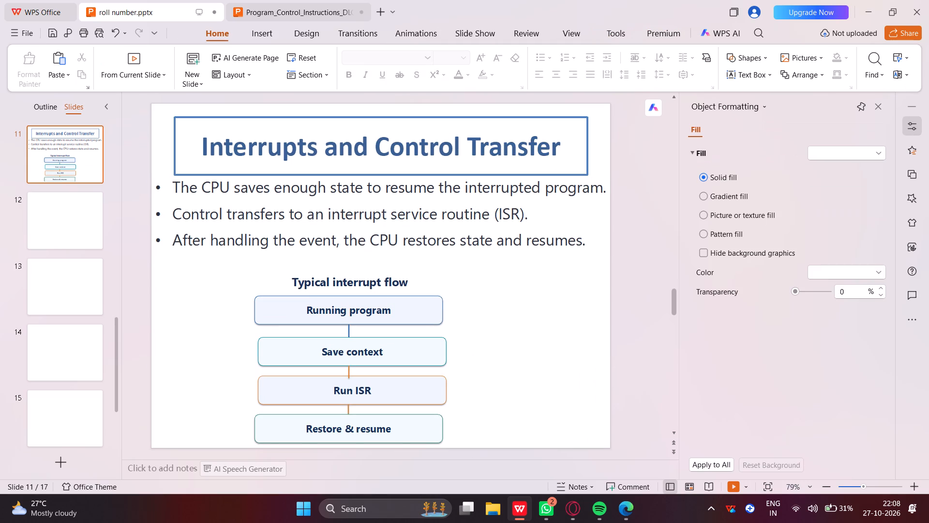
Select empty slide 12 in roll number.pptx and examine the source deck's instruction flow, Conclusion and References slides.
click(48, 212)
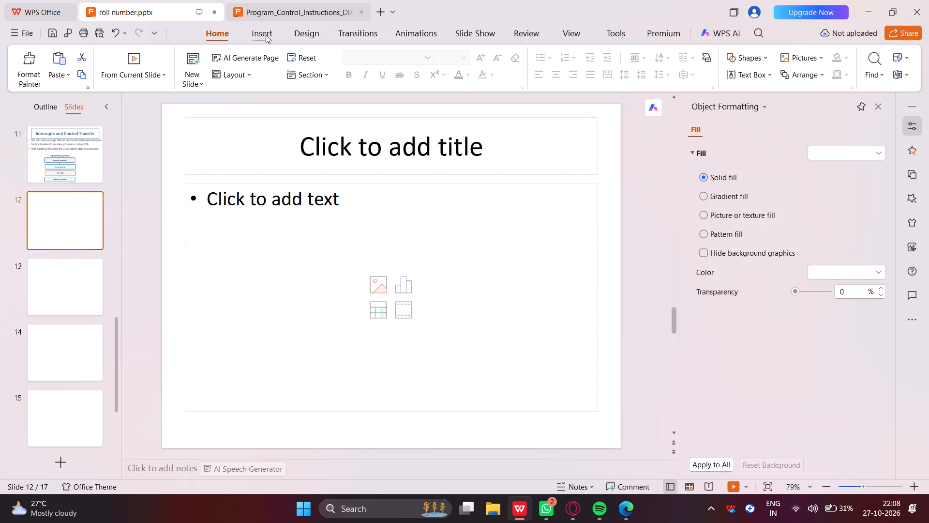
click(279, 6)
scroll(254, 257, down, 2)
scroll(173, 382, up, 1)
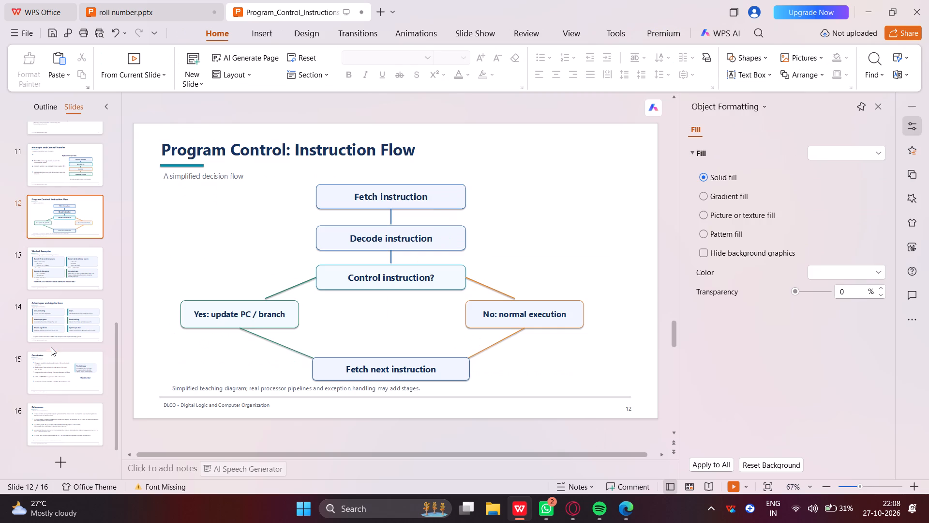
click(51, 347)
click(51, 359)
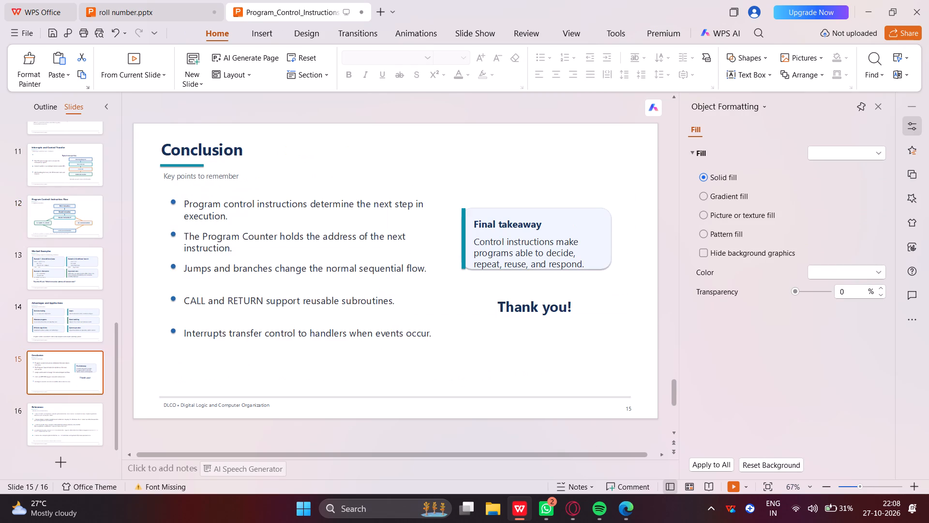
click(49, 414)
click(67, 380)
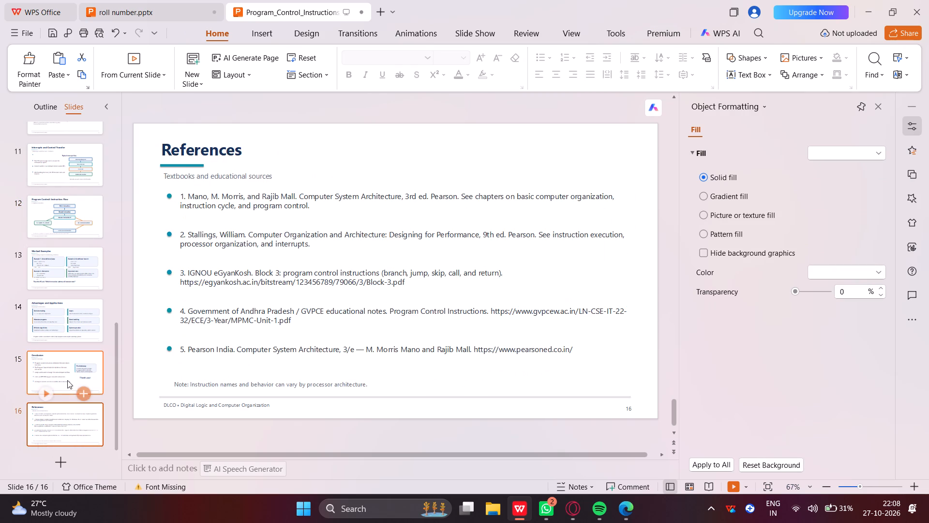
On the source deck's Conclusion slide, move the title slightly down and right and the "Key points to remember" subtitle above it.
drag(158, 144, 213, 159)
click(307, 169)
click(298, 166)
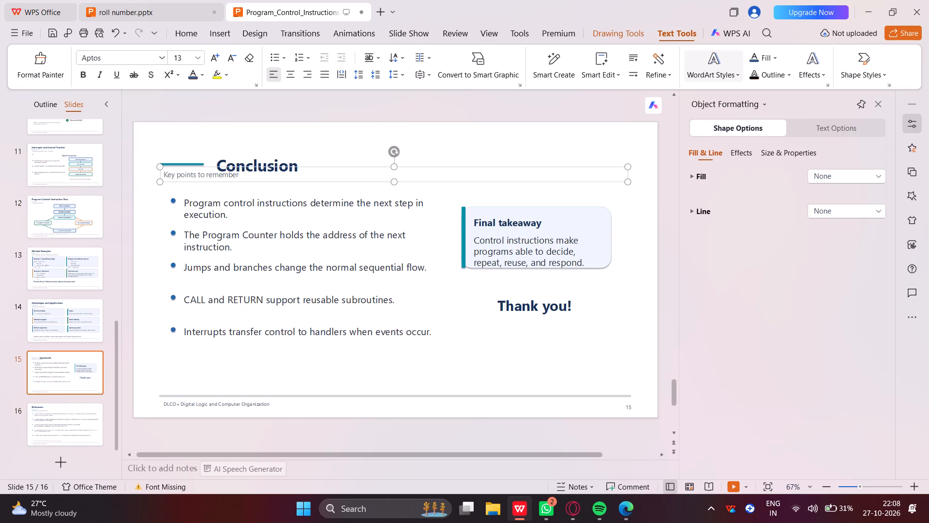
click(285, 167)
click(301, 165)
drag(298, 165, 275, 142)
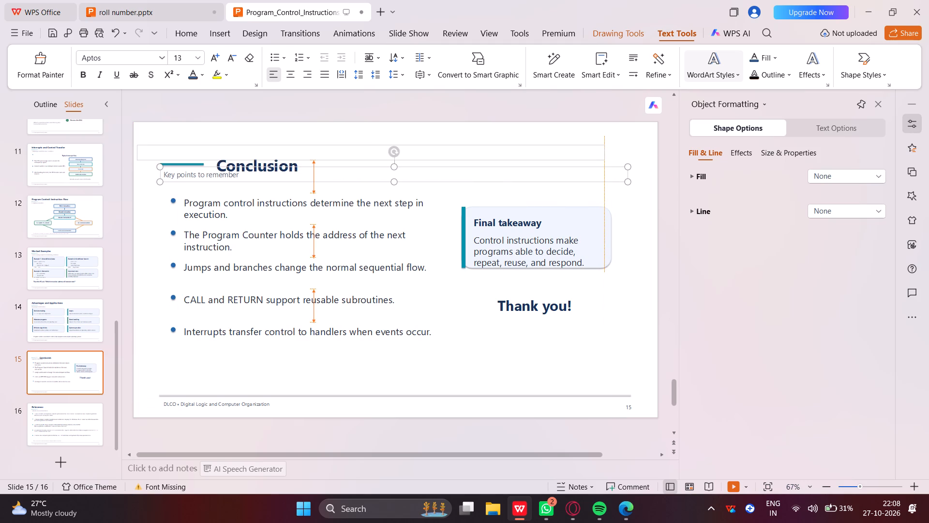
drag(303, 168, 283, 168)
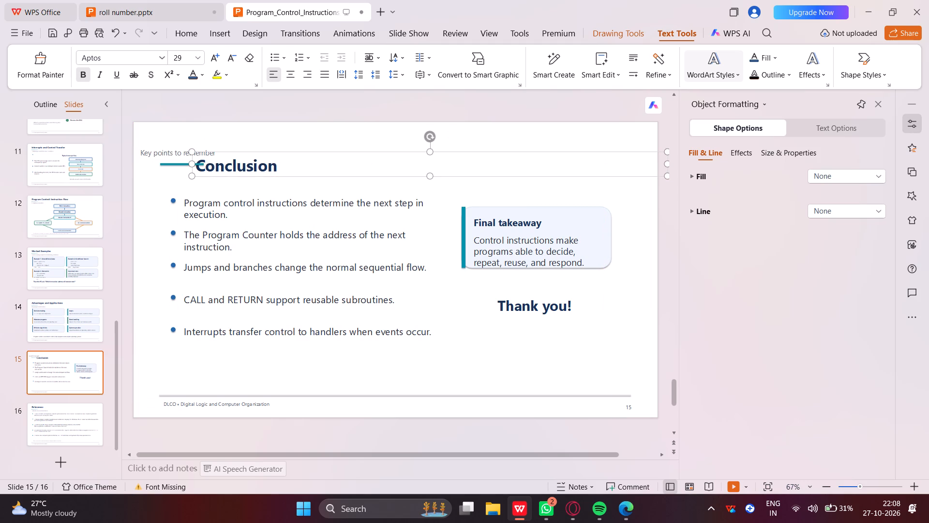
click(271, 167)
click(283, 167)
click(281, 167)
drag(280, 167, 274, 170)
click(274, 170)
click(248, 177)
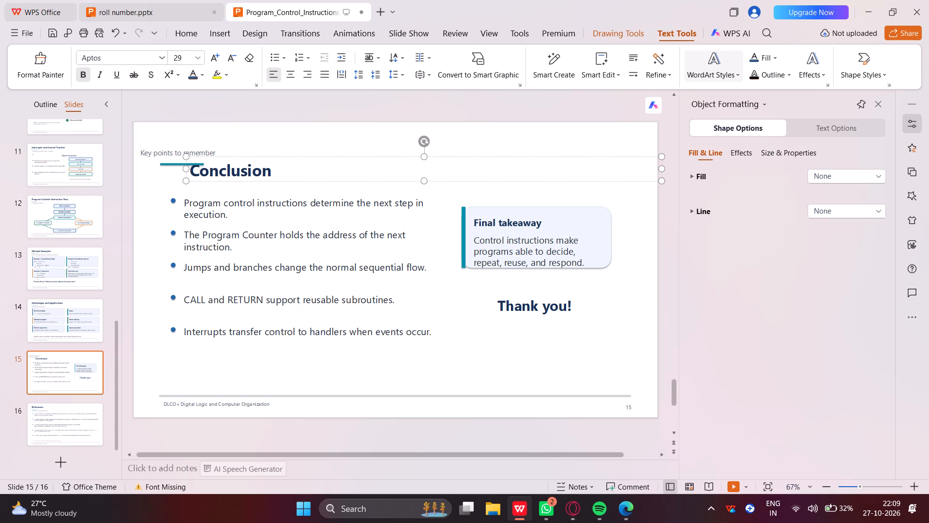
Move the teal accent line away from the "Conclusion" title, to the empty area up and right of it.
key(Left)
key(Left)
key(Left)
key(Left)
key(Left)
key(Left)
key(Left)
drag(192, 168, 268, 159)
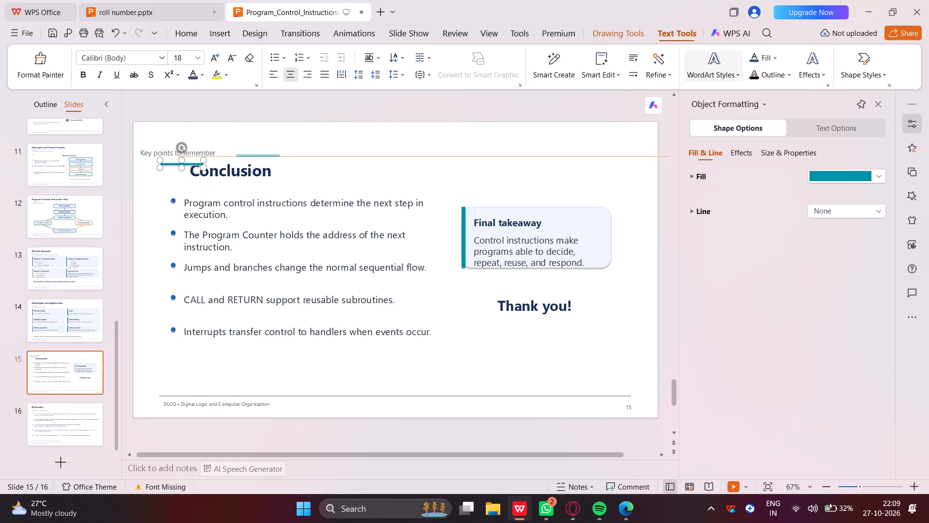
drag(268, 159, 411, 153)
Copy the source deck's "Conclusion" title text into the title placeholder of slide 12 in roll number.pptx.
drag(191, 169, 195, 169)
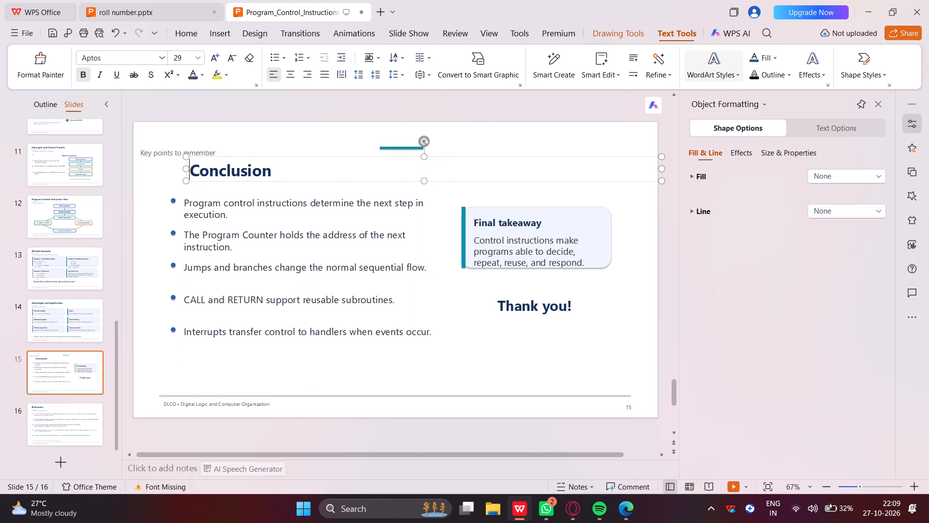
drag(195, 169, 324, 168)
key(ctrl+c)
key(ctrl+c)
key(ctrl+c)
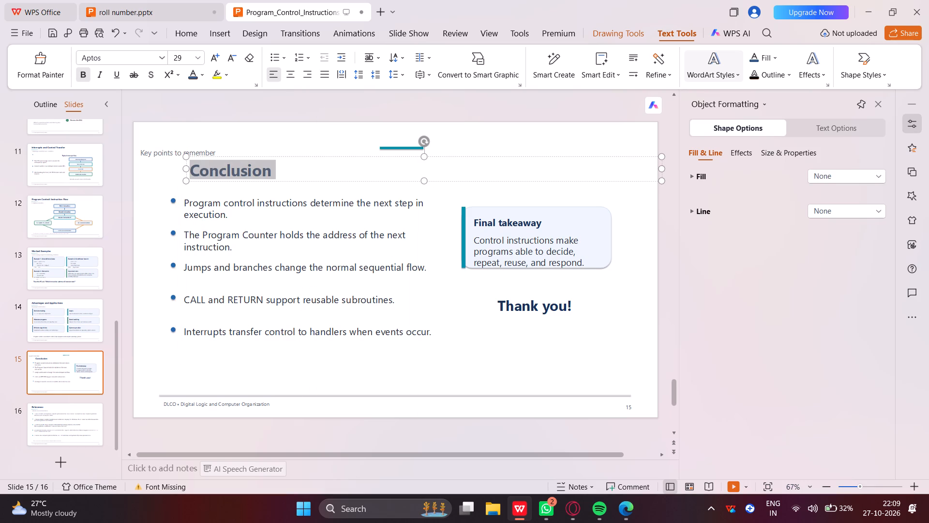
click(164, 9)
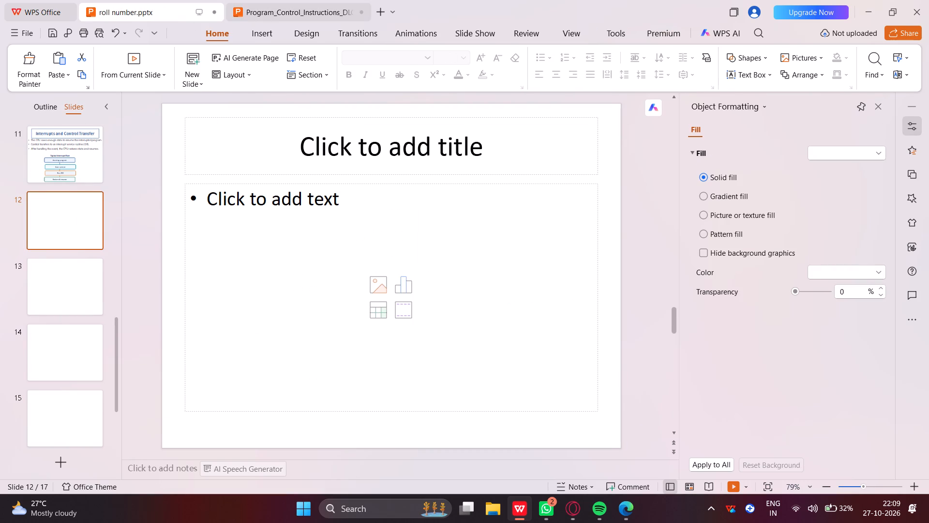
click(274, 162)
key(ctrl+v)
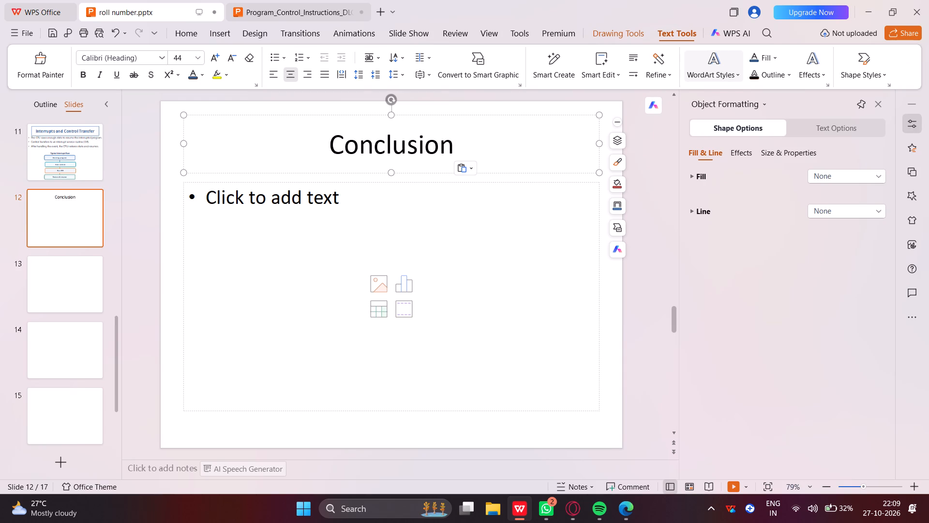
Format the "Conclusion" title on slide 12 as left-aligned, bold, 36 pt text.
click(269, 69)
click(200, 53)
click(80, 76)
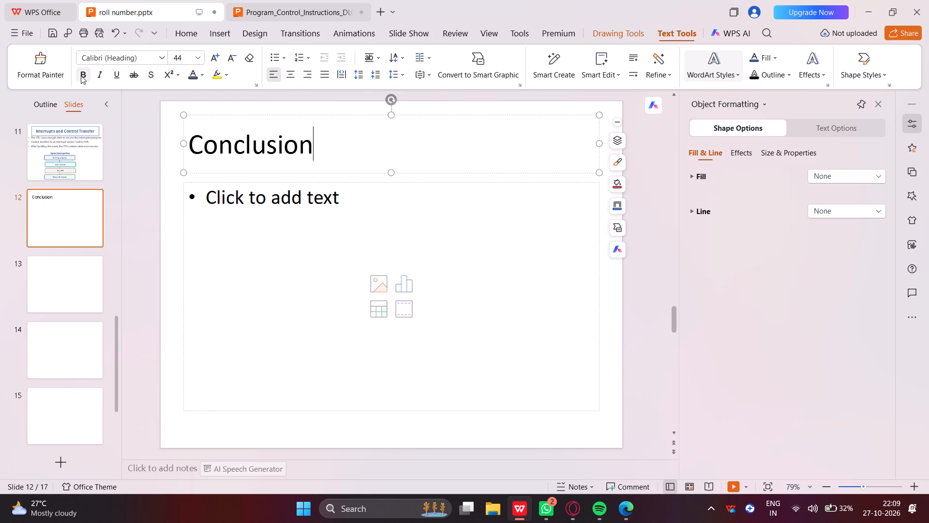
click(82, 76)
click(83, 76)
triple_click(83, 76)
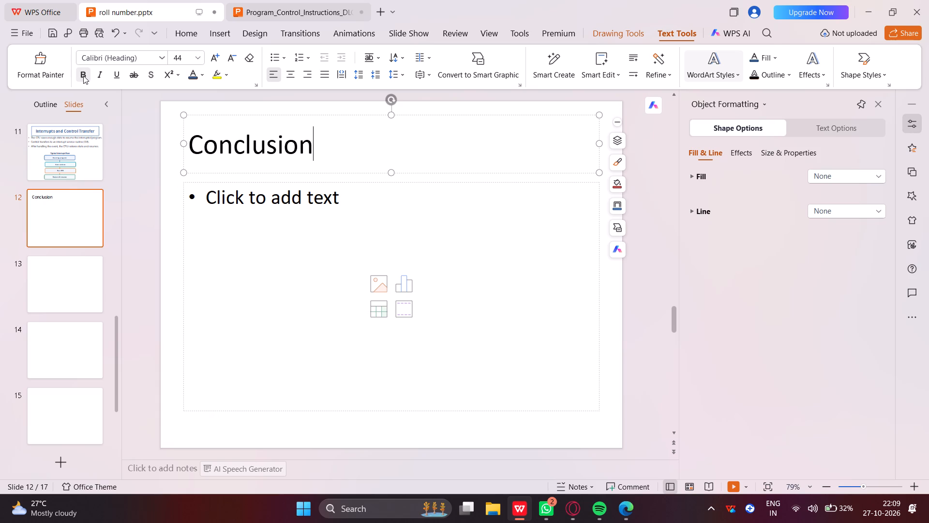
click(84, 76)
click(86, 70)
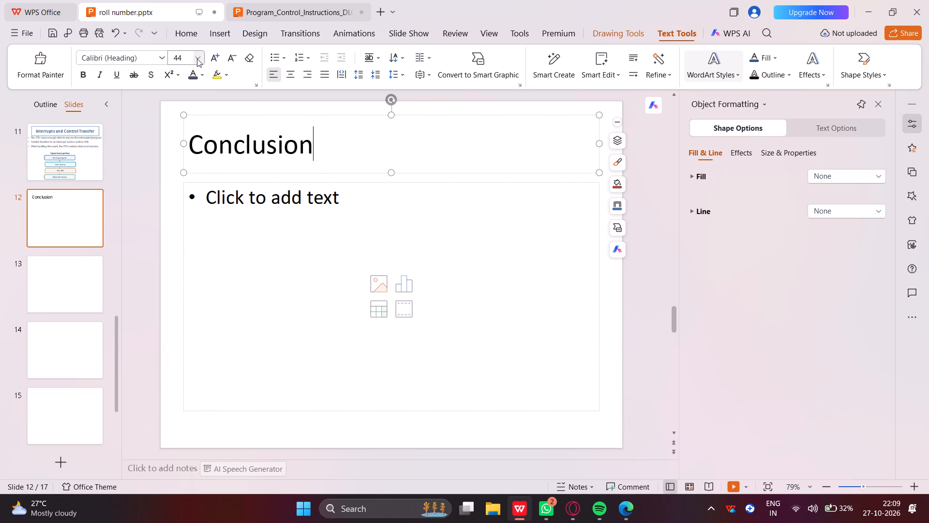
click(197, 59)
click(183, 191)
drag(192, 144, 366, 164)
click(83, 76)
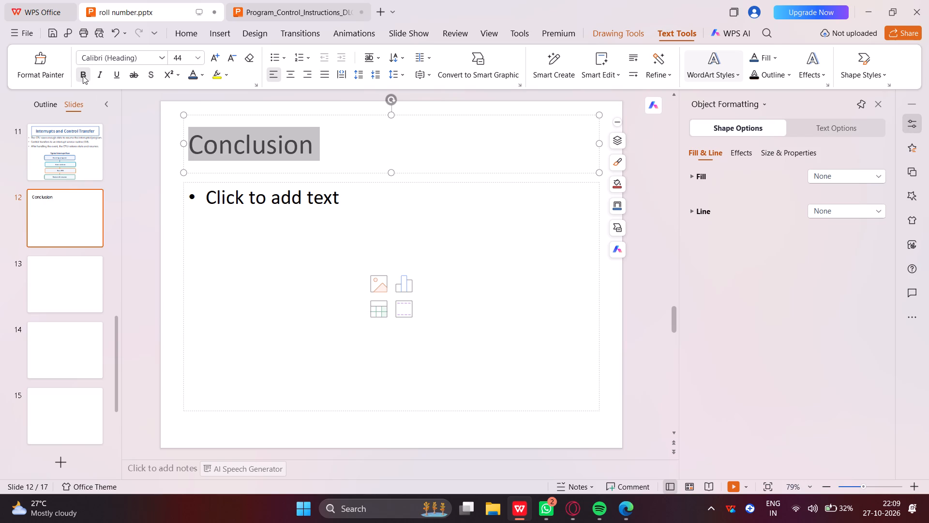
click(197, 59)
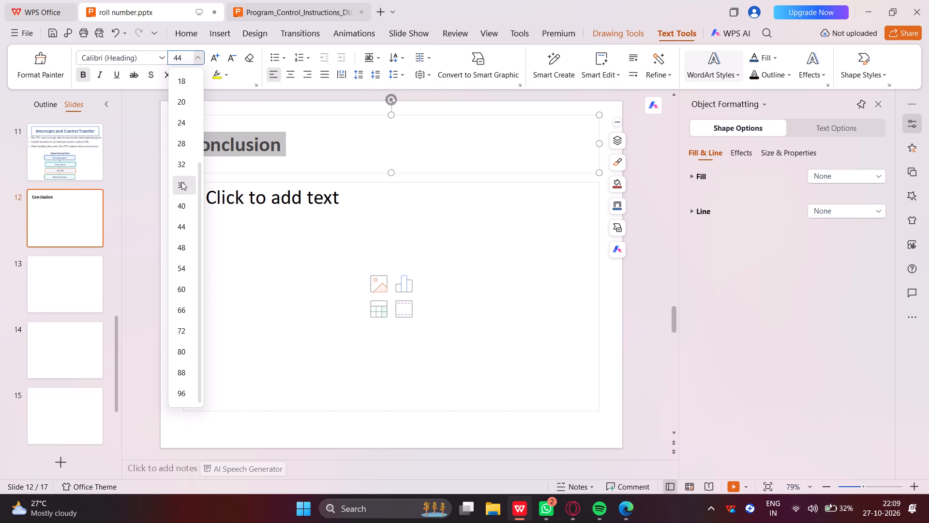
click(181, 182)
click(128, 156)
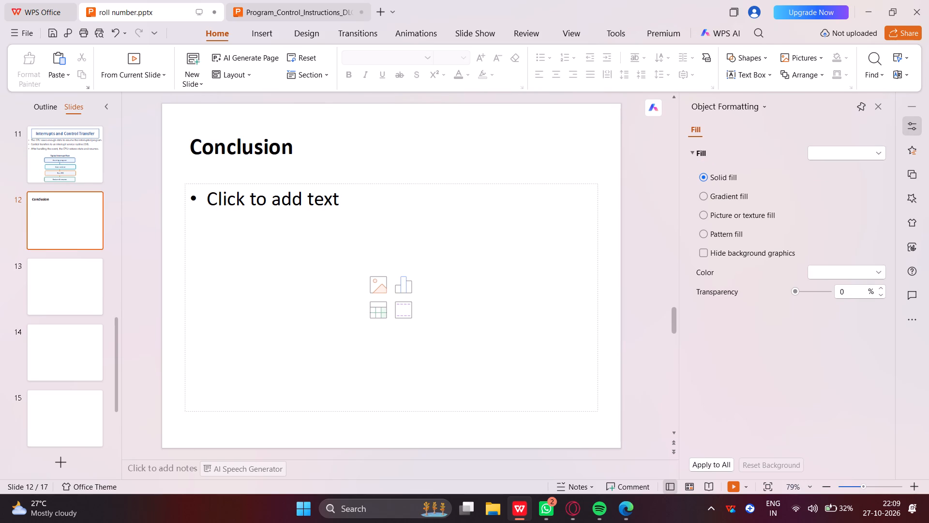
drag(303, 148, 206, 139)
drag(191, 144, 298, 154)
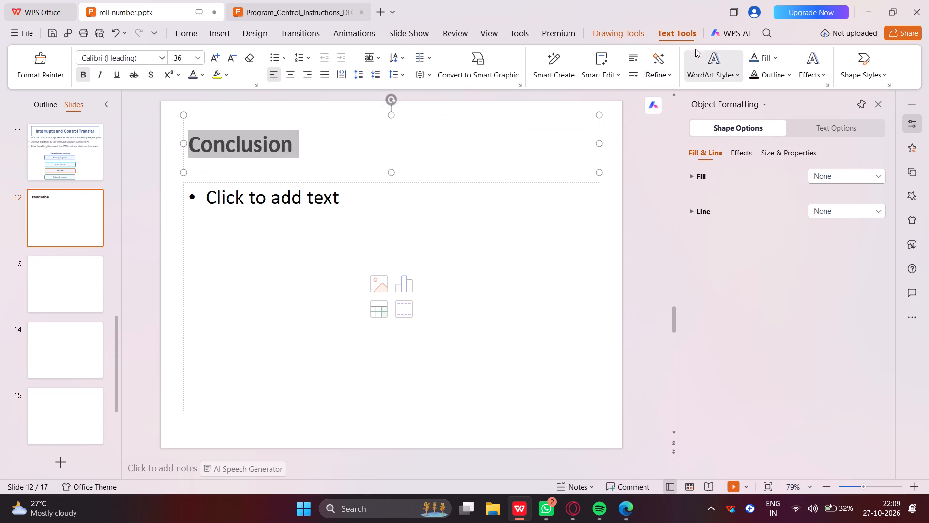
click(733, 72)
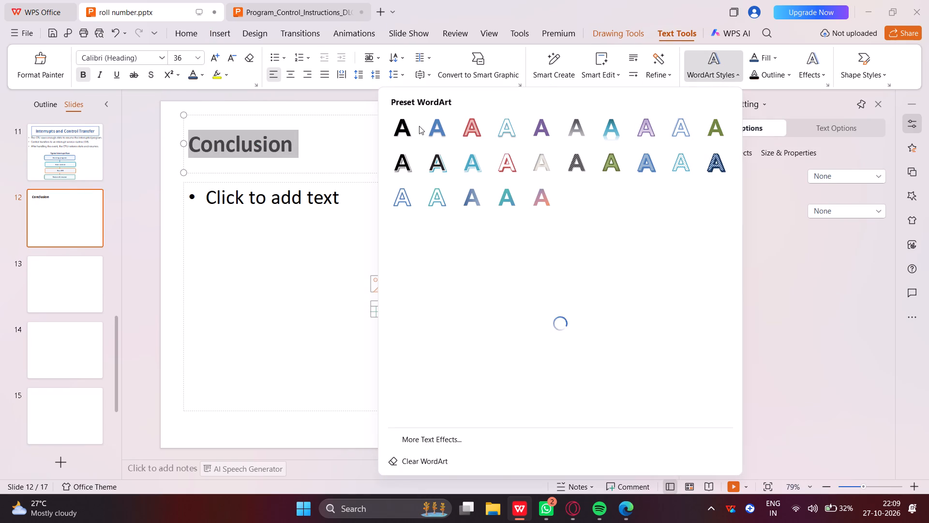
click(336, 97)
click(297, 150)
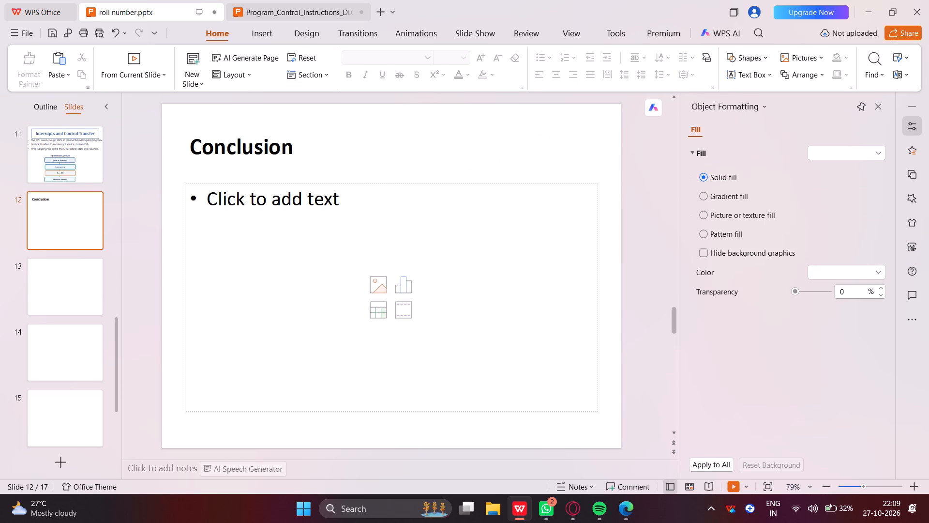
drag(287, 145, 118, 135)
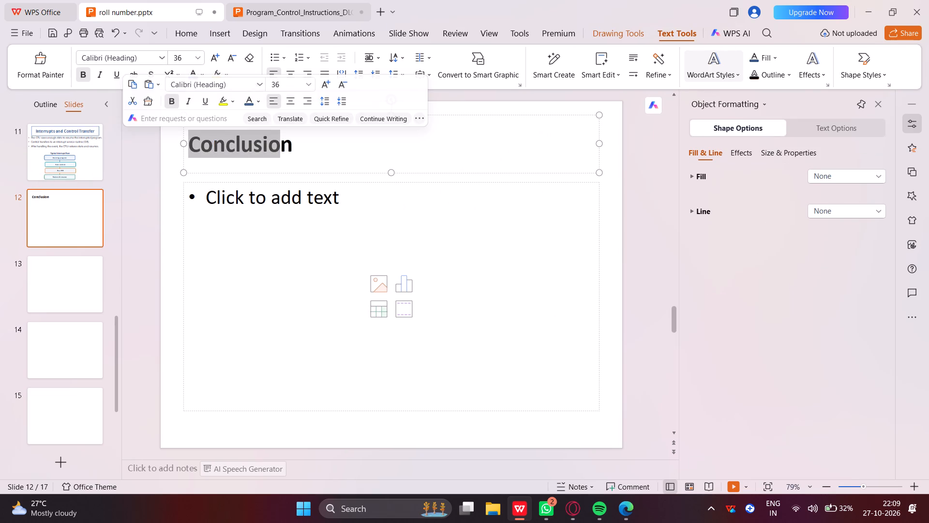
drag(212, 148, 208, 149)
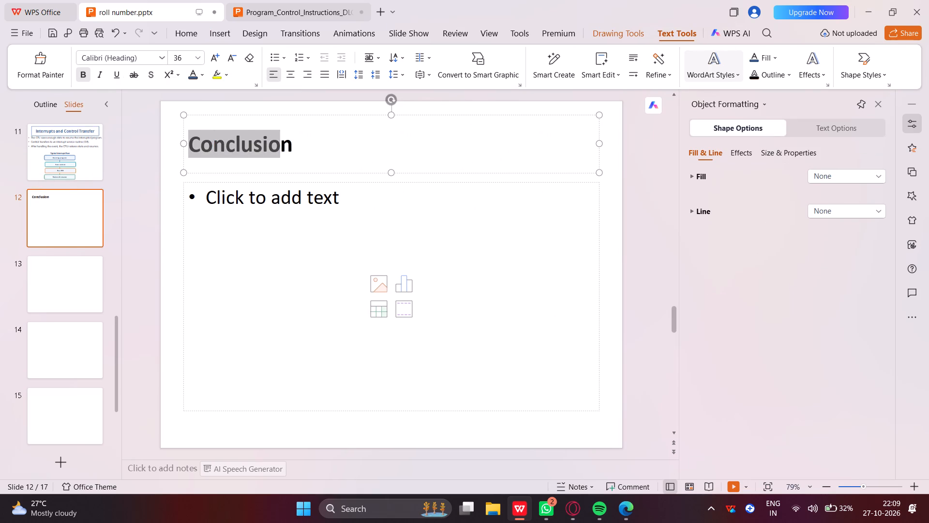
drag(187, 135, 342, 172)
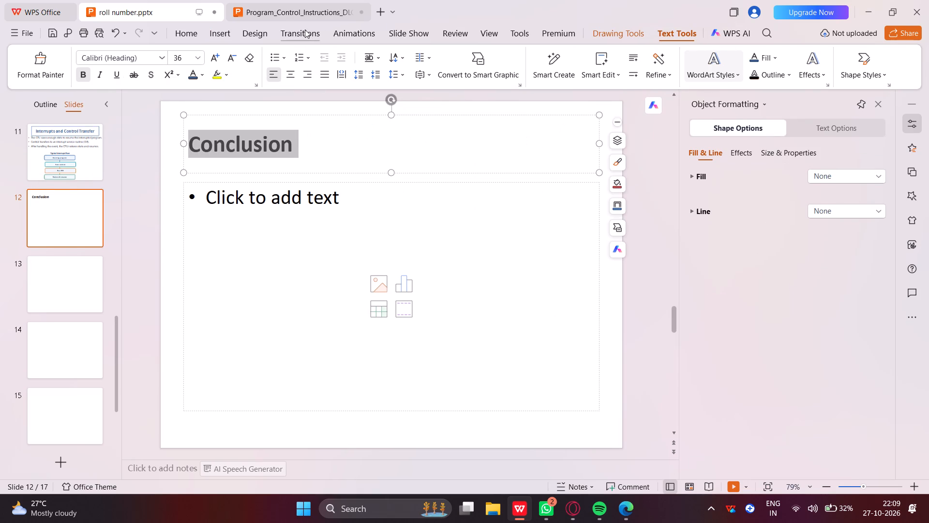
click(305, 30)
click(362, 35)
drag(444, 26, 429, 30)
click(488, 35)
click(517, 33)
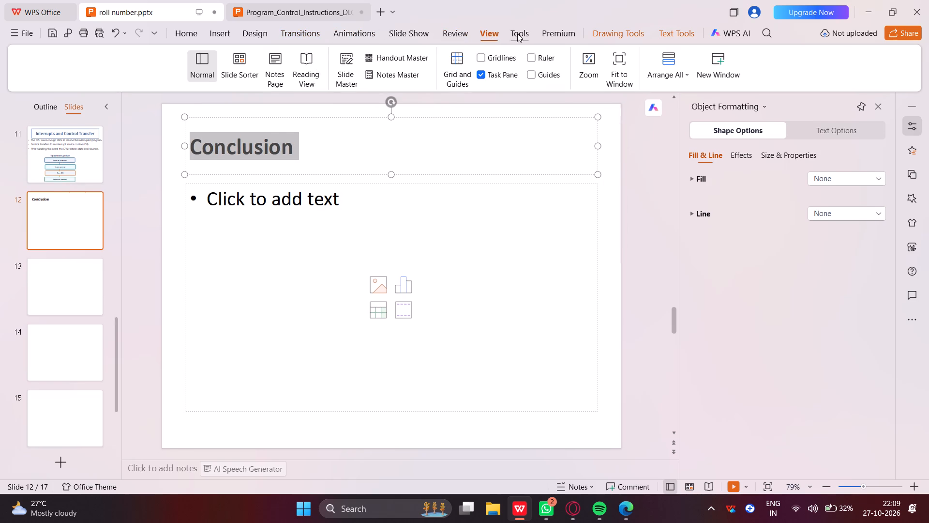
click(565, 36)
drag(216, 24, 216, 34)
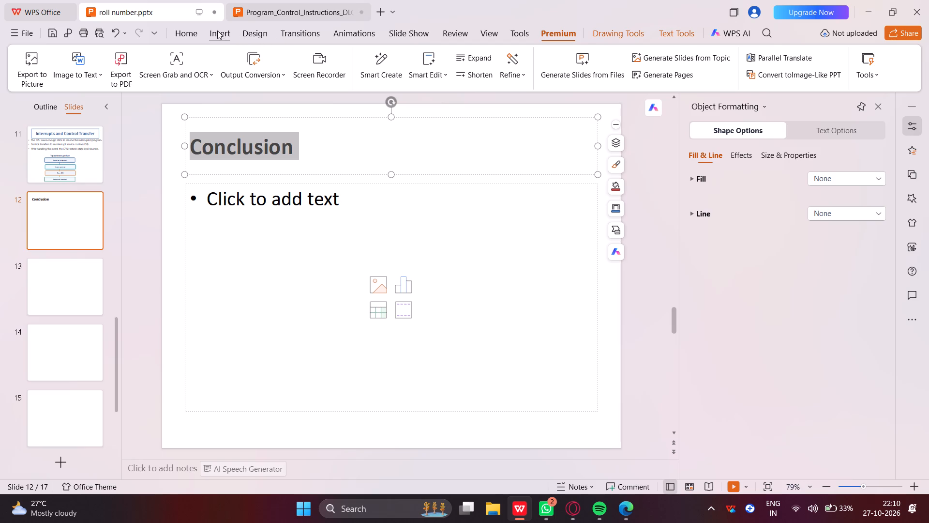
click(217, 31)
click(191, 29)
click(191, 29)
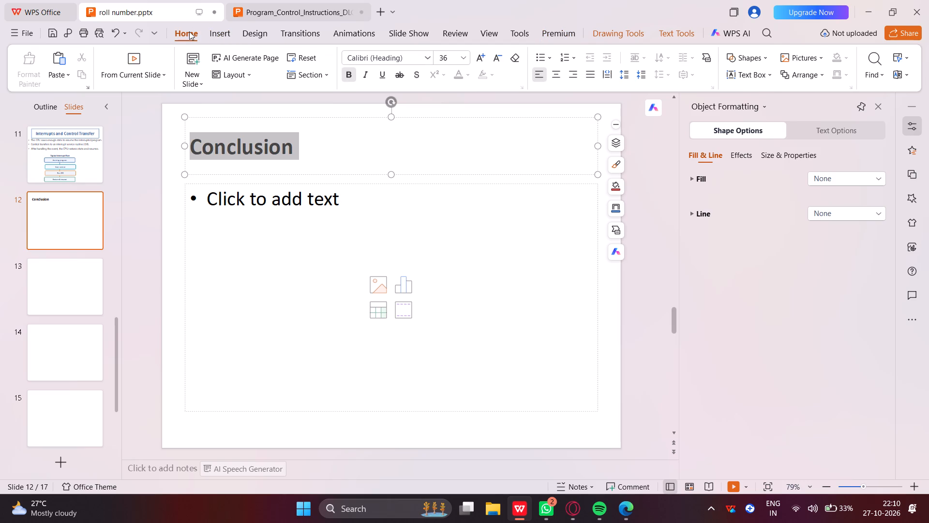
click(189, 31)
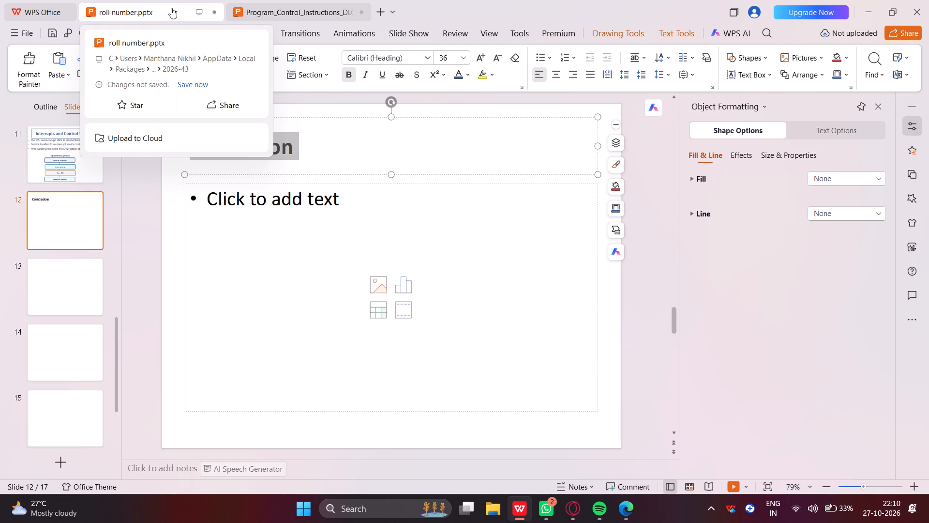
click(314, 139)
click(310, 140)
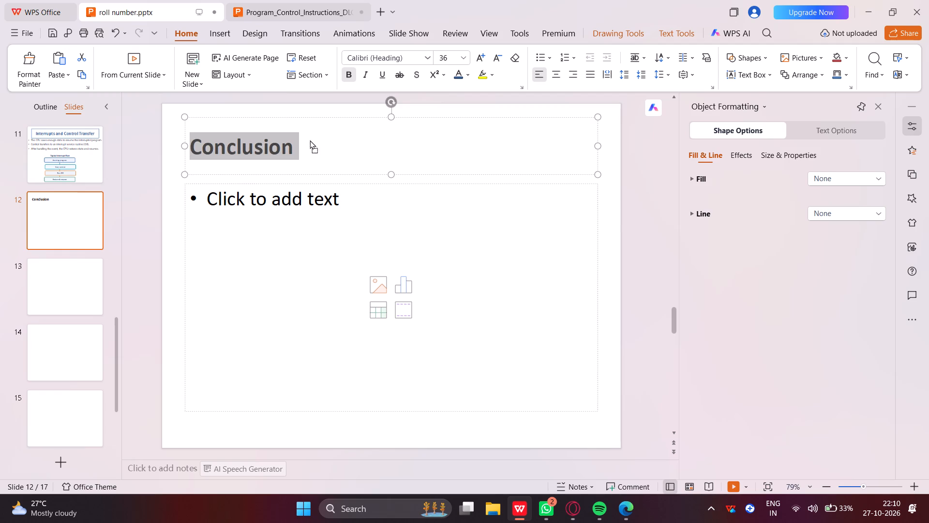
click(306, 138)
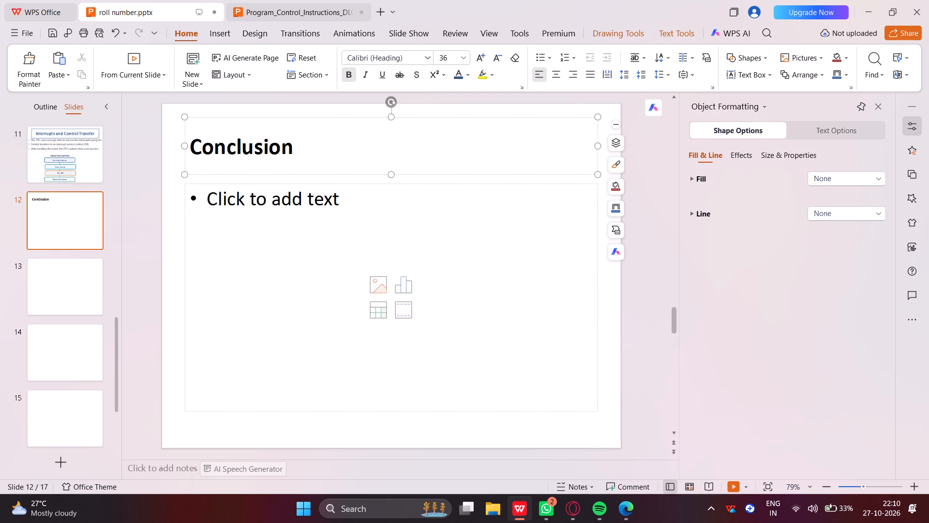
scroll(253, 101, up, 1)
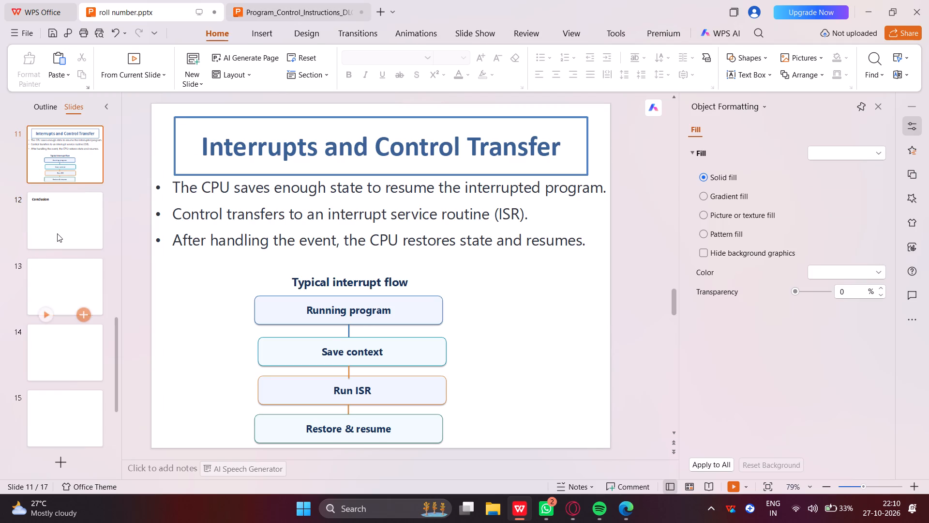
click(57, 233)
Copy the first bullet, "Program control instructions determine the next step in execution.", from the source deck's Conclusion slide into slide 12's body placeholder.
click(328, 0)
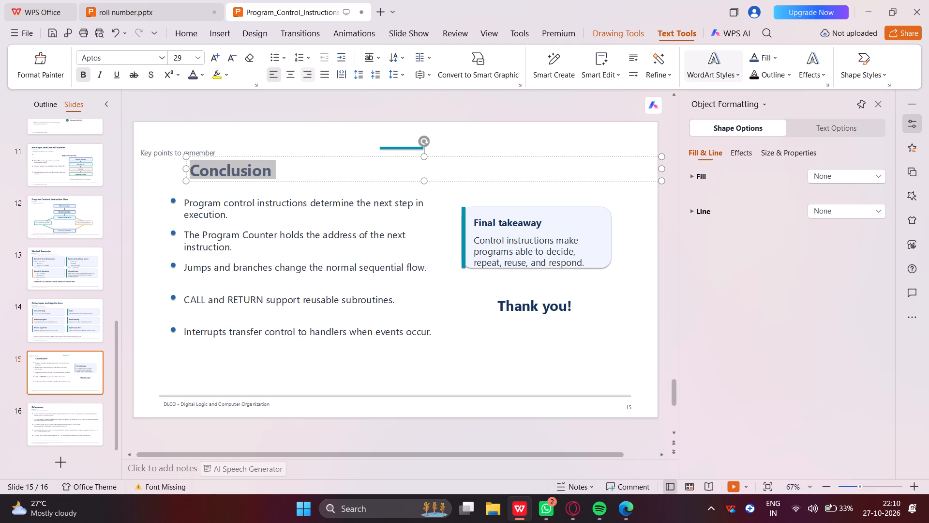
drag(183, 202, 206, 208)
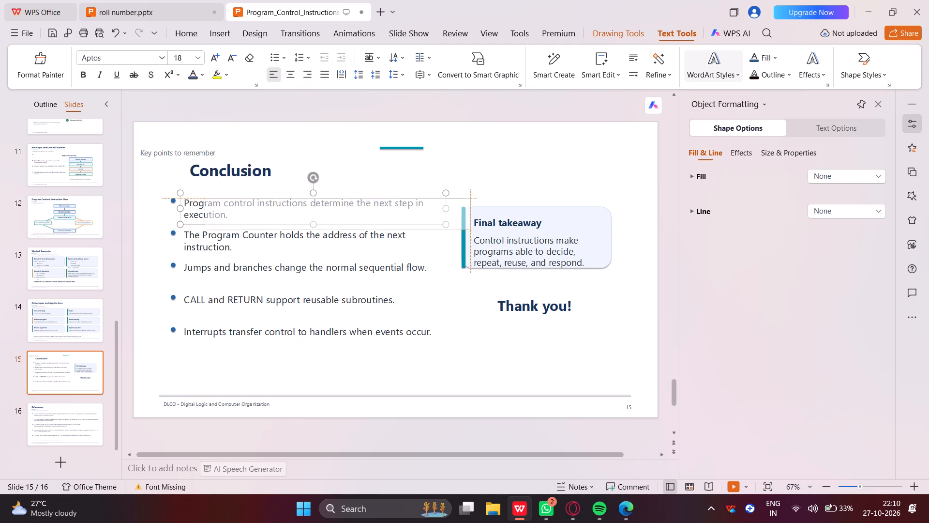
drag(206, 208, 195, 211)
drag(195, 211, 225, 219)
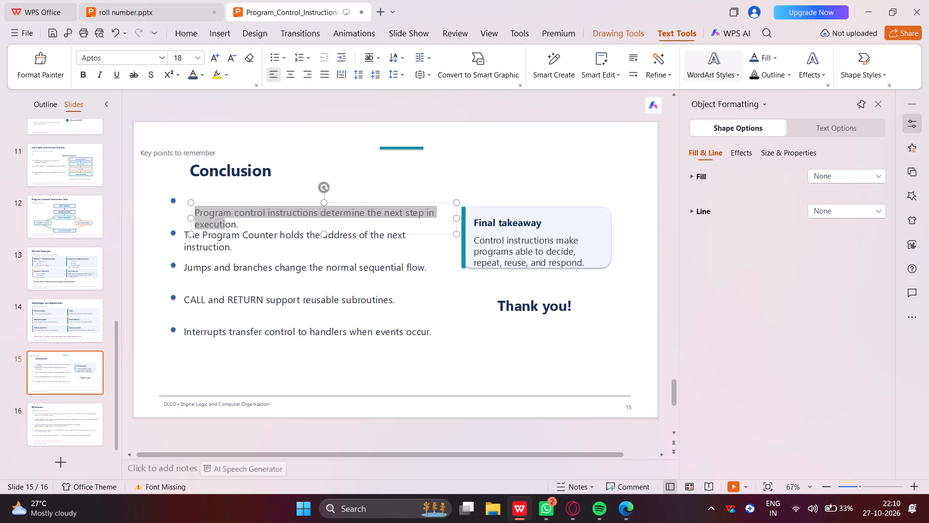
drag(225, 219, 242, 240)
key(ctrl+c)
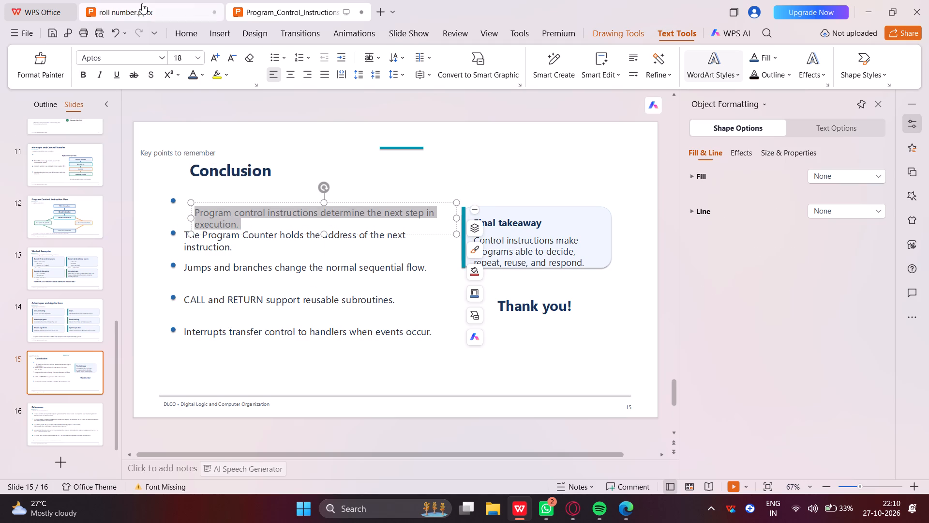
click(142, 3)
click(345, 204)
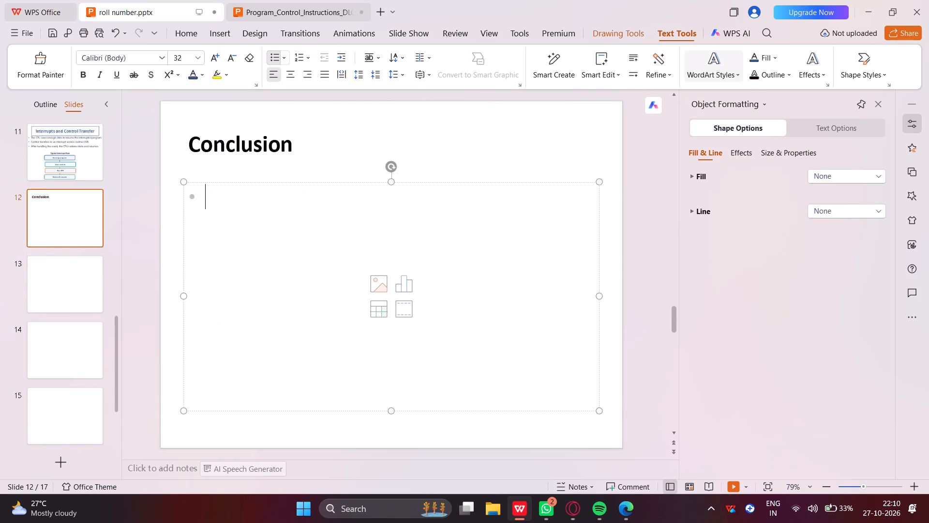
key(ctrl+v)
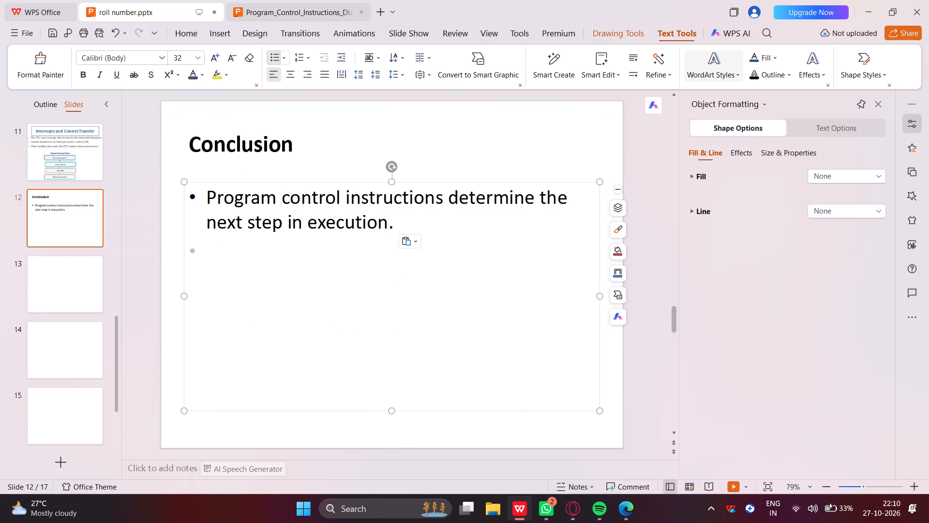
Enlarge slide 12's body text box up to just below the title and out to the slide's side and bottom edges.
drag(185, 181, 156, 152)
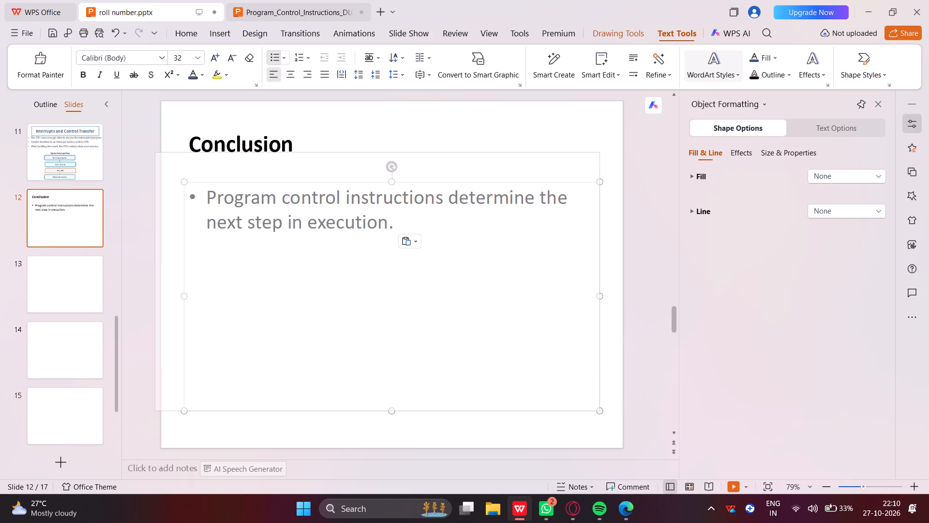
drag(156, 152, 161, 157)
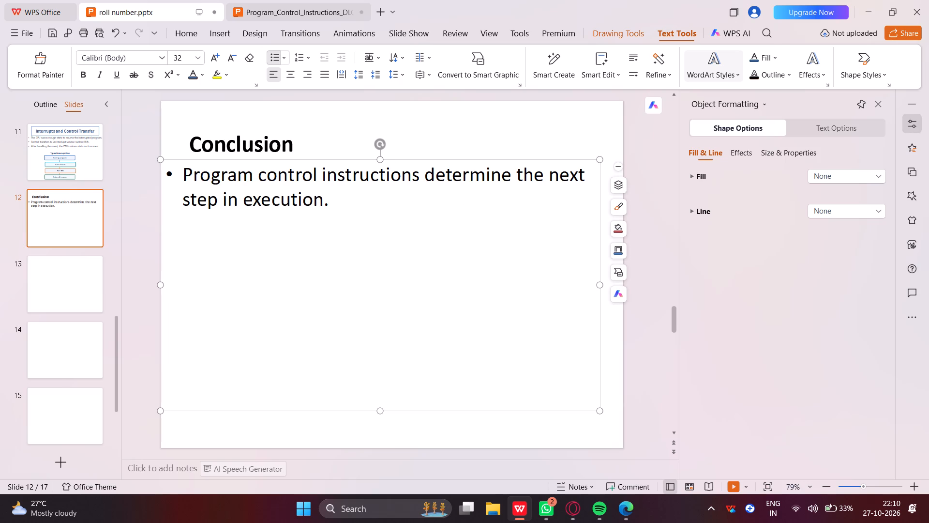
drag(601, 411, 629, 452)
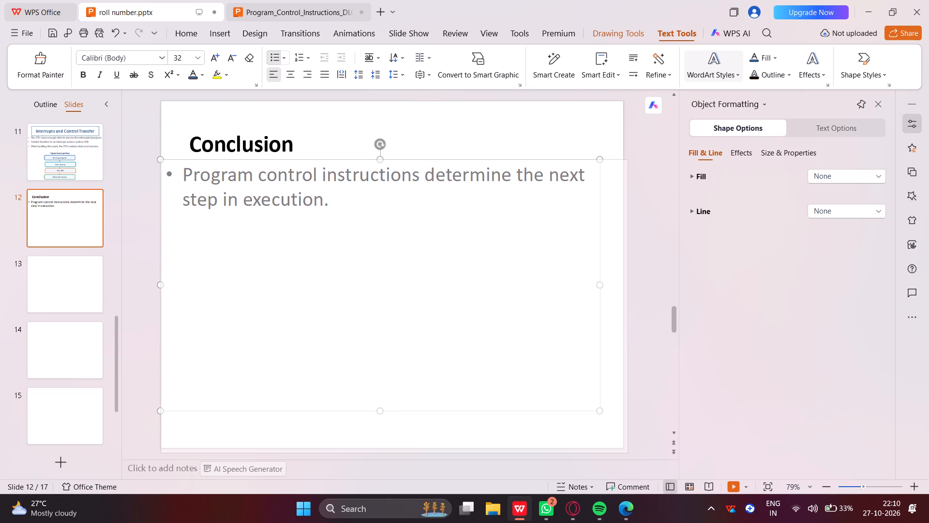
drag(629, 452, 623, 446)
click(458, 129)
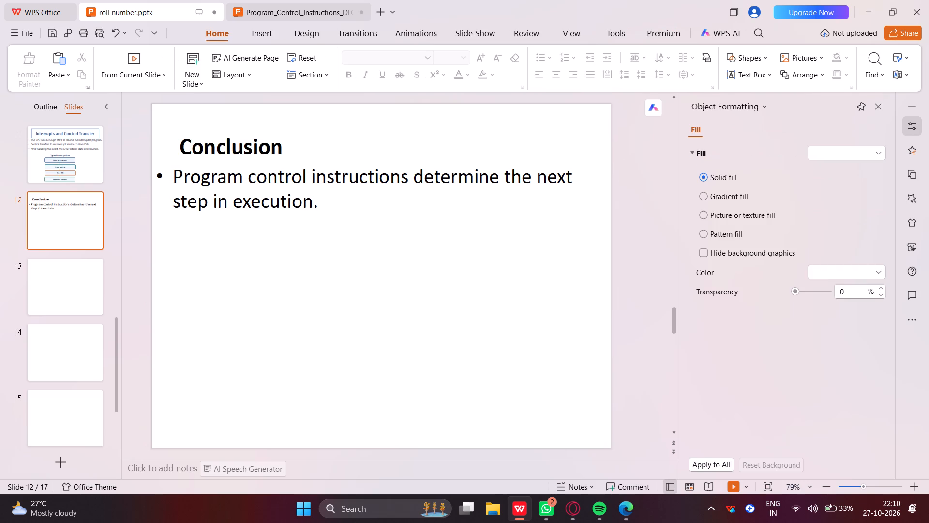
Copy the second Conclusion bullet, "The Program Counter holds the address of the next instruction", from the source deck into a new bullet on slide 12.
click(262, 7)
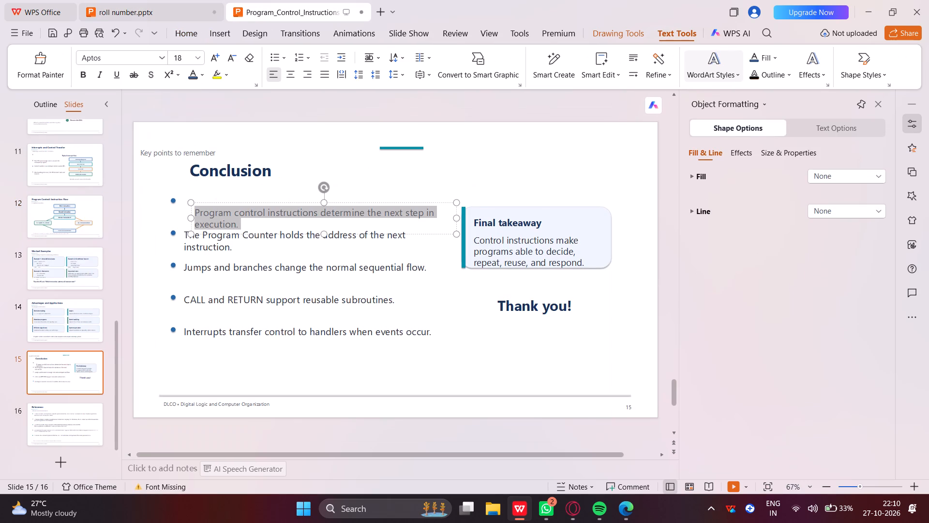
click(184, 229)
drag(184, 229, 223, 237)
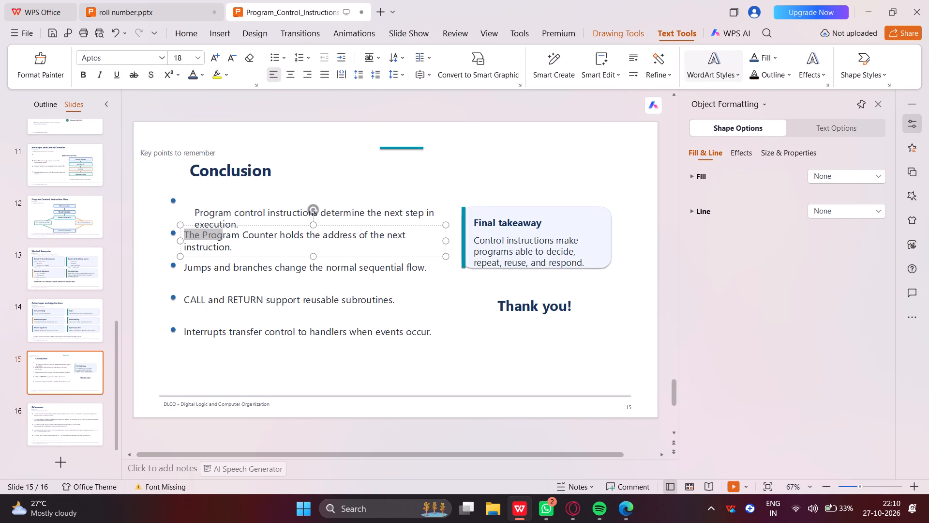
drag(223, 237, 230, 246)
key(ctrl+c)
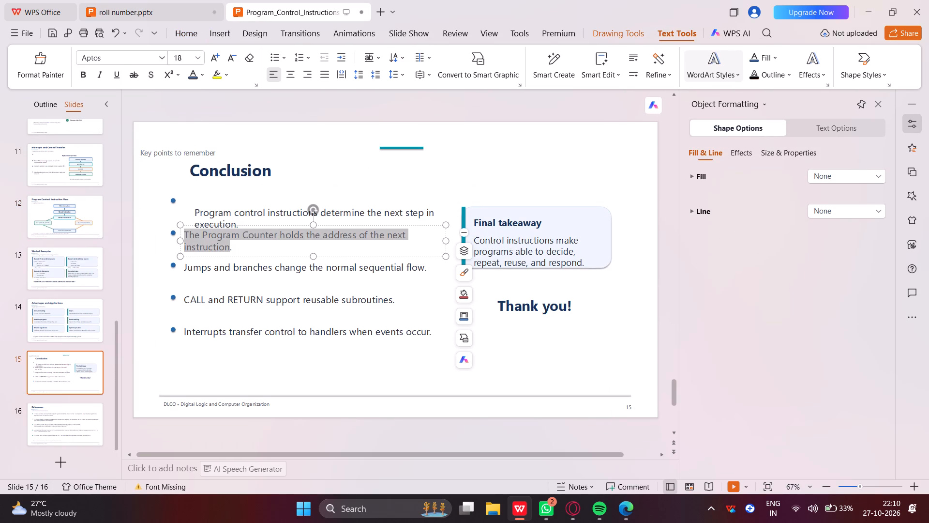
ctrl+click(100, 5)
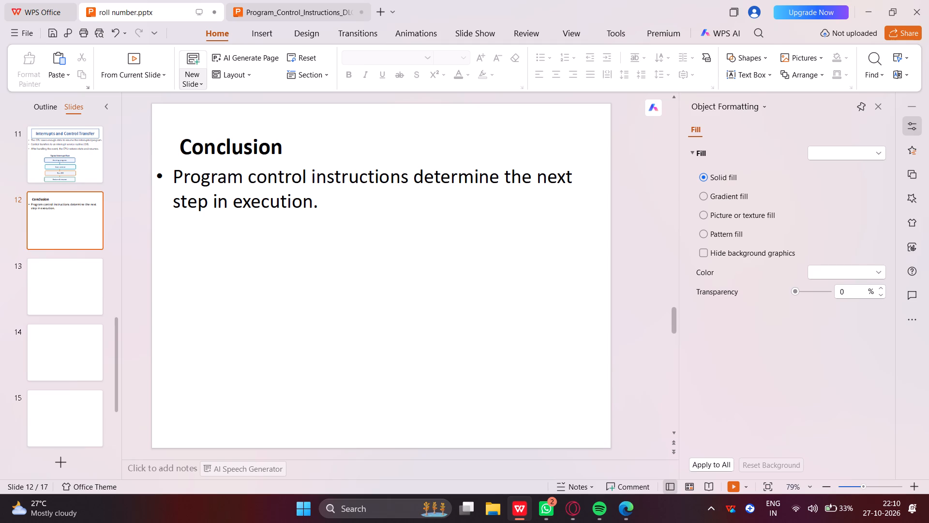
click(319, 208)
key(Return)
key(ctrl+v)
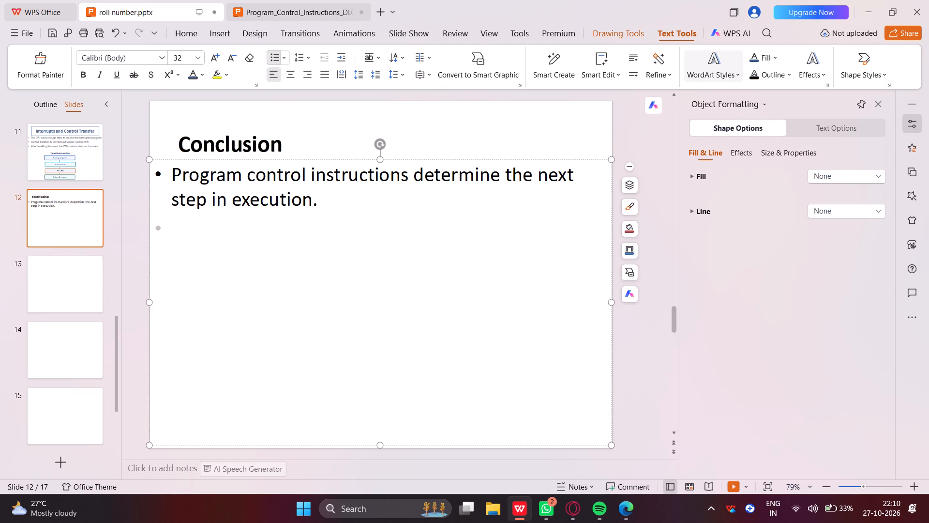
Copy the third Conclusion bullet, "Jumps and branches change the normal sequential flow.", from the source deck to the end of slide 12's list.
click(276, 8)
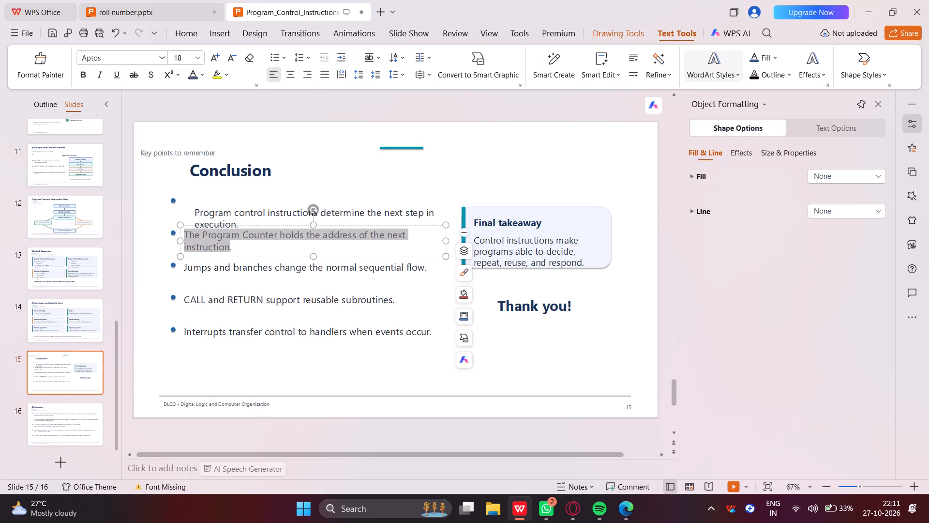
drag(185, 267, 433, 288)
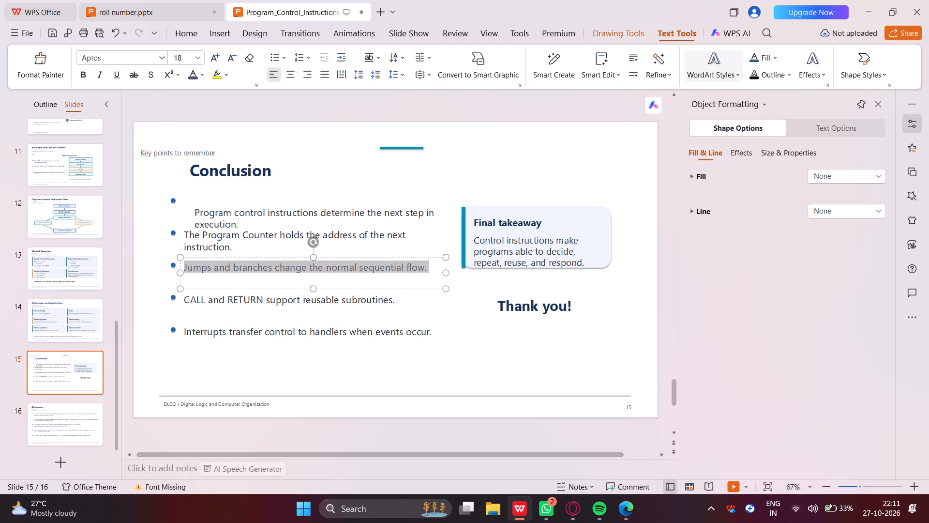
key(ctrl+c)
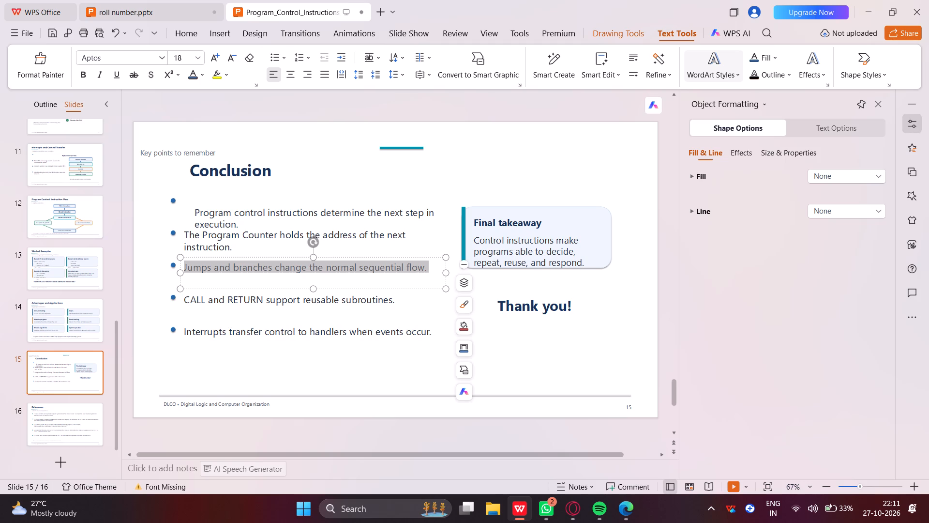
click(175, 2)
key(Return)
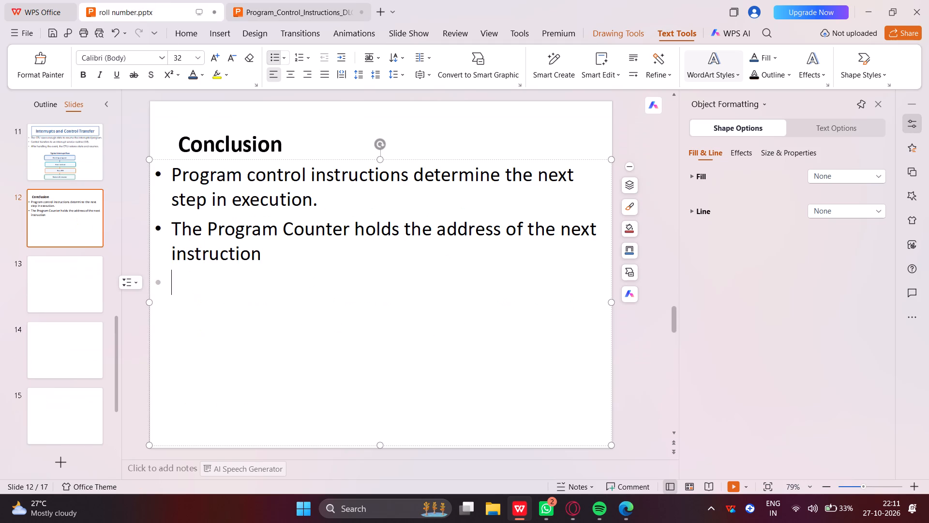
key(ctrl+v)
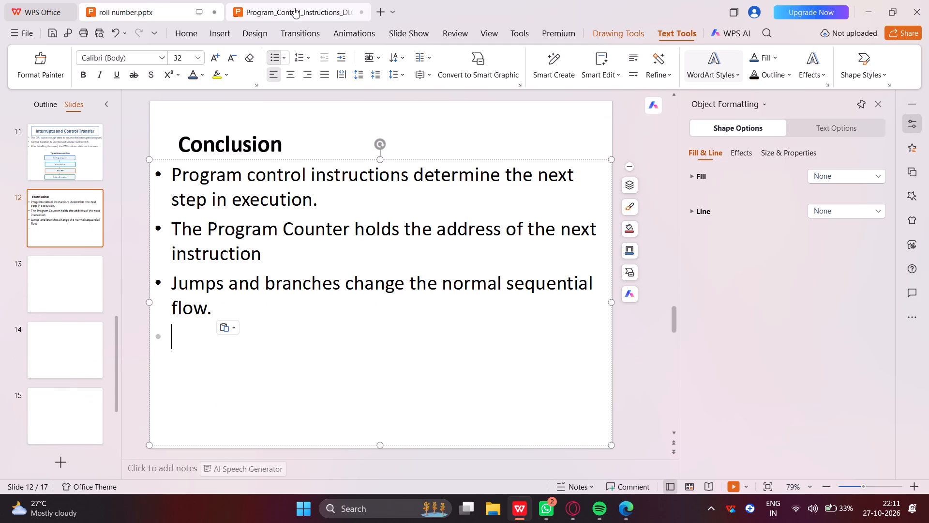
Copy the fourth Conclusion bullet, "CALL and RETURN support reusable subroutines.", from the source deck to the end of slide 12's list.
click(294, 8)
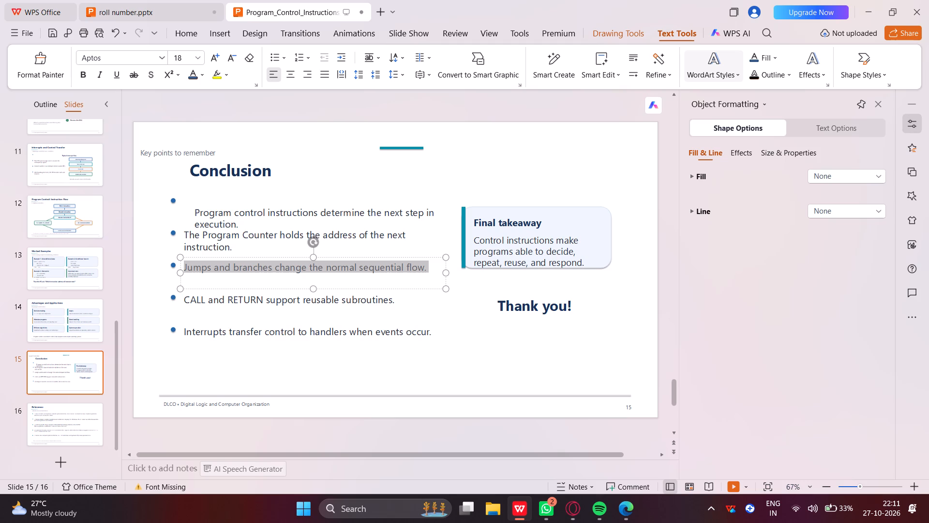
drag(185, 297, 396, 335)
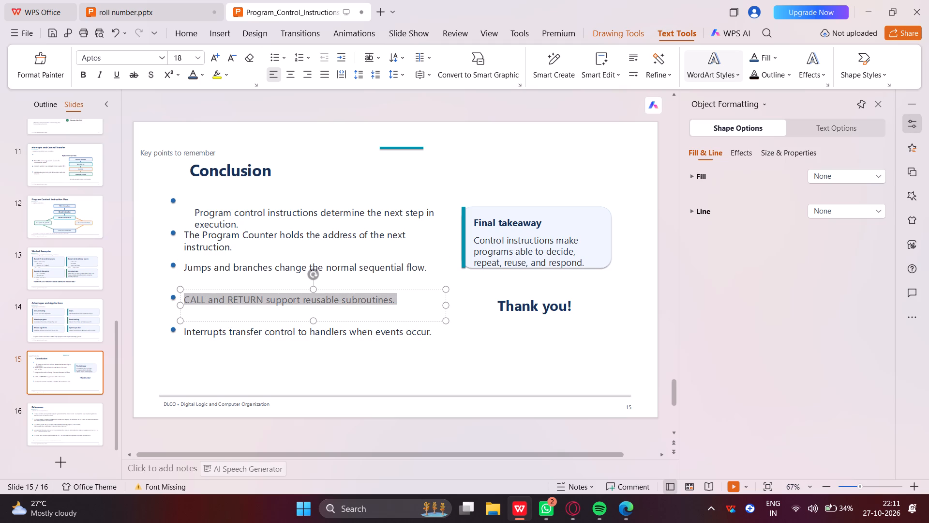
key(ctrl+c)
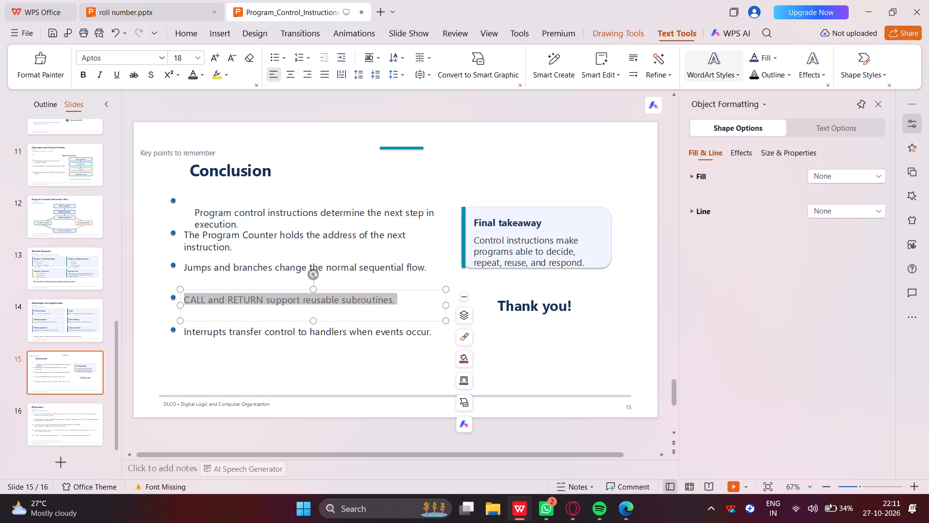
click(153, 19)
key(ctrl+v)
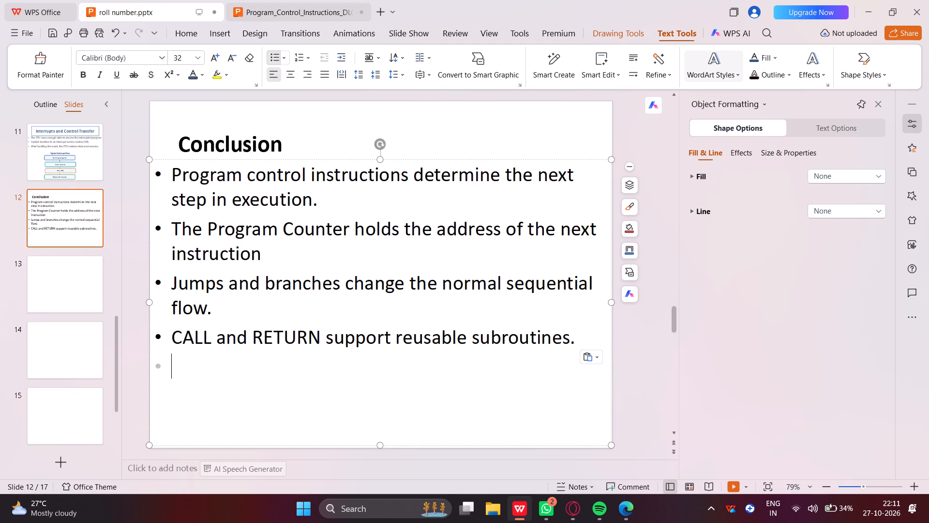
Copy the fifth Conclusion bullet, "Interrupts transfer control to handlers when events occur.", from the source deck to the end of slide 12's list.
click(277, 7)
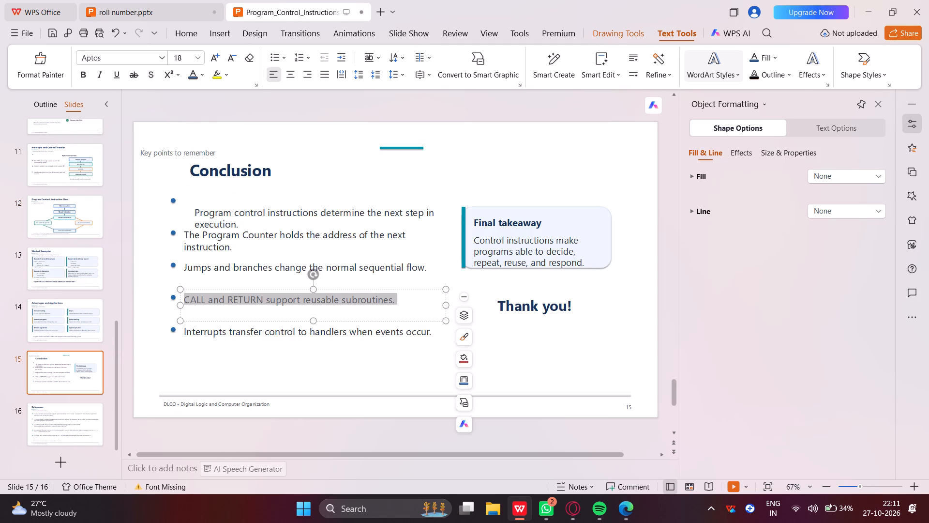
drag(184, 334, 451, 365)
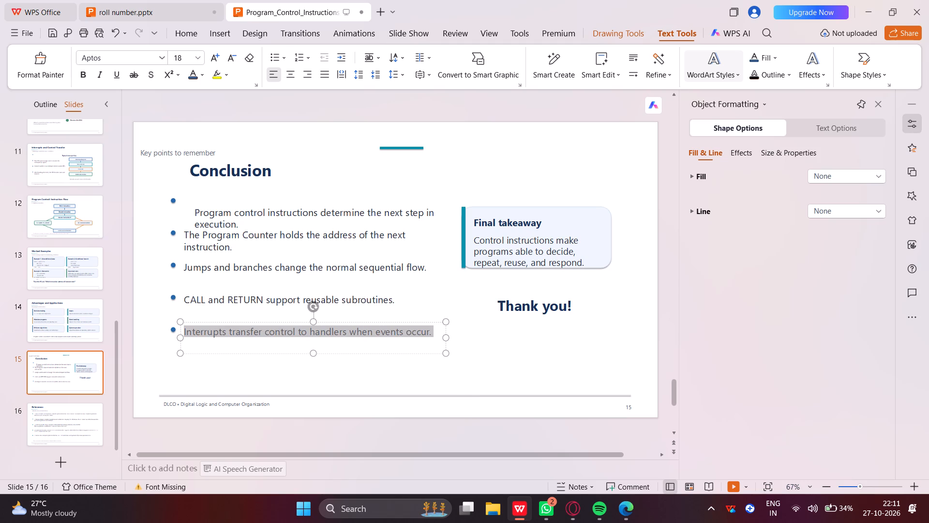
key(ctrl+c)
click(199, 0)
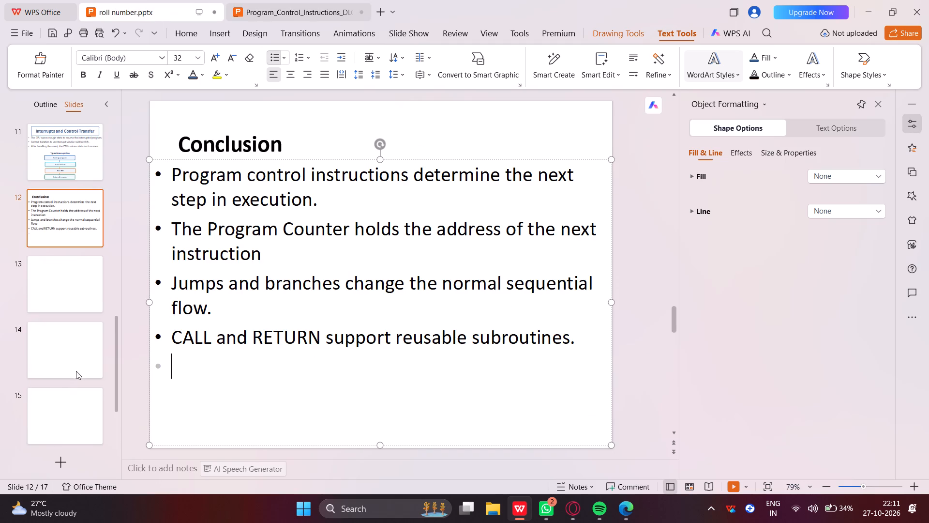
key(ctrl+v)
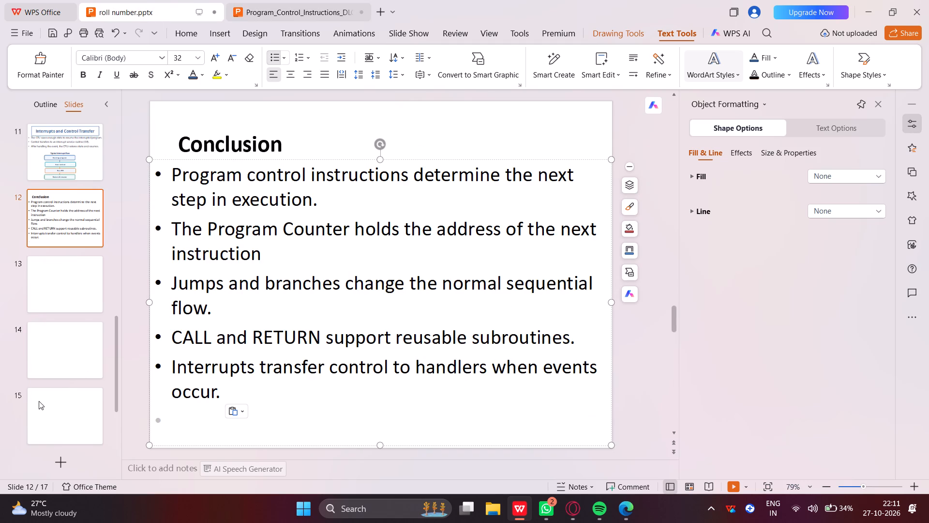
Copy the "Thank you!" text box from the source deck's Conclusion slide.
click(72, 288)
click(330, 0)
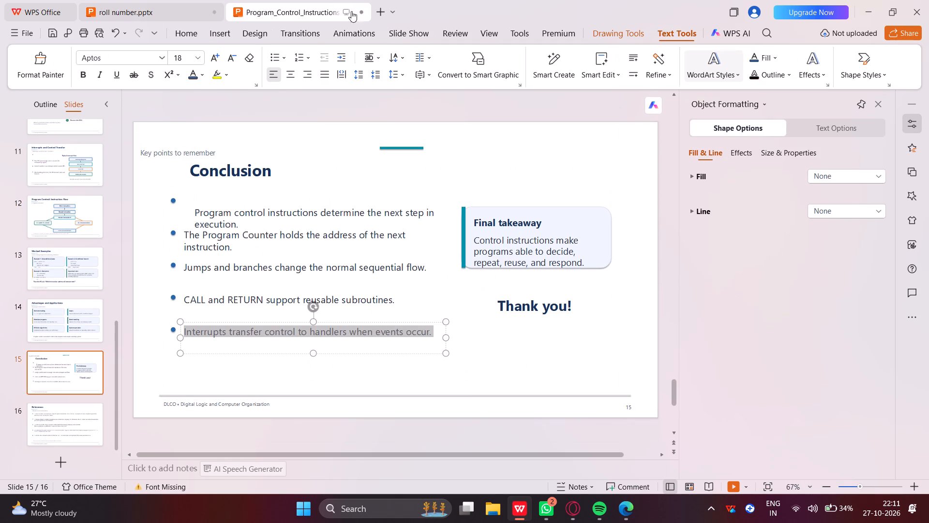
drag(501, 305, 592, 302)
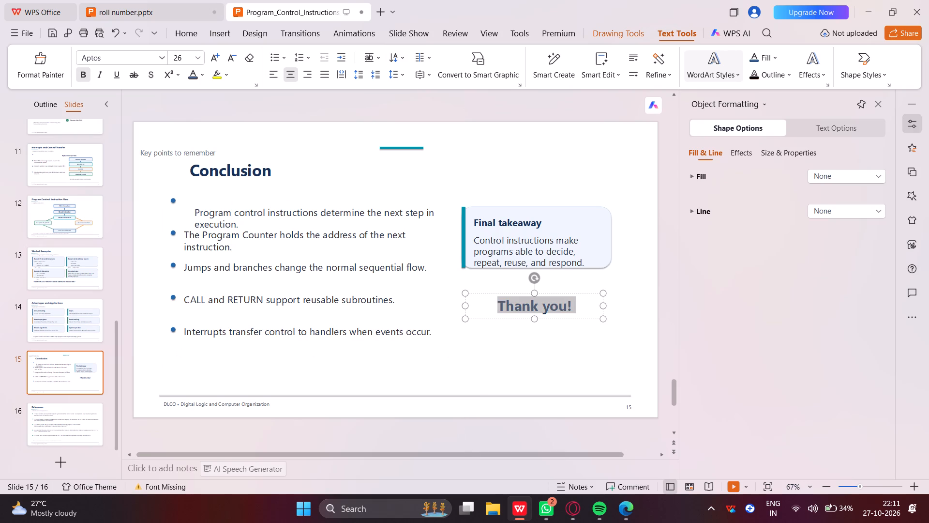
drag(592, 302, 594, 303)
key(ctrl+c)
key(ctrl+v)
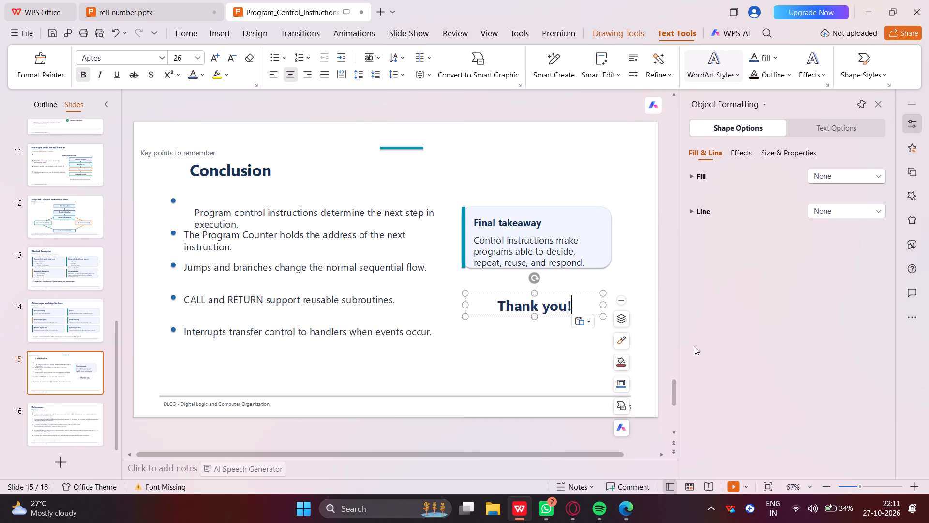
scroll(69, 413, down, 3)
scroll(66, 356, down, 4)
scroll(51, 419, down, 2)
scroll(63, 356, down, 4)
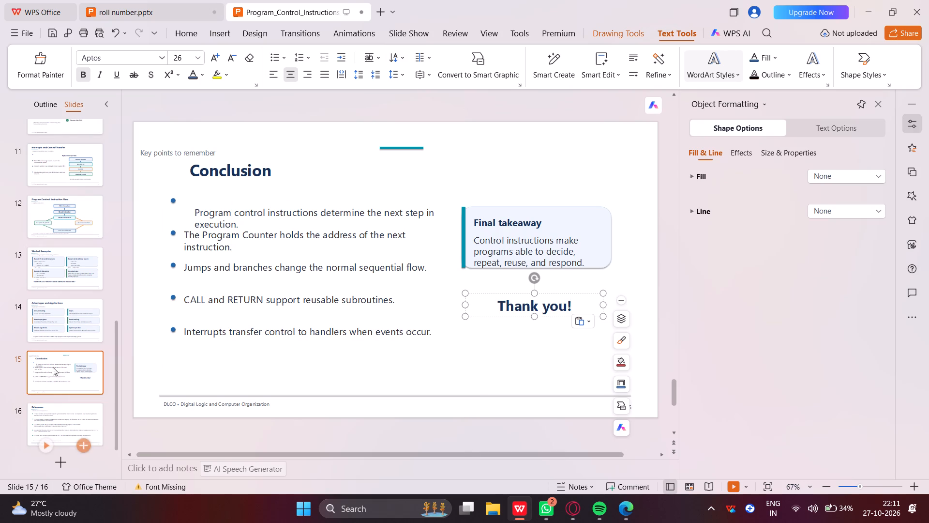
scroll(61, 354, up, 5)
scroll(68, 341, down, 6)
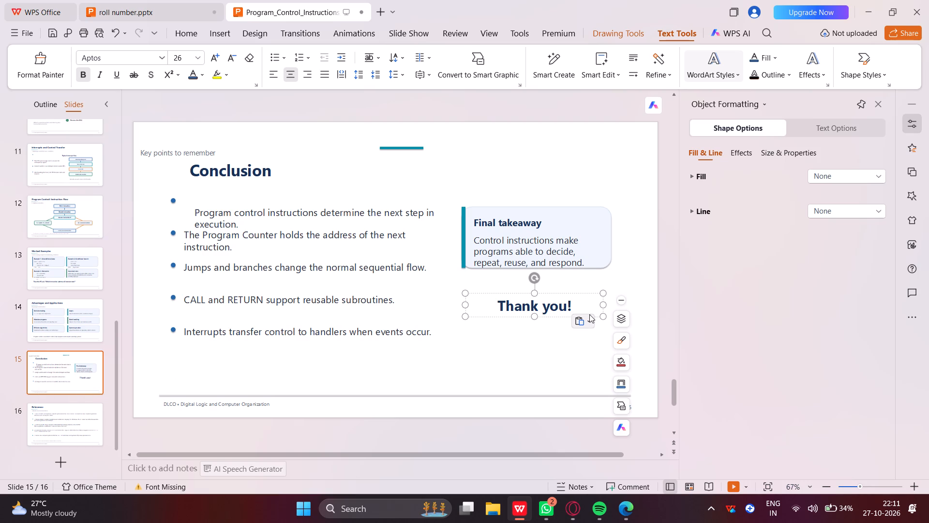
drag(596, 307, 583, 312)
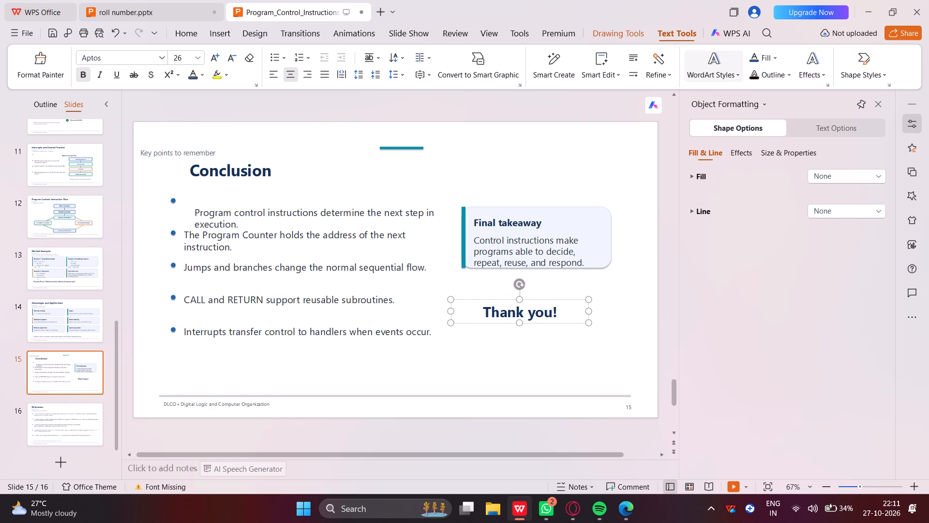
right_click(563, 298)
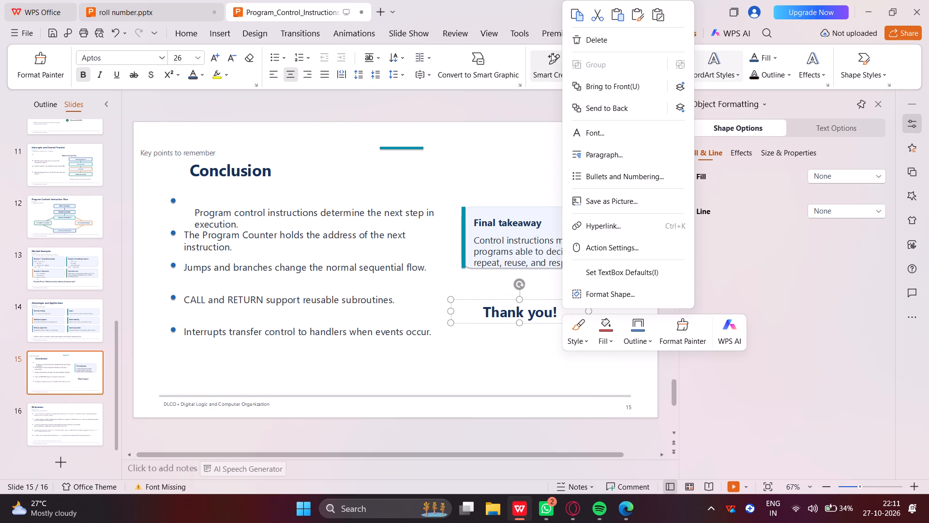
click(580, 22)
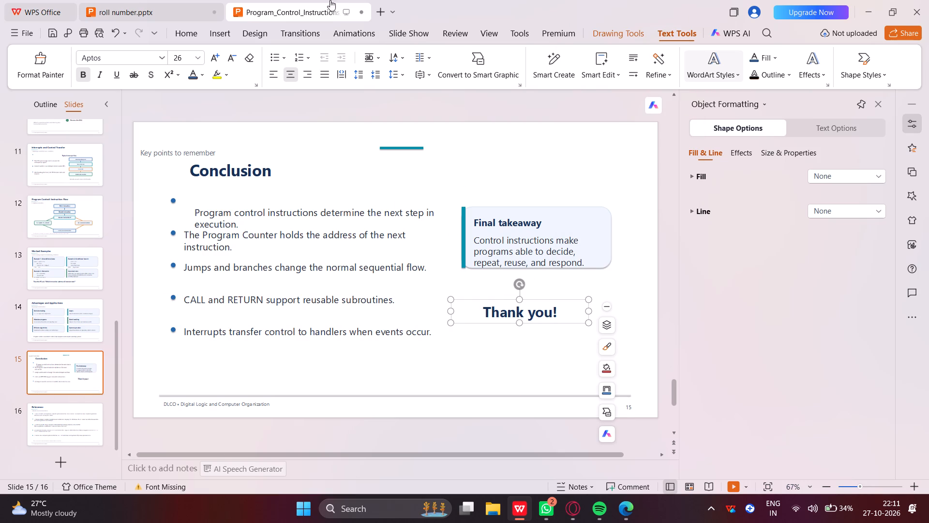
Add a new slide with the Blank layout after the Conclusion slide in the source deck.
click(53, 469)
click(61, 458)
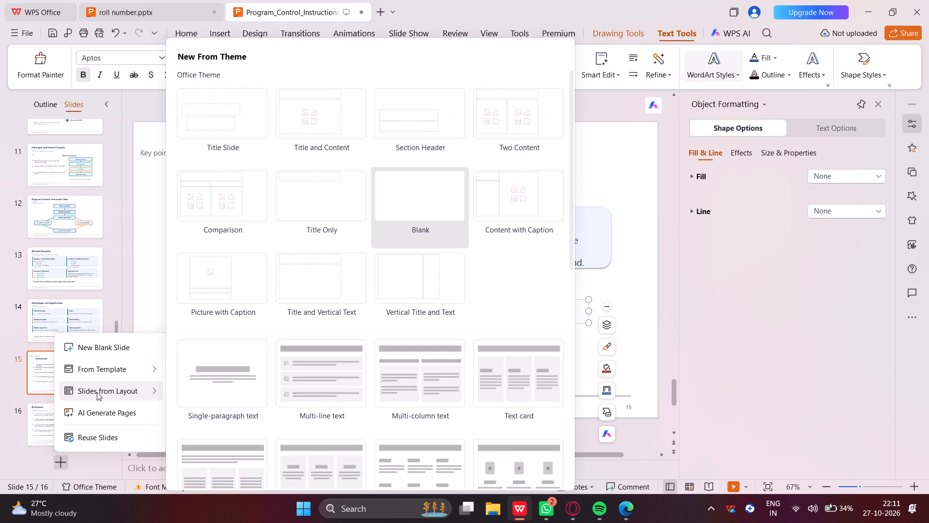
click(97, 392)
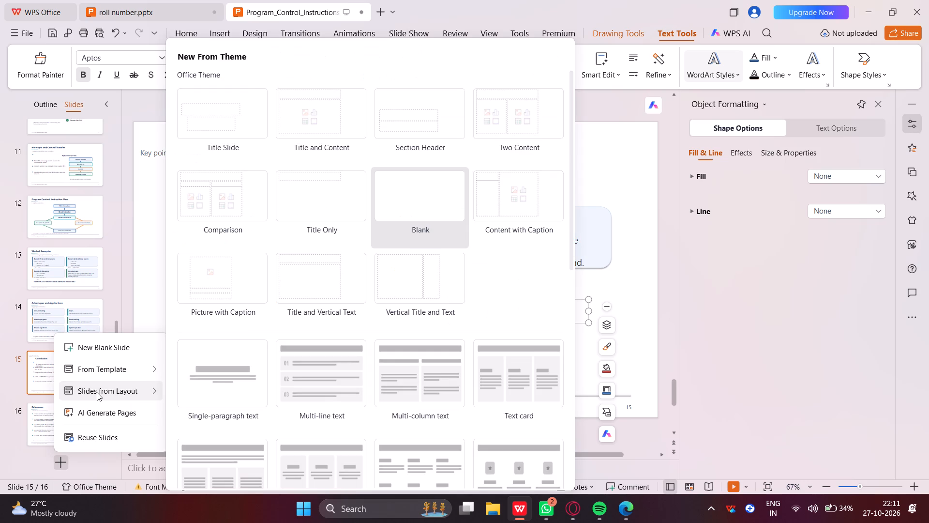
click(97, 392)
click(393, 201)
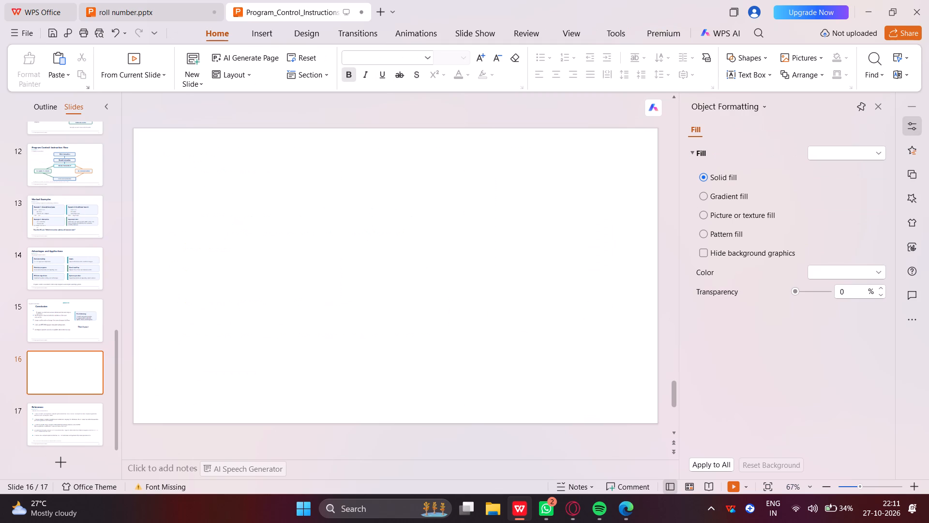
Reorder the source deck's last two slides so References is slide 16 and the blank slide is slide 17.
drag(90, 358, 52, 431)
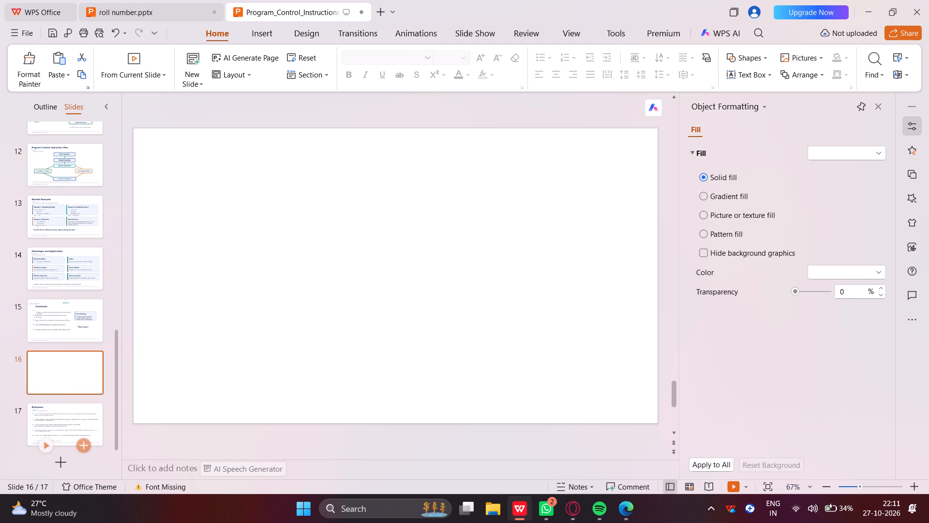
drag(52, 431, 54, 410)
drag(52, 365, 97, 414)
drag(97, 414, 97, 414)
drag(77, 417, 85, 369)
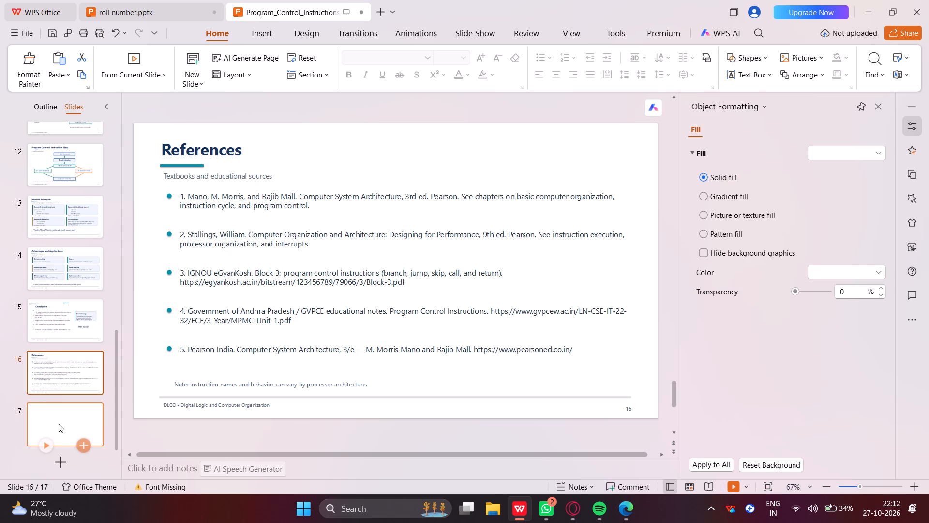
Paste the copied "Thank you!" text box onto slide 13 of roll number.pptx.
click(119, 0)
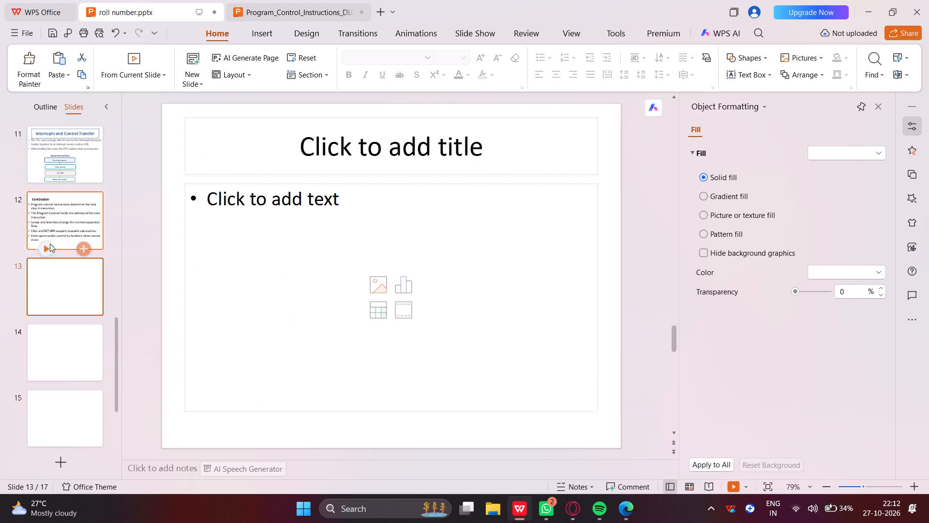
click(355, 201)
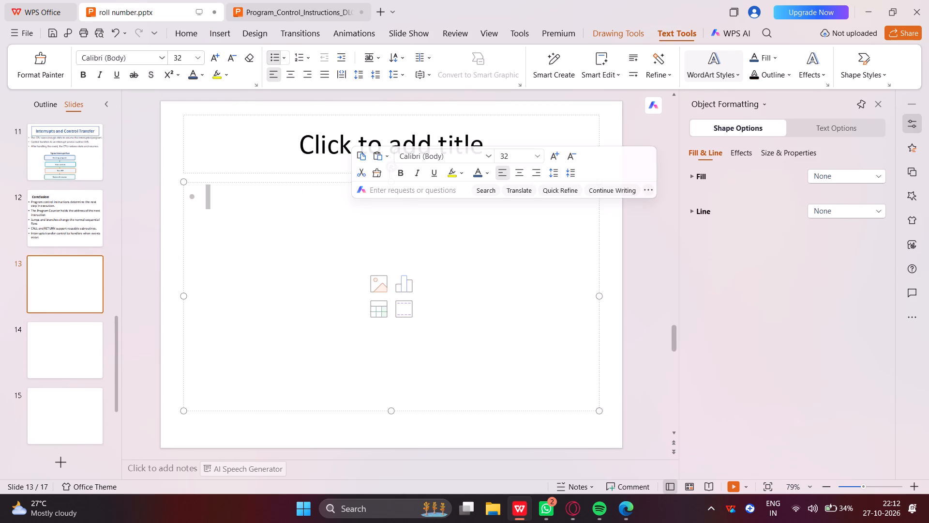
key(ctrl+v)
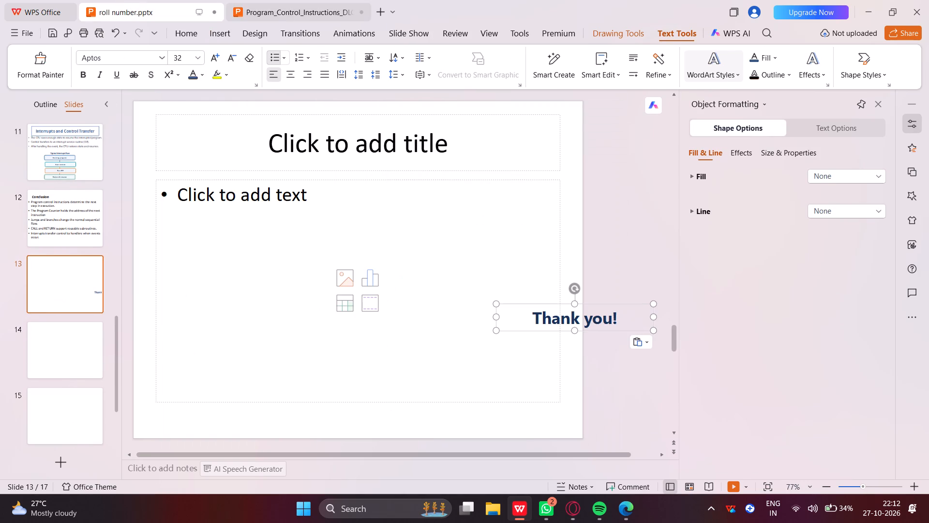
right_click(351, 143)
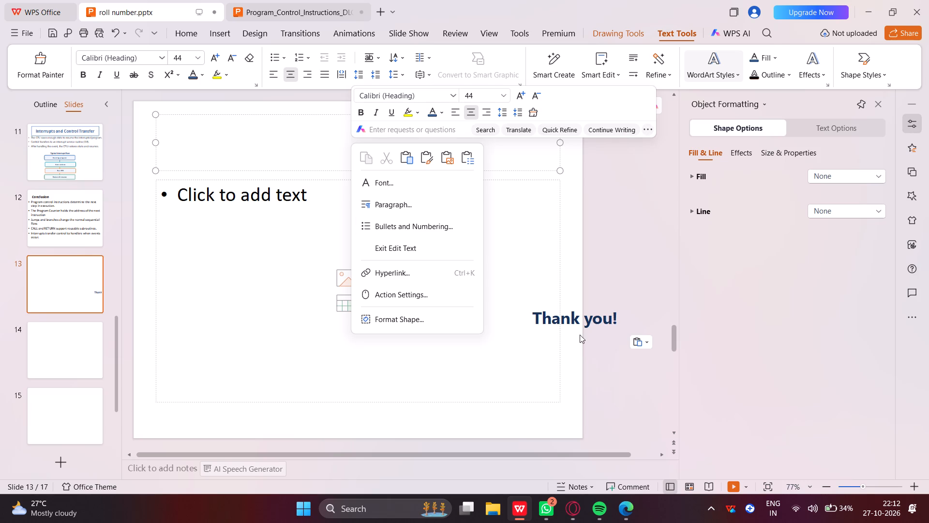
Move the "Thank you!" text box from the slide's edge to near the middle of slide 13.
click(584, 321)
drag(584, 321, 250, 326)
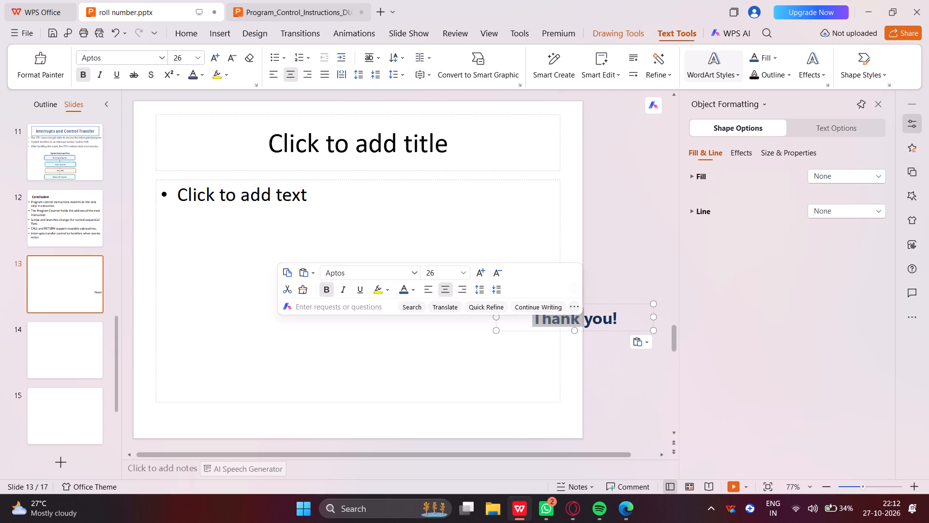
click(630, 322)
drag(622, 322, 327, 295)
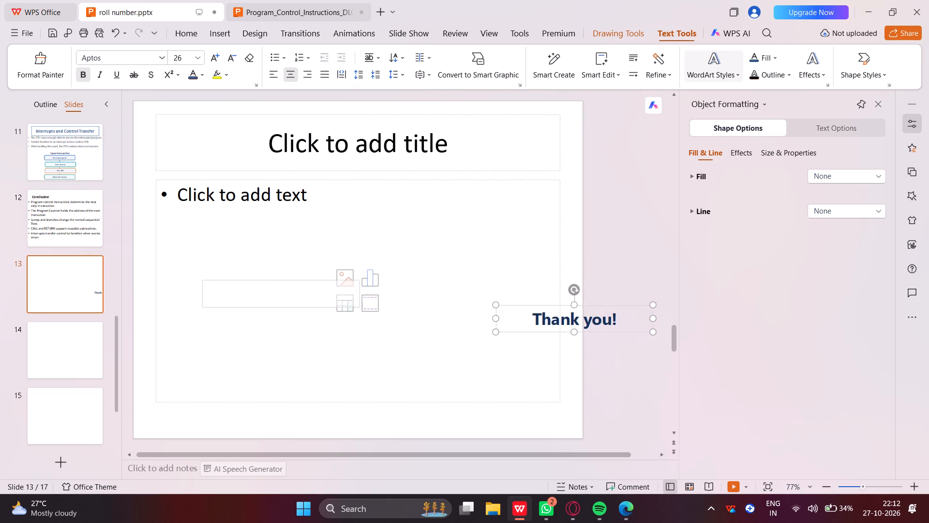
drag(327, 295, 371, 266)
click(411, 313)
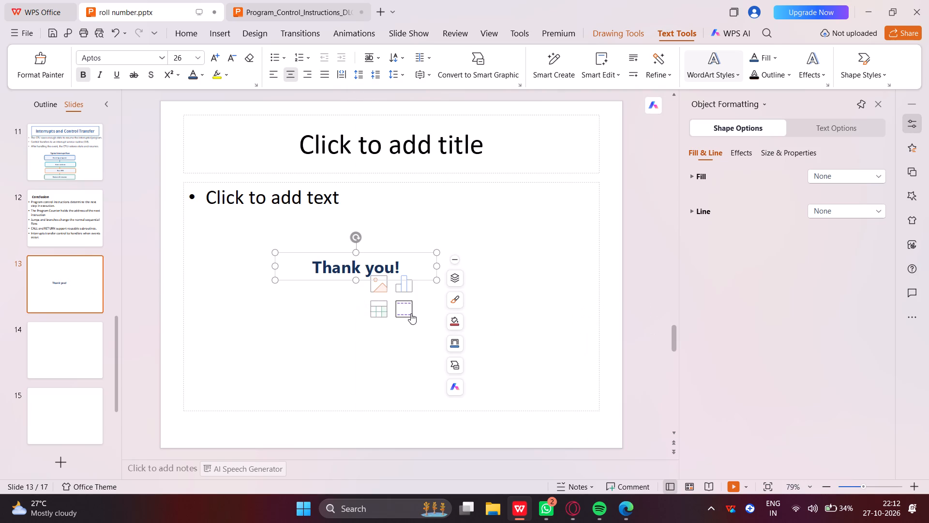
Widen the "Thank you!" text box to about twice its width and reposition it slightly lower on slide 13.
click(760, 101)
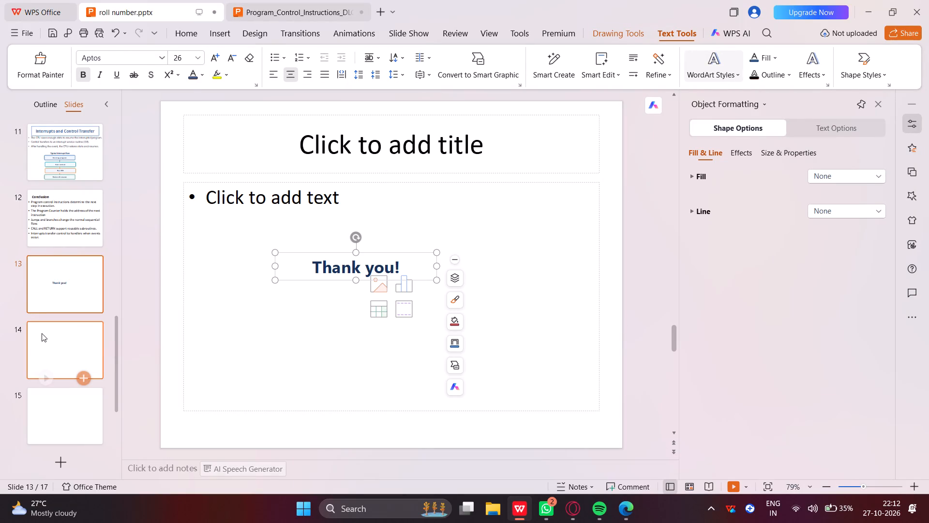
click(45, 340)
click(56, 296)
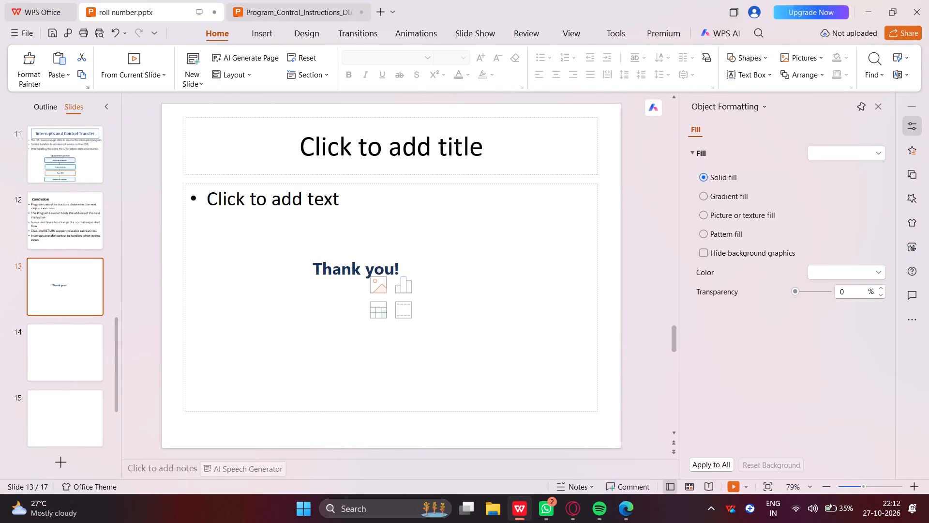
click(346, 201)
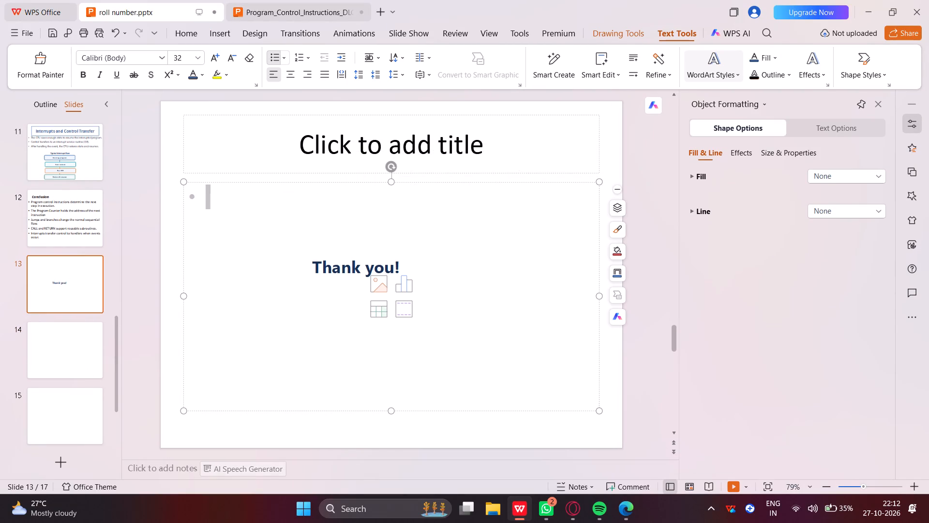
click(384, 267)
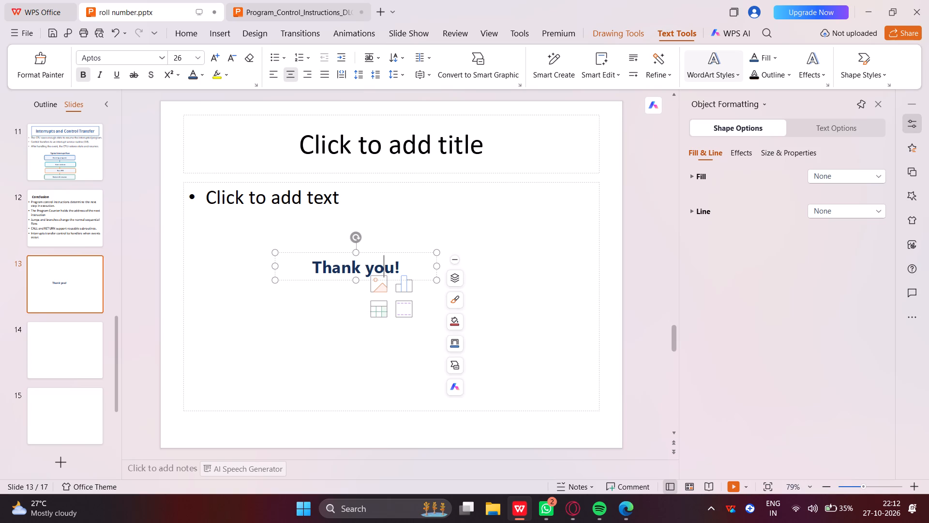
drag(436, 280, 601, 364)
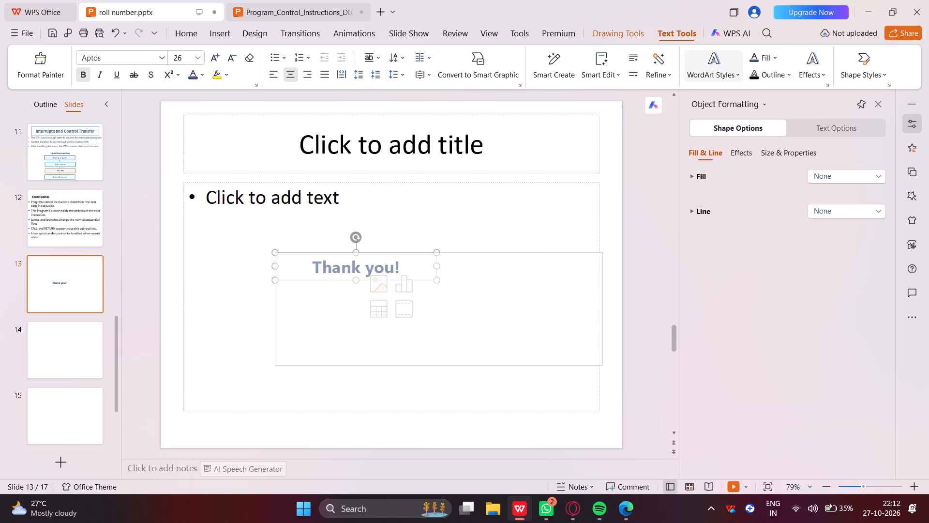
drag(436, 278, 433, 334)
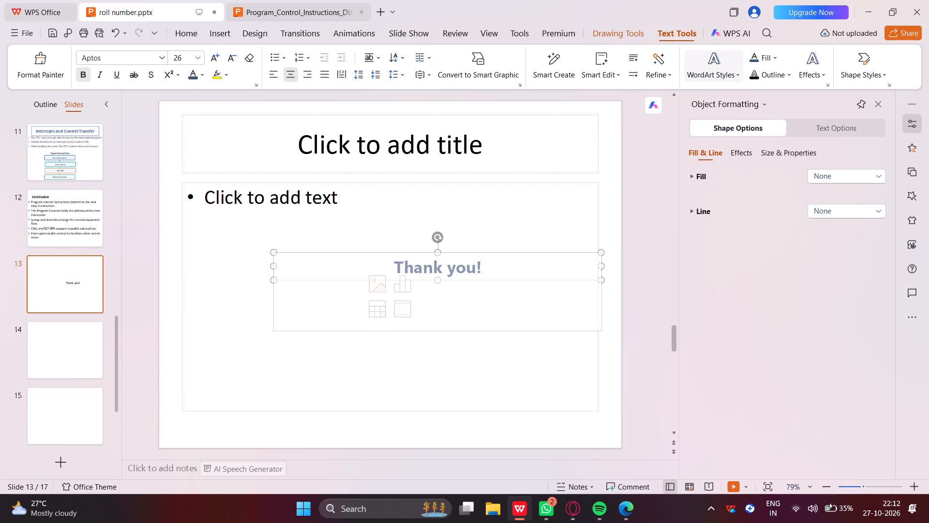
drag(433, 334, 412, 413)
drag(490, 269, 451, 280)
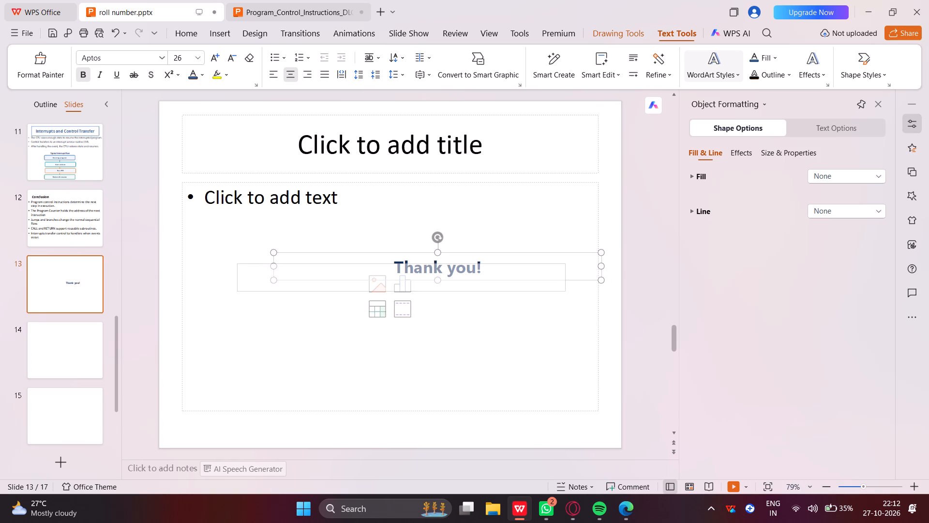
drag(451, 280, 401, 287)
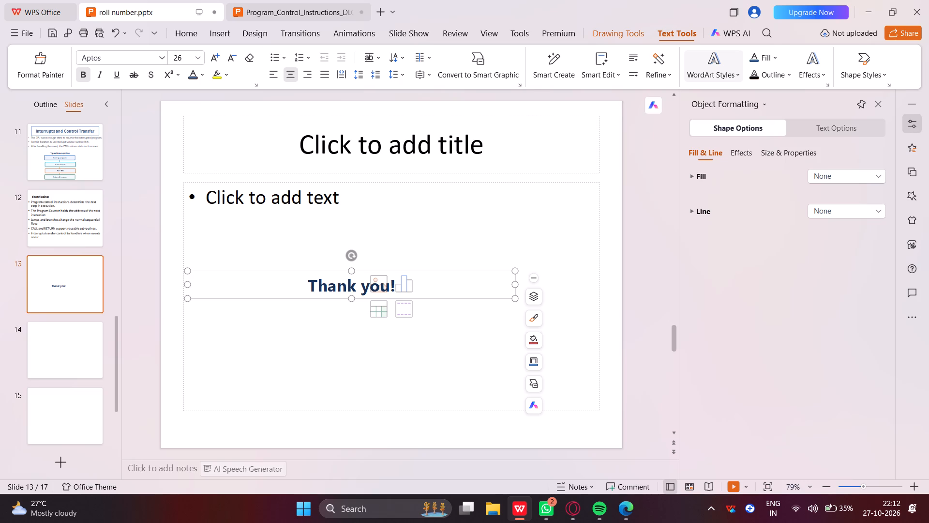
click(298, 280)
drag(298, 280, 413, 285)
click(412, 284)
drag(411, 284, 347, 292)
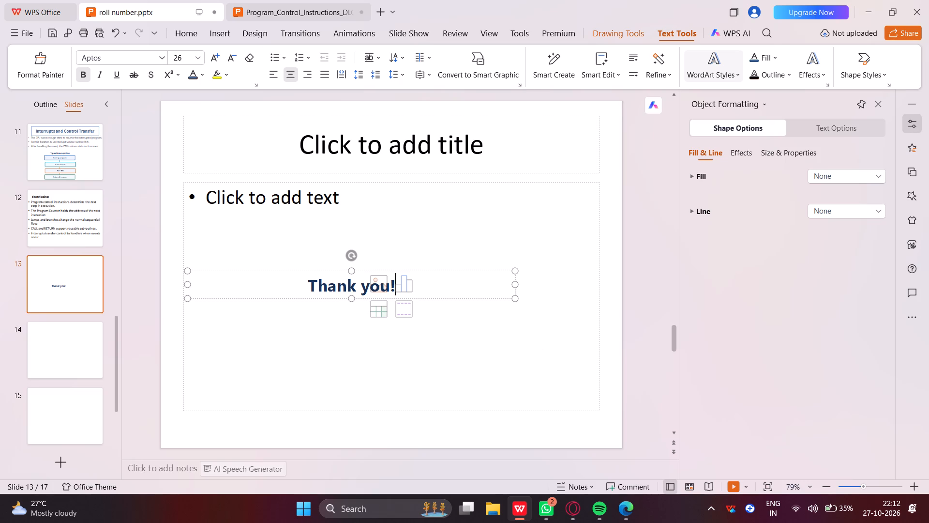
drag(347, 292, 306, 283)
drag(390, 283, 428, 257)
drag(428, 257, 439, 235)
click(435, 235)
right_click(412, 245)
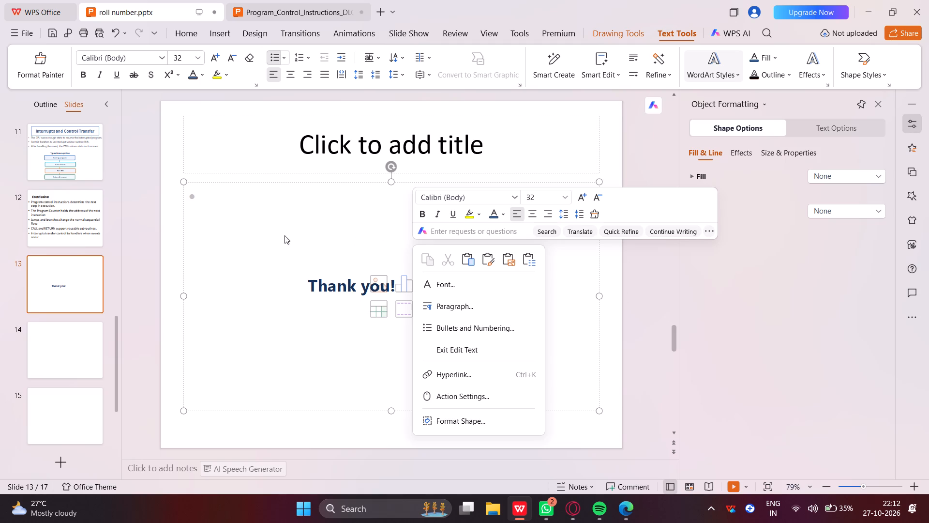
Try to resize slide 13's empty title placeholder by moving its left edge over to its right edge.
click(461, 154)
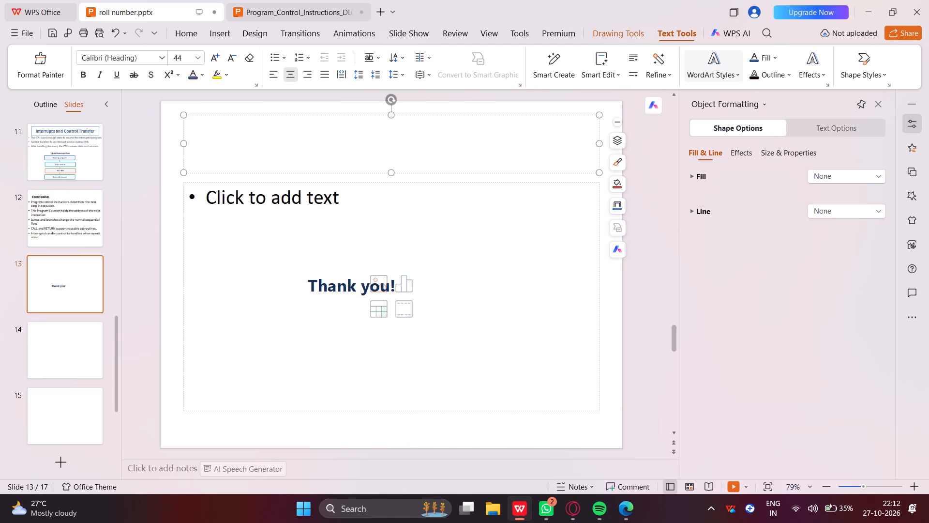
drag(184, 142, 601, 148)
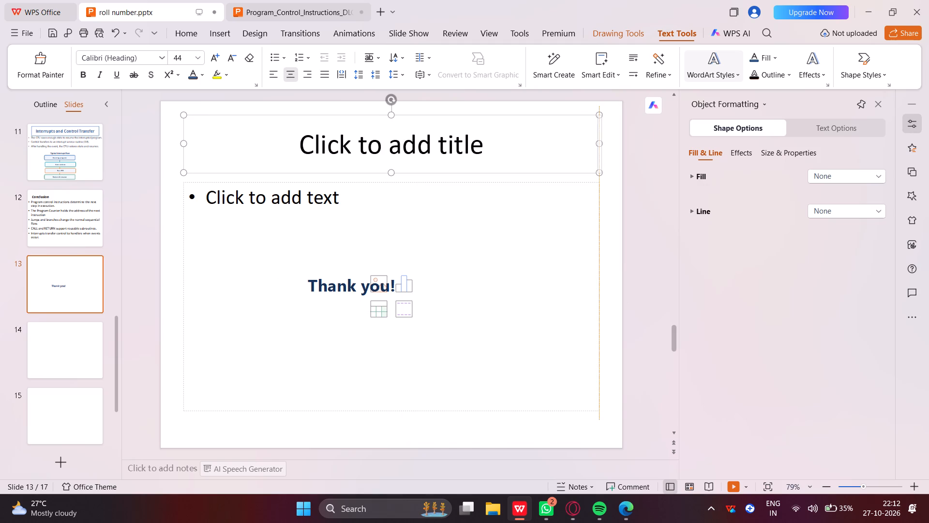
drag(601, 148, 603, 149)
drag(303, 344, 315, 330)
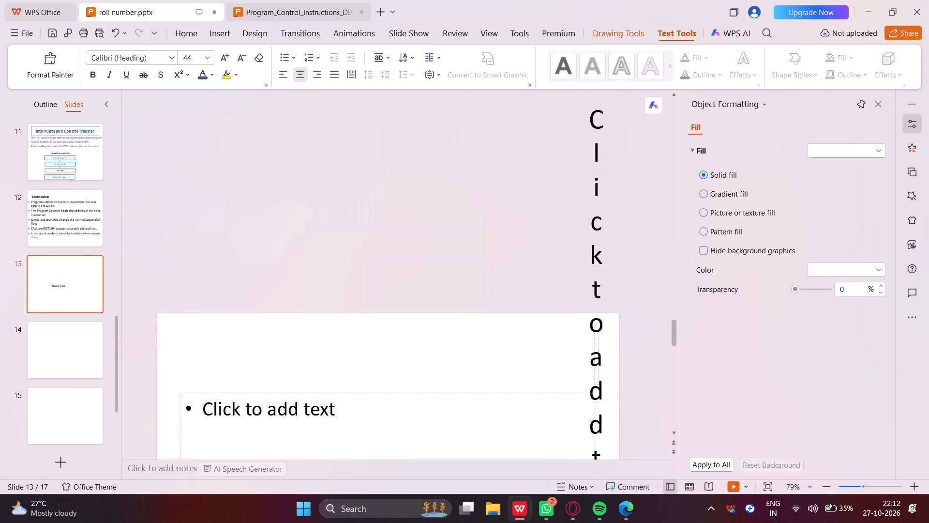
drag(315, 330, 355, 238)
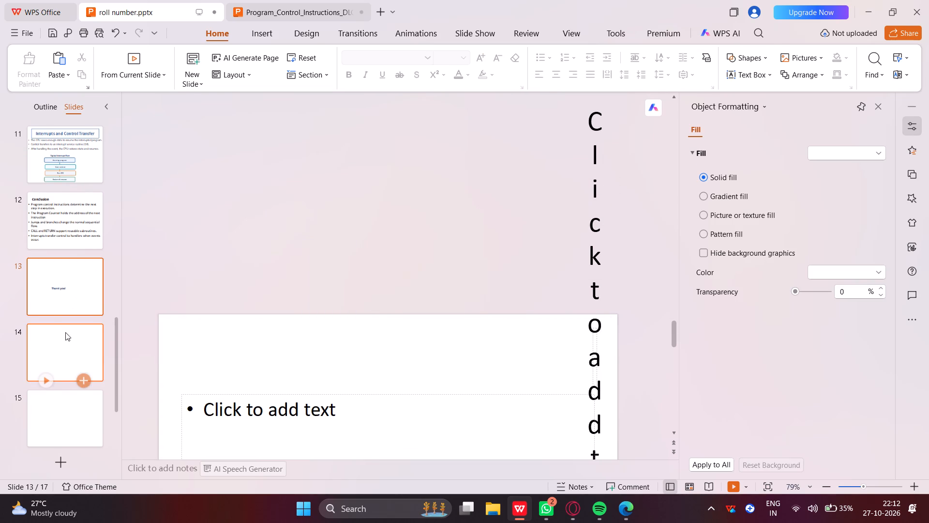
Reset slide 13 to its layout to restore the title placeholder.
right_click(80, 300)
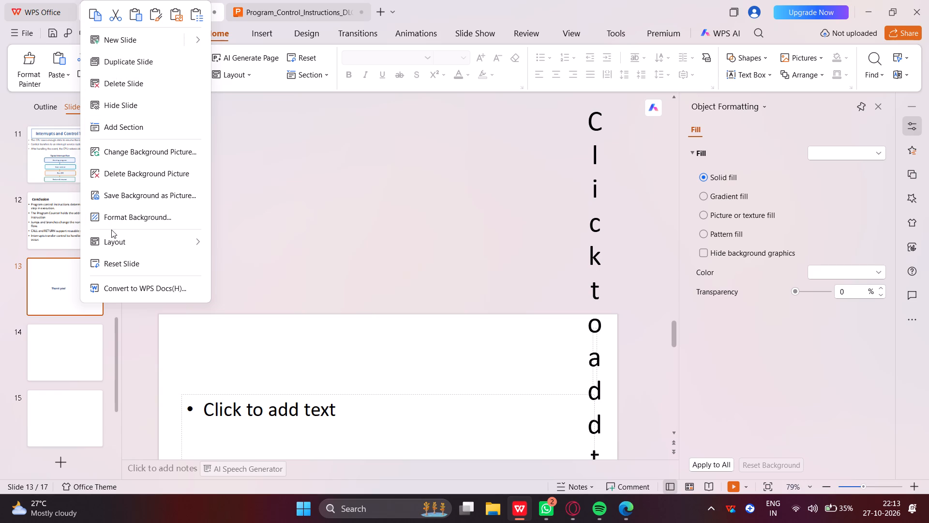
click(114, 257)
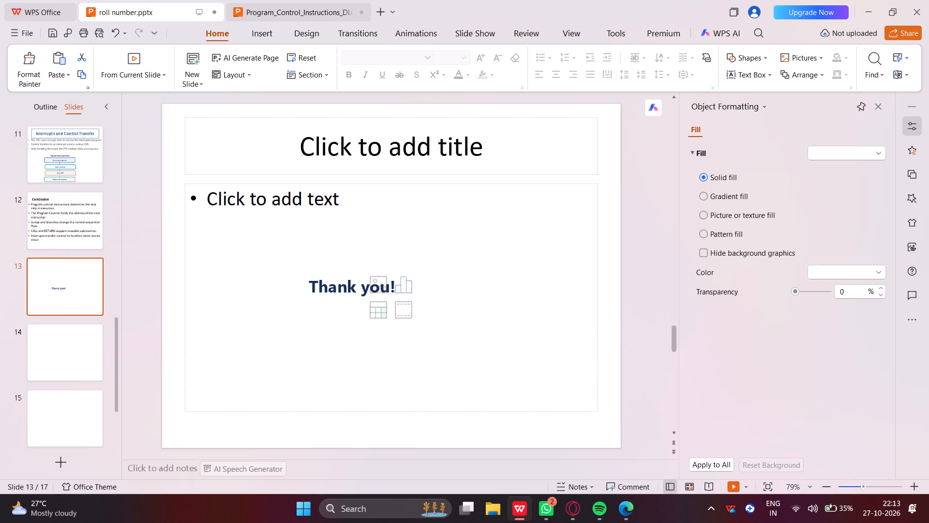
Move the "Thank you!" text box to the horizontal centre of slide 13.
click(316, 289)
drag(308, 282, 375, 291)
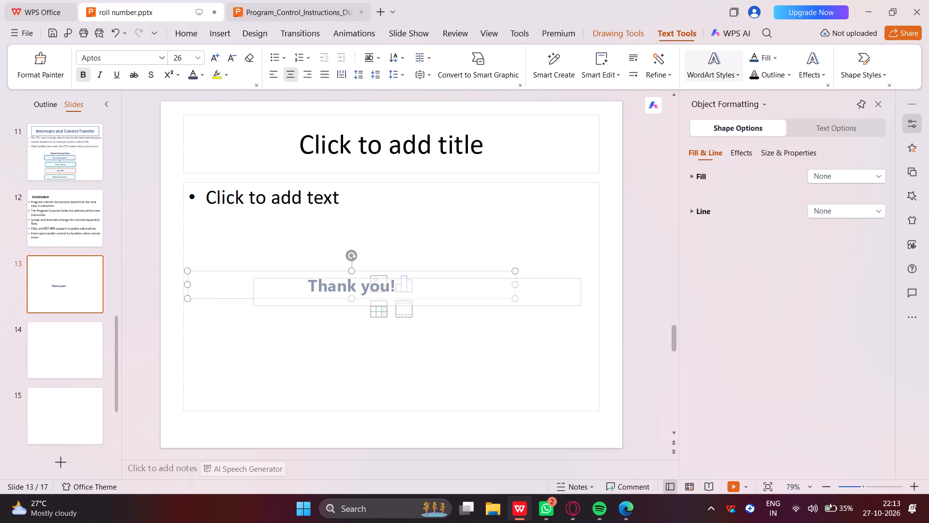
drag(375, 291, 356, 284)
click(360, 249)
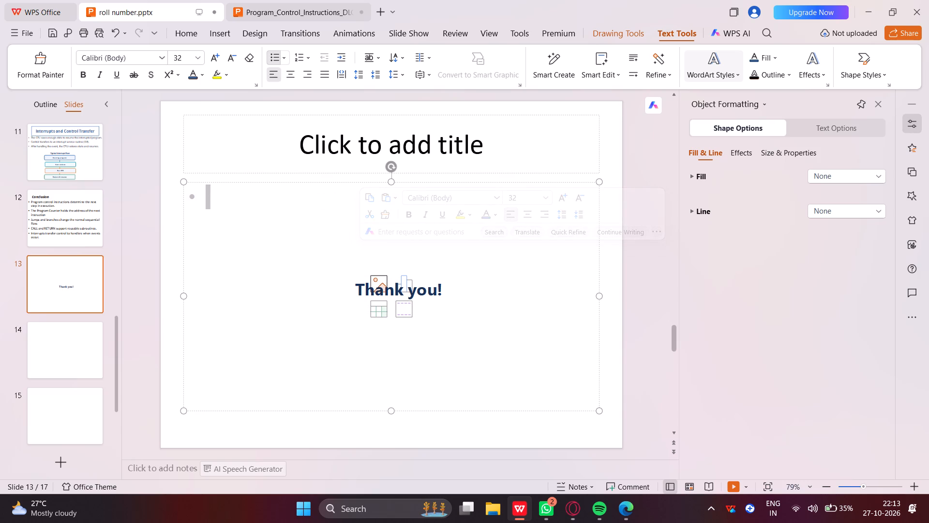
Set the words "Thank you" in slide 13's text box to font size 96.
drag(436, 289, 345, 293)
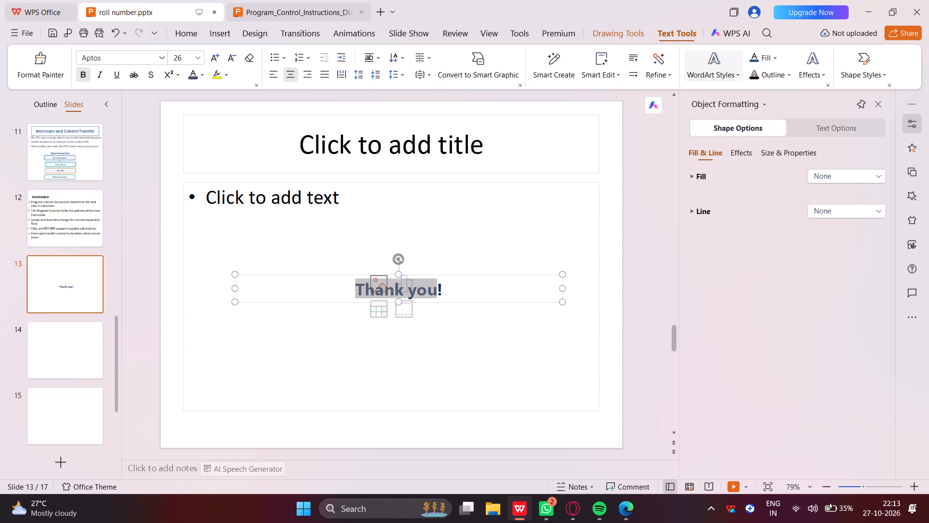
drag(345, 293, 337, 294)
click(200, 62)
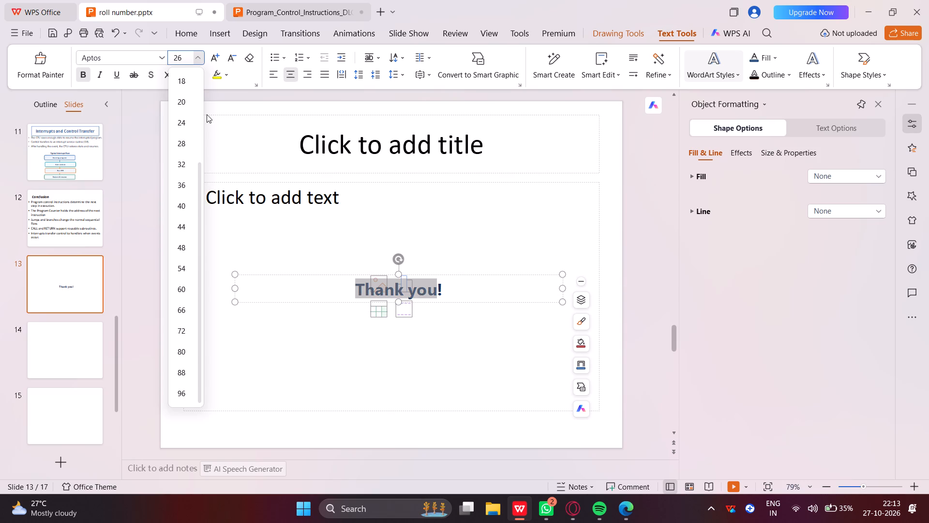
click(178, 400)
click(496, 239)
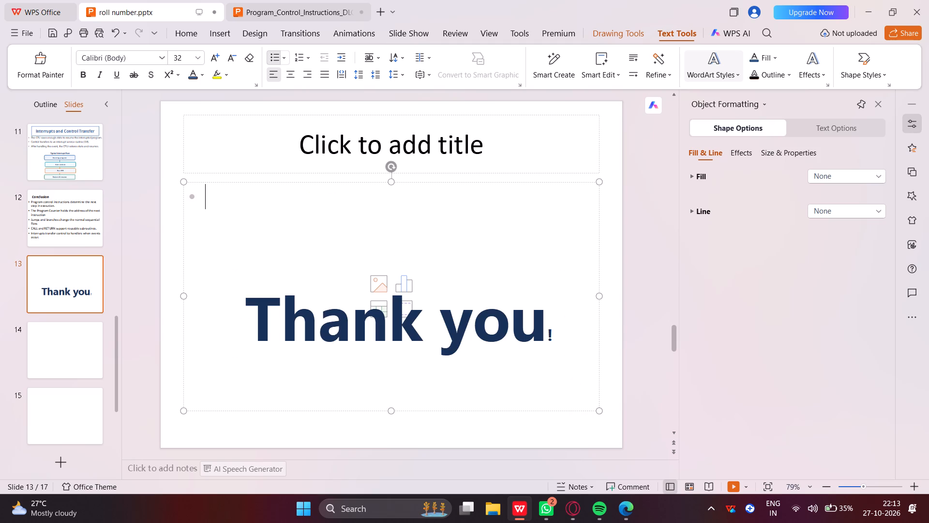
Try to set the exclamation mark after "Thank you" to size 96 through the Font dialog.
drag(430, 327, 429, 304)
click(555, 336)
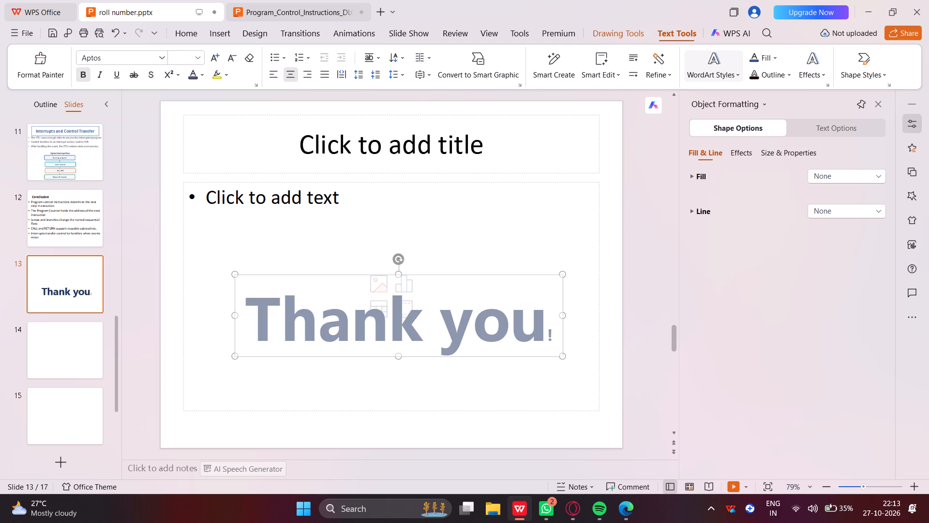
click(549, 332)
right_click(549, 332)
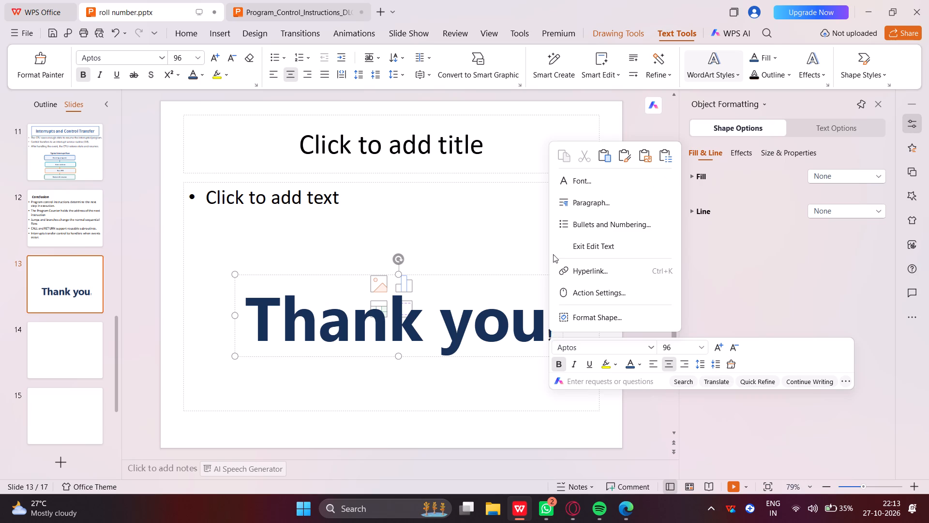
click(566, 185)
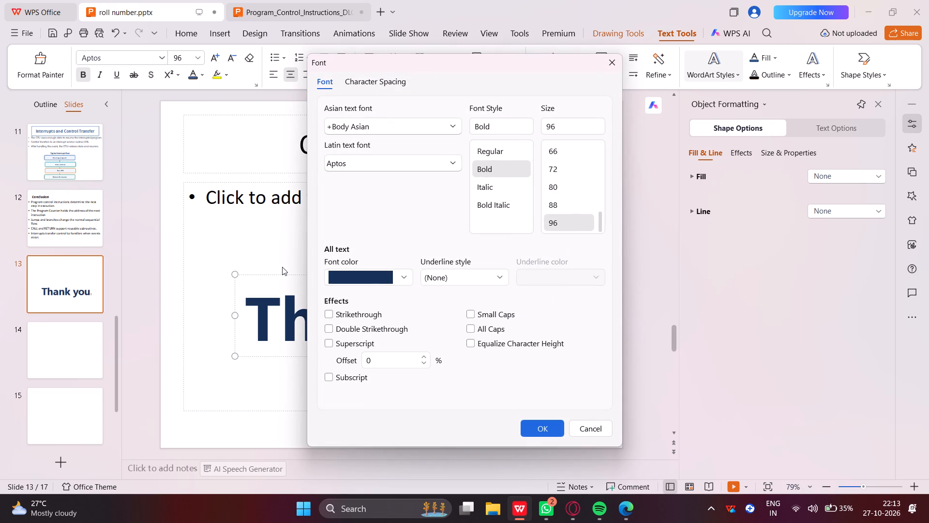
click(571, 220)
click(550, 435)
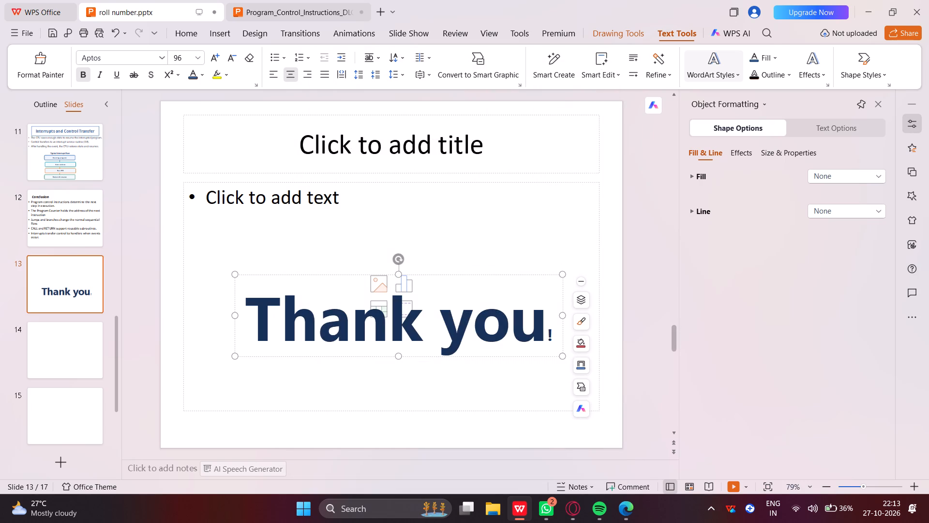
Set the exclamation mark after "Thank you" on slide 13 to font size 96.
right_click(552, 333)
right_drag(552, 333, 540, 335)
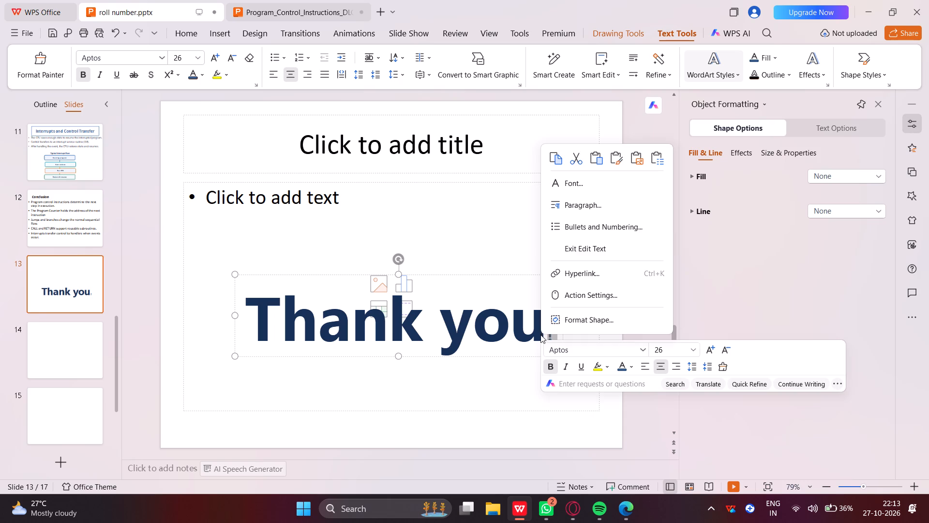
click(199, 58)
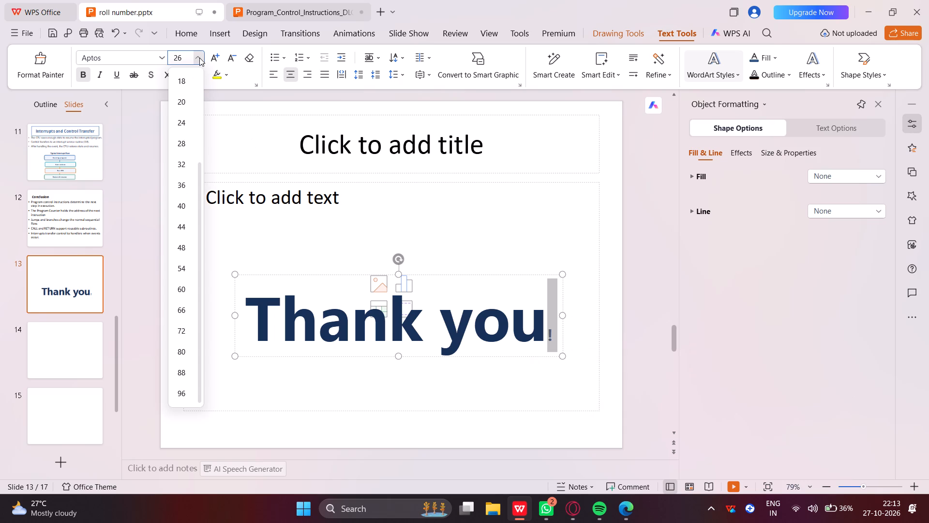
click(175, 393)
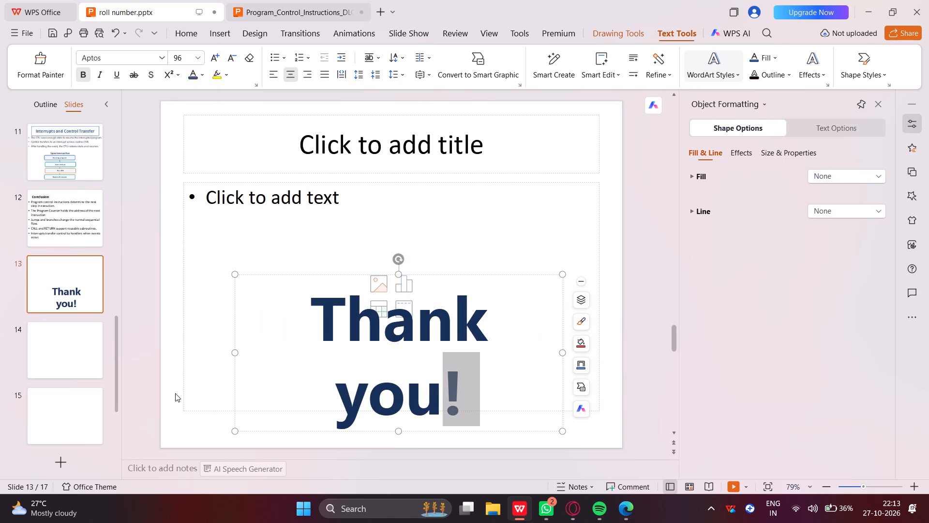
Widen the "Thank you!" text box on both sides so the text fits on one line across the slide's width.
drag(232, 354, 176, 351)
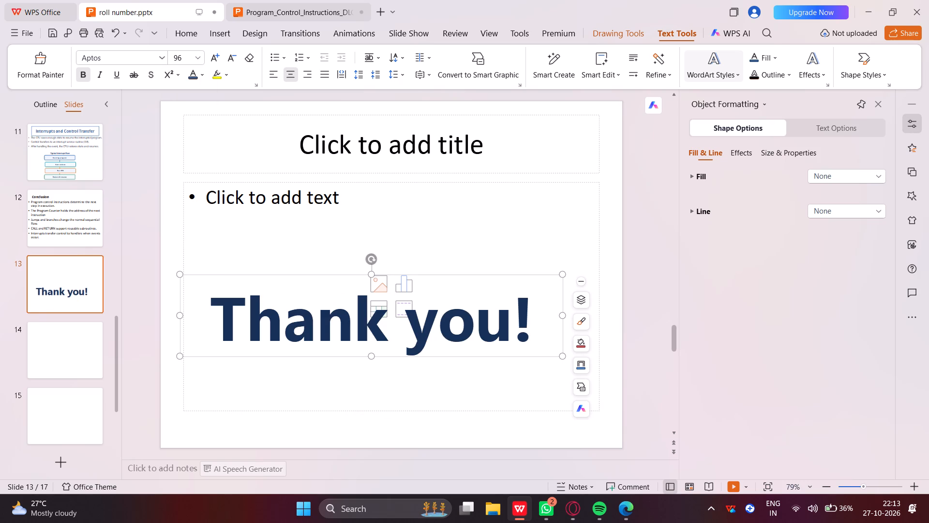
drag(561, 316, 610, 315)
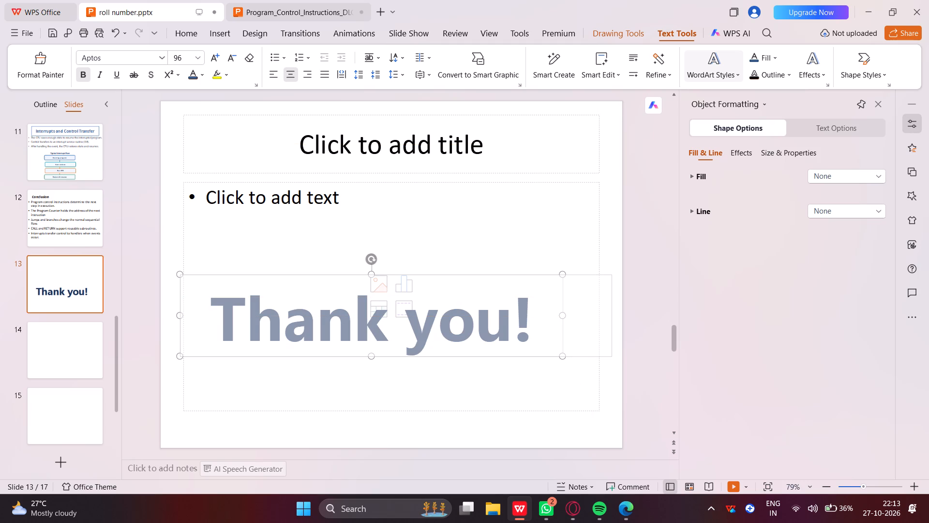
drag(610, 315, 618, 317)
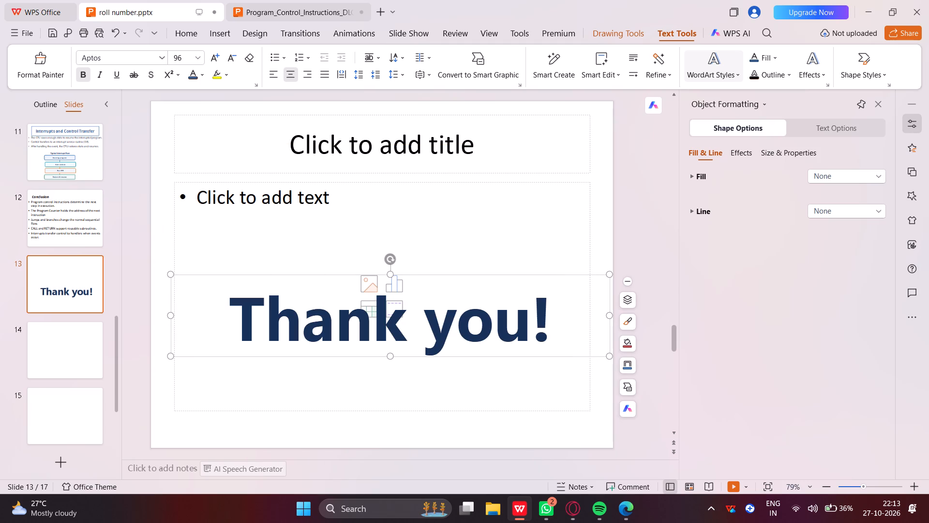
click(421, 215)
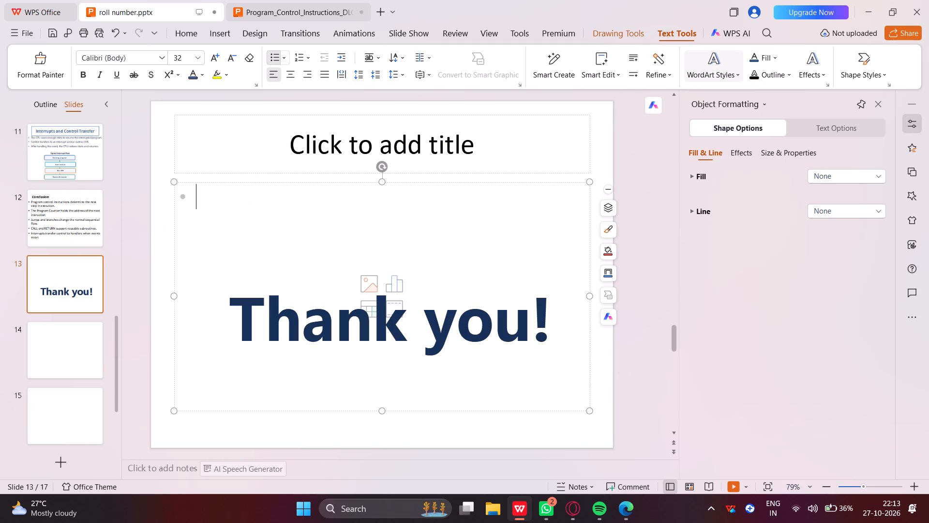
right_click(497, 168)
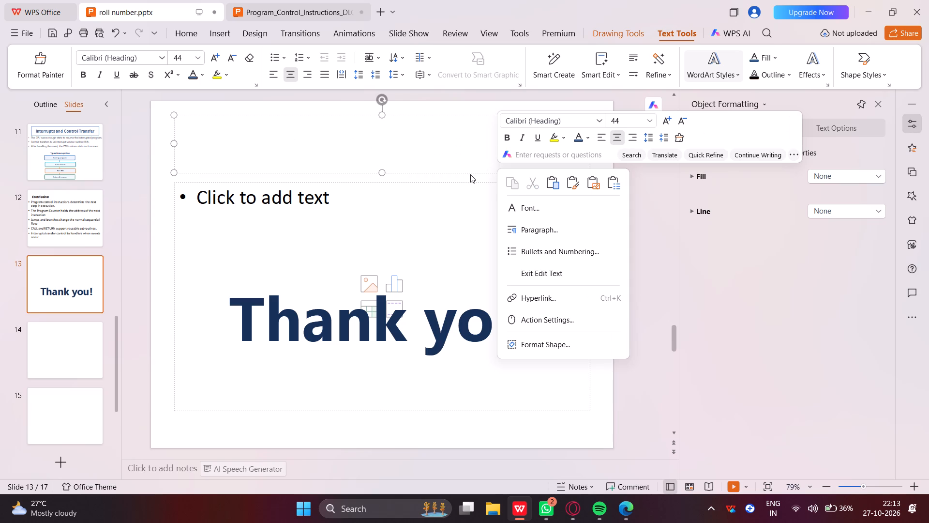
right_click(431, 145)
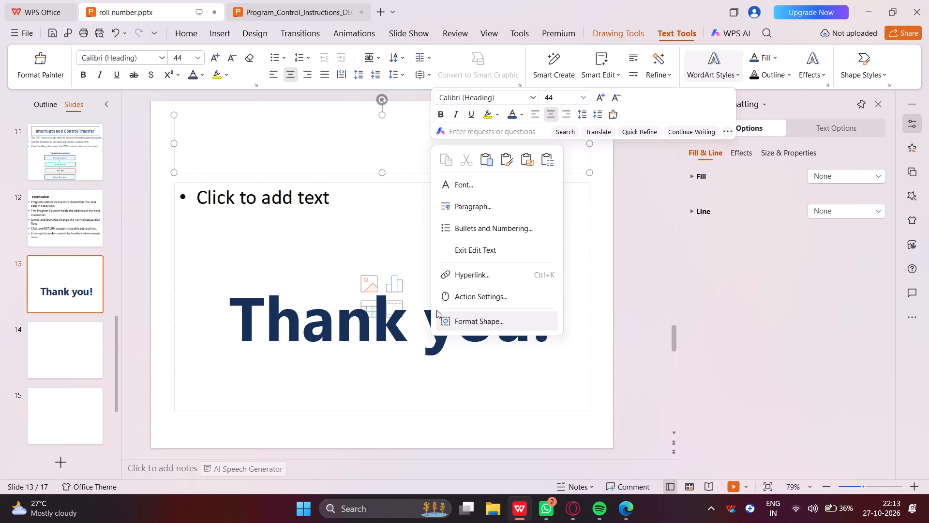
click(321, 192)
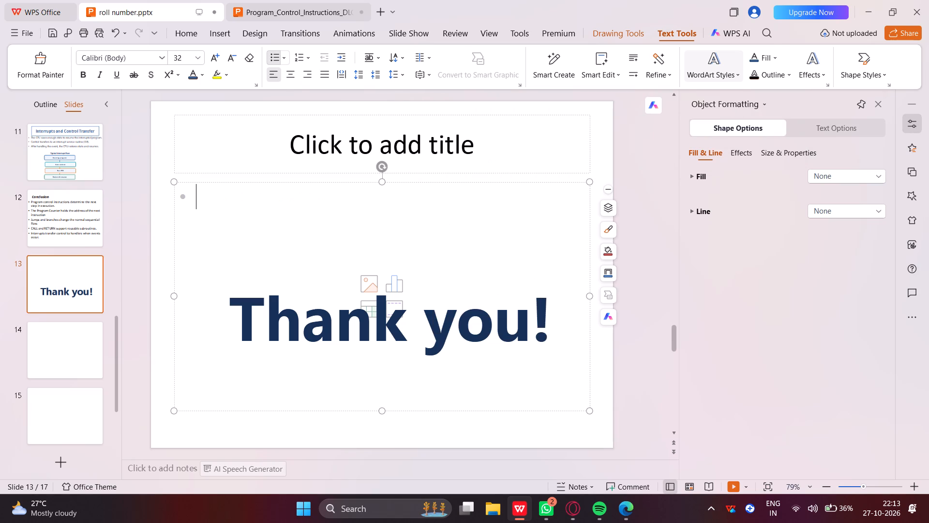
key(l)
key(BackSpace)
Shrink slide 13's empty title placeholder to a very narrow strip at its left edge.
click(544, 123)
drag(590, 144, 342, 145)
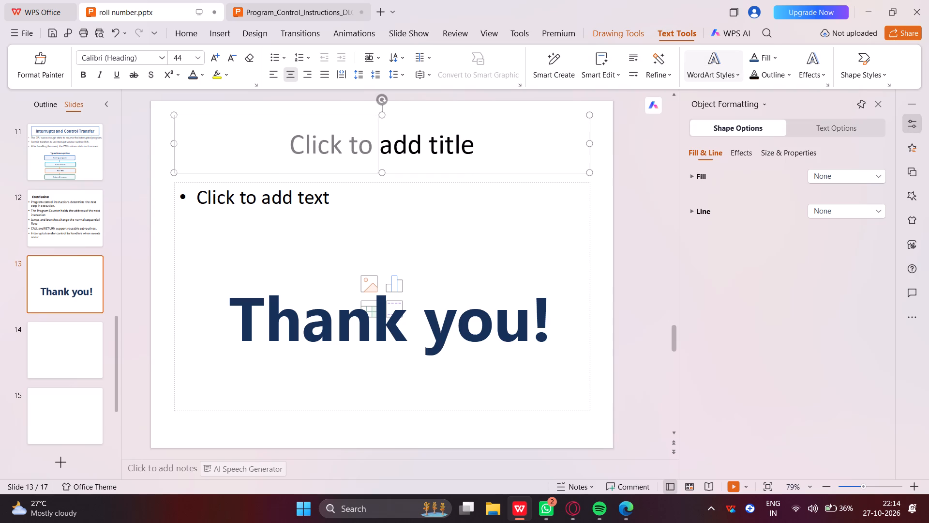
drag(342, 145, 175, 143)
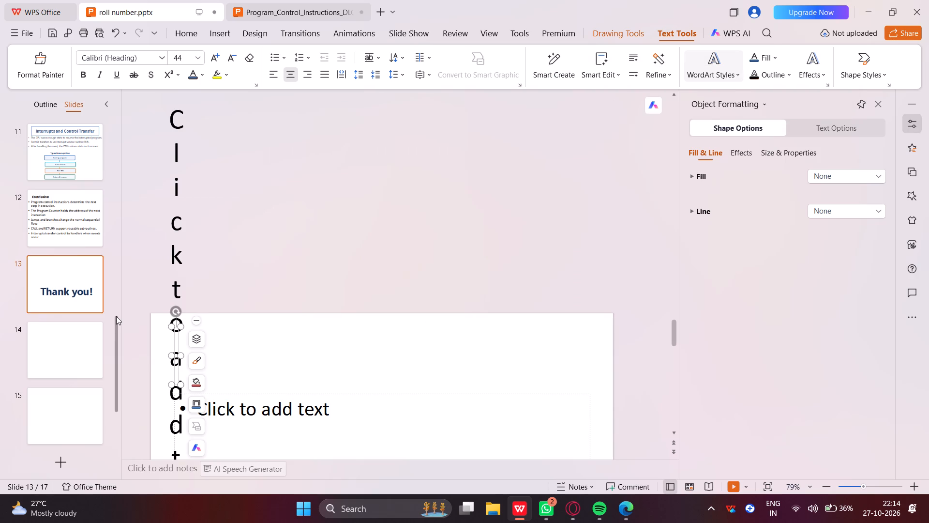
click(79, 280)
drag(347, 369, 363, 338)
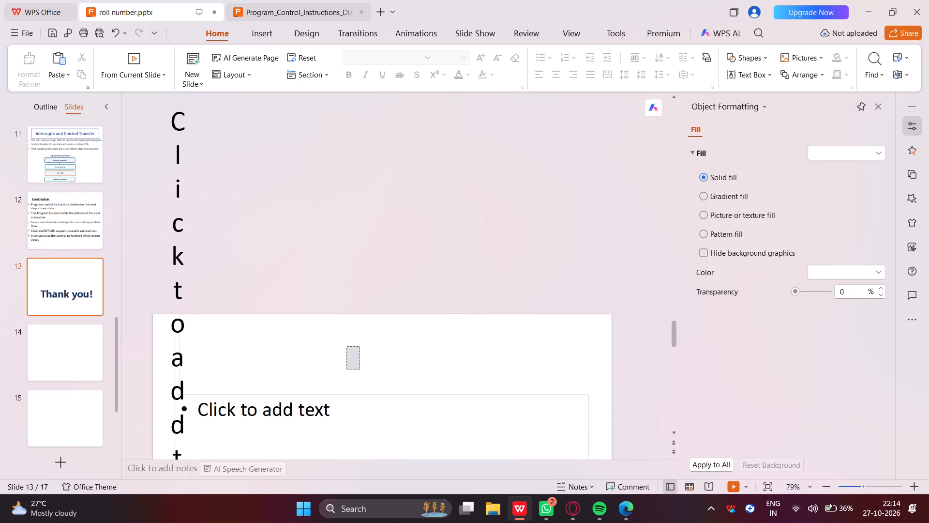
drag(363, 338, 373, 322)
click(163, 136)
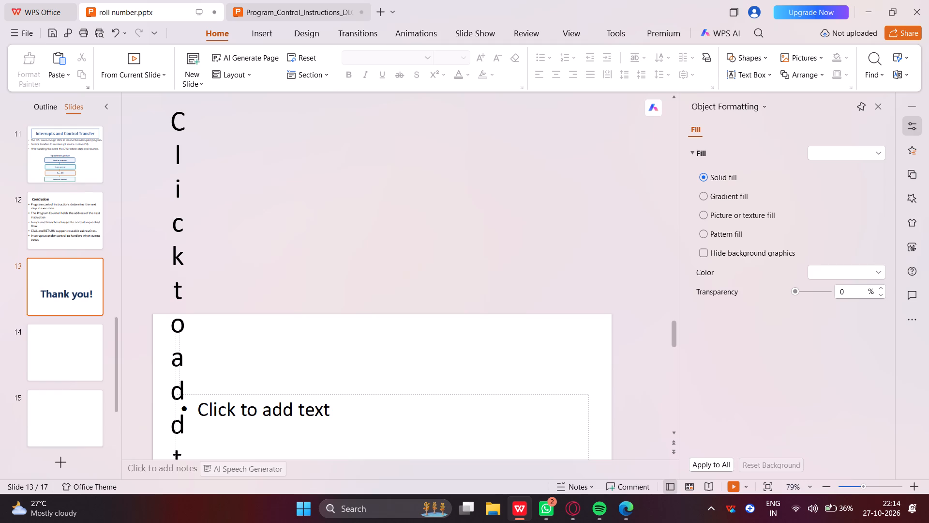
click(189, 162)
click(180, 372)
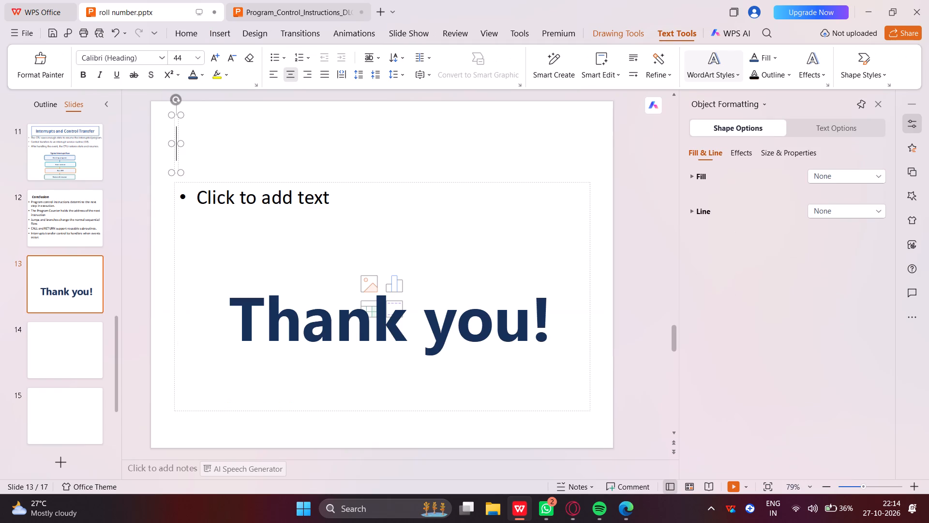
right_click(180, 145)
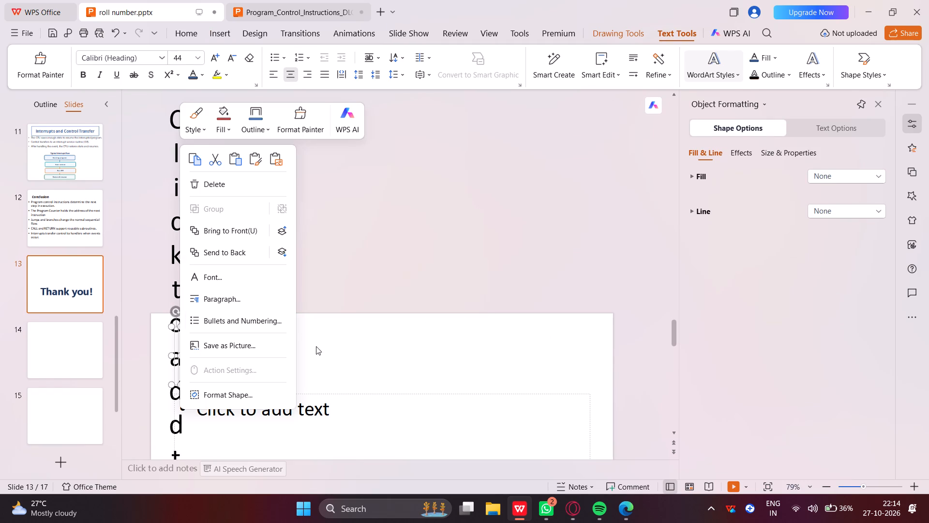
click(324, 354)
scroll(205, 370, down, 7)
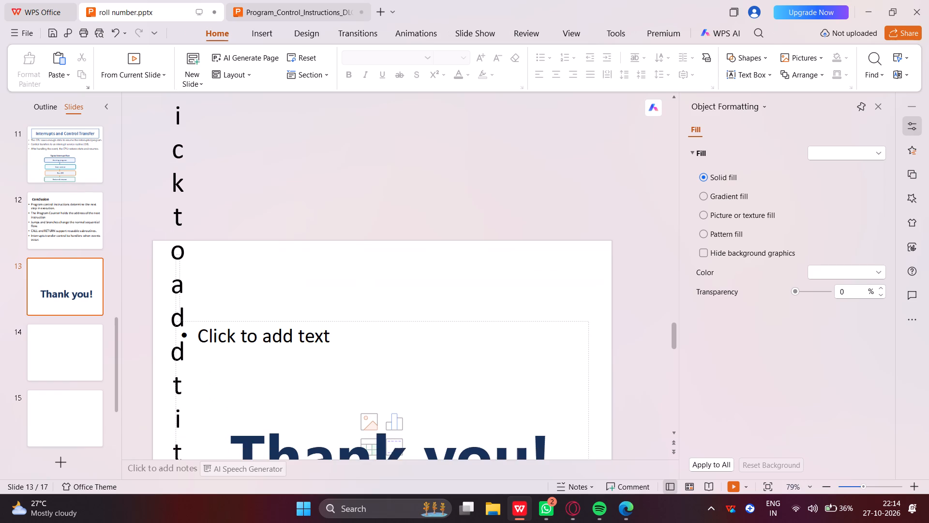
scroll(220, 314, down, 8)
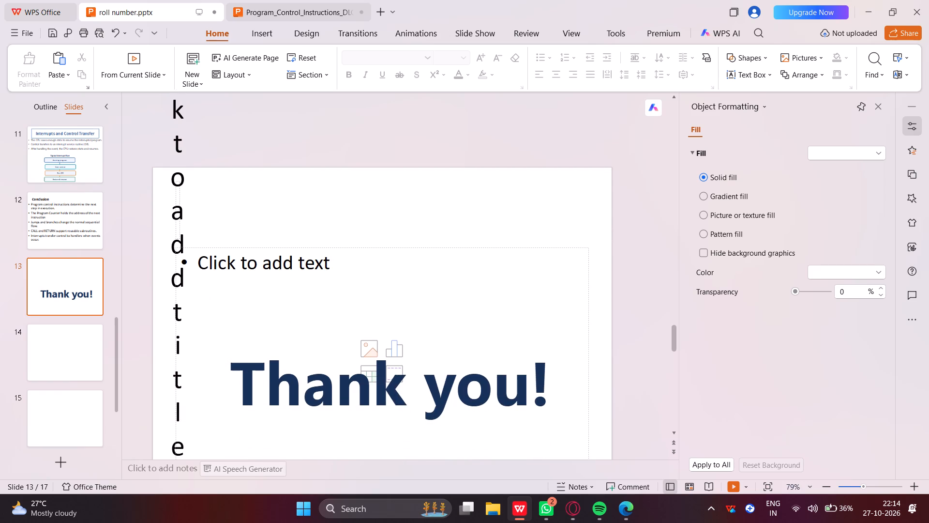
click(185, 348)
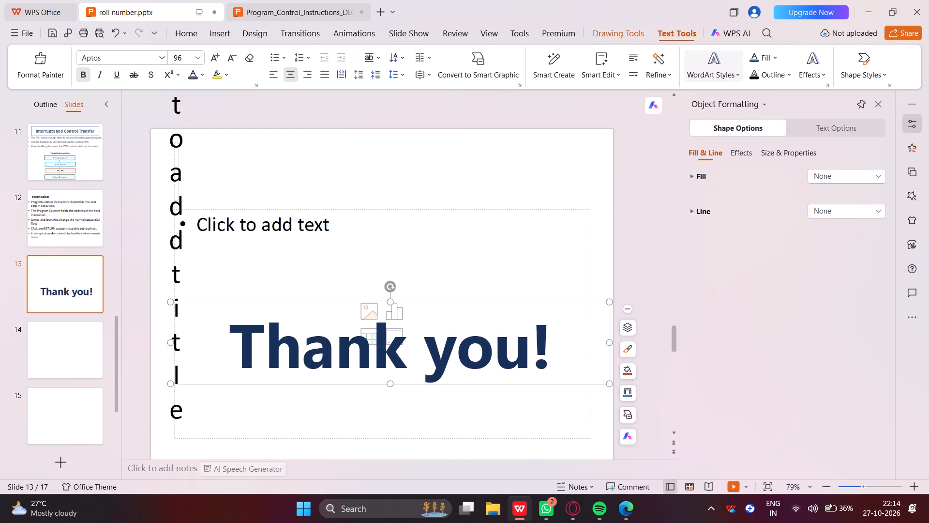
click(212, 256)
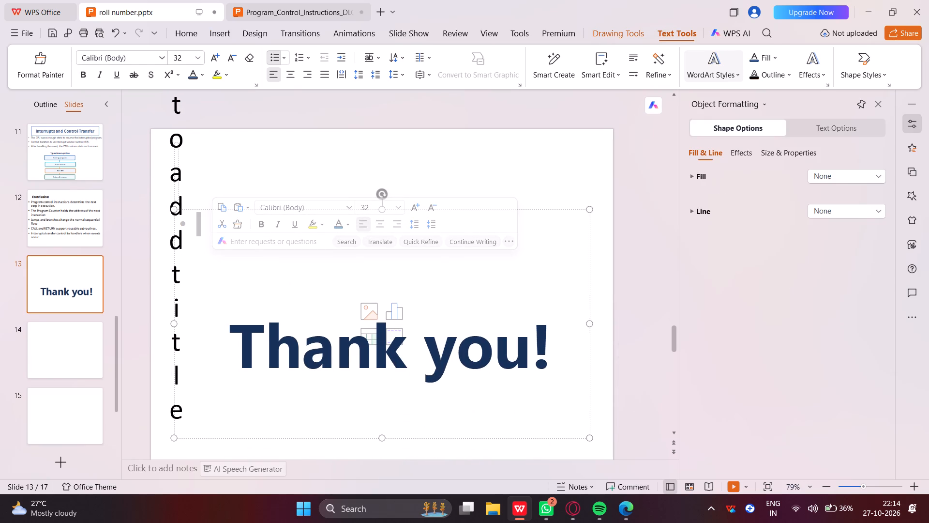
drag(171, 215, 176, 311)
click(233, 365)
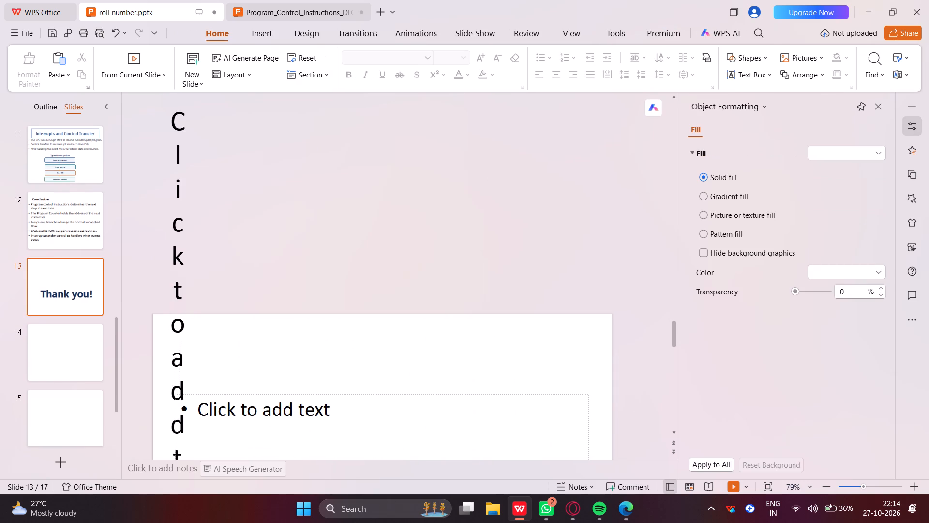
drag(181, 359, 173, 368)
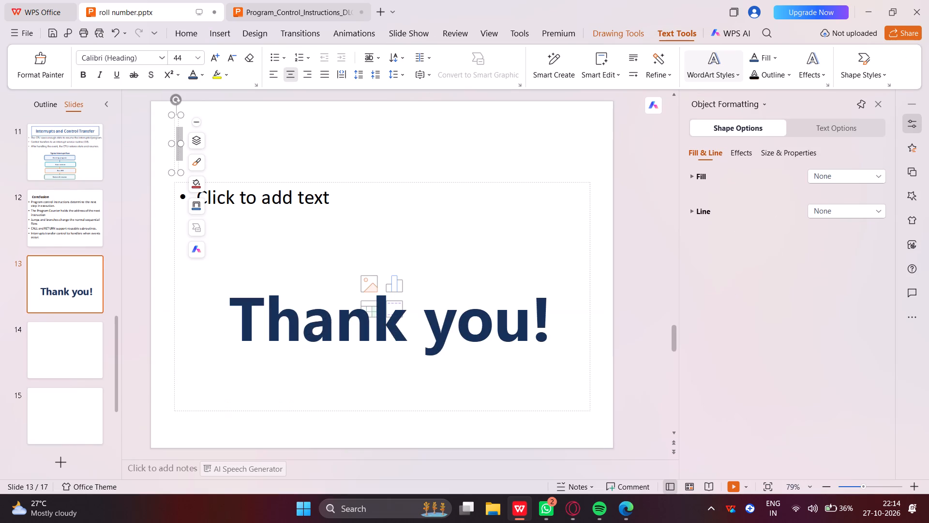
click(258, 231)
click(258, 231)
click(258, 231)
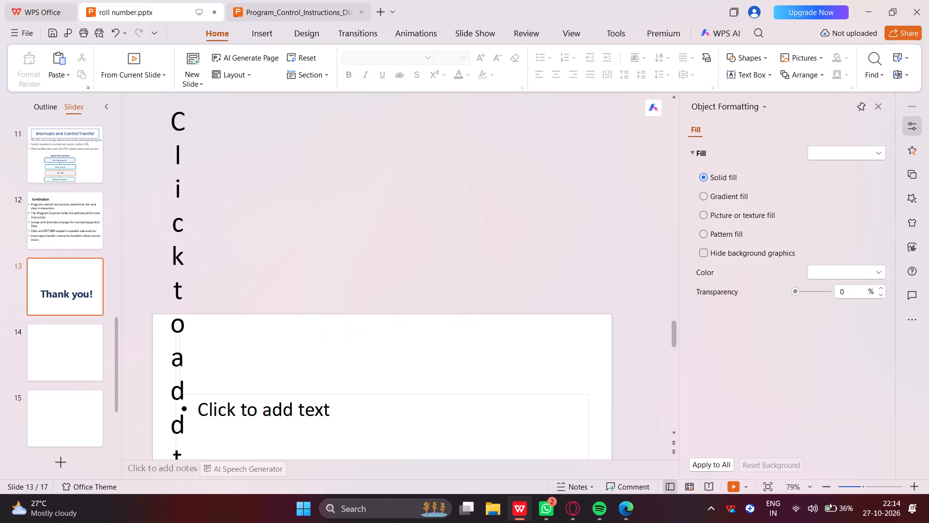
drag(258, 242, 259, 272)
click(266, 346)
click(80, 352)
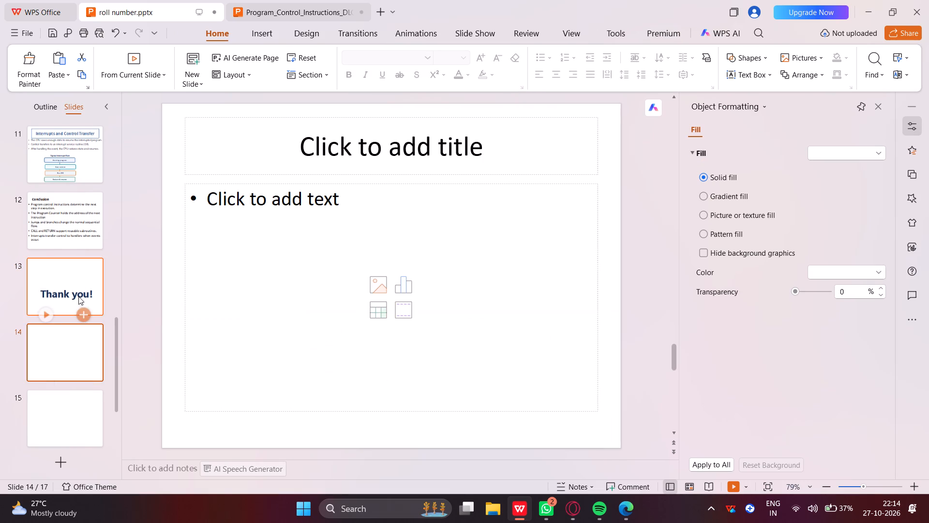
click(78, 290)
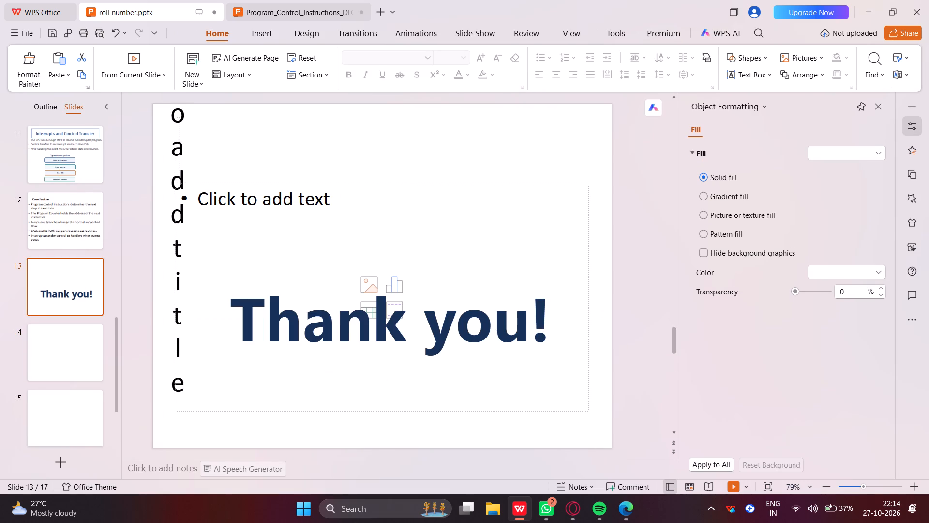
Stretch slide 13's empty content placeholder upward to the slide's top edge and shift it toward the slide's upper-left corner.
drag(179, 389, 188, 275)
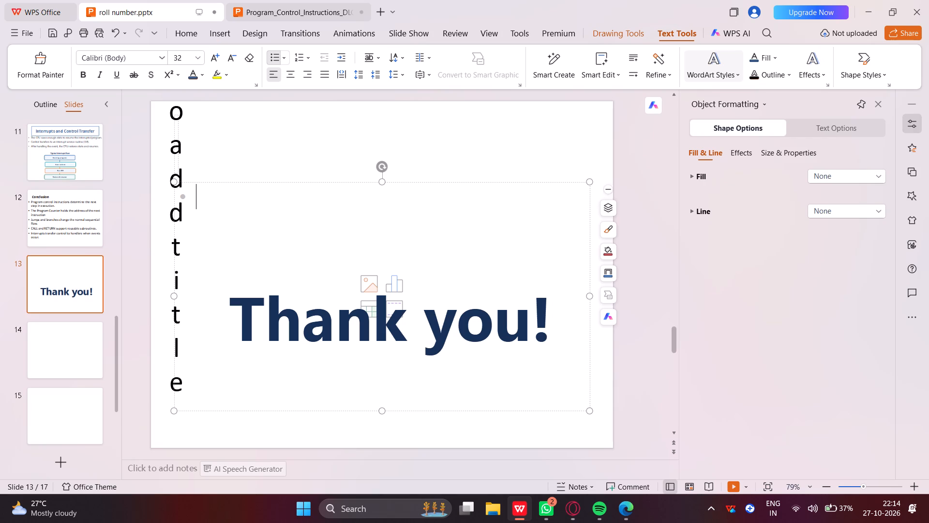
click(174, 185)
click(174, 185)
drag(174, 185, 180, 146)
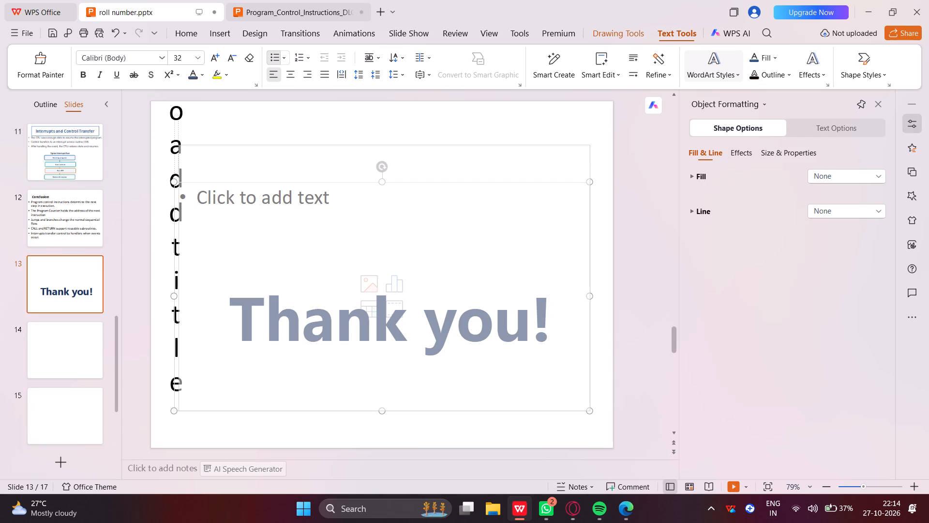
drag(180, 146, 178, 106)
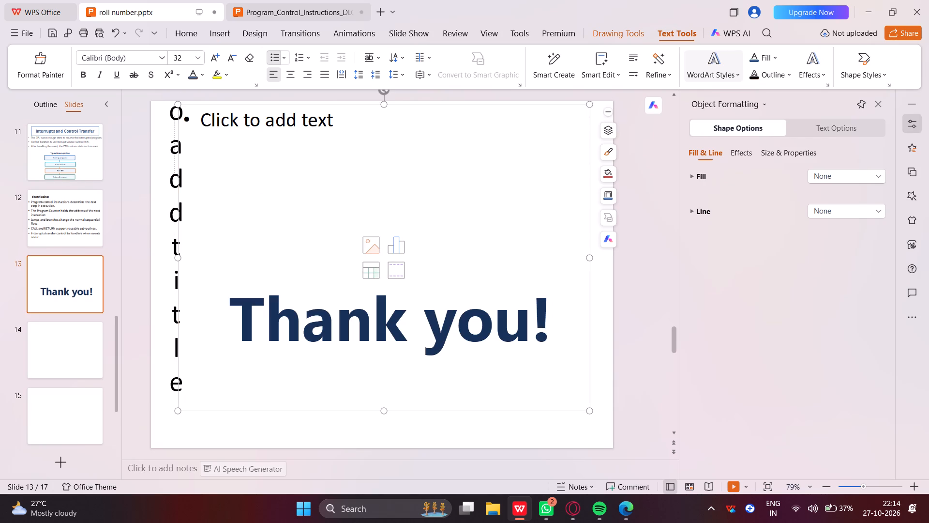
drag(180, 109, 160, 105)
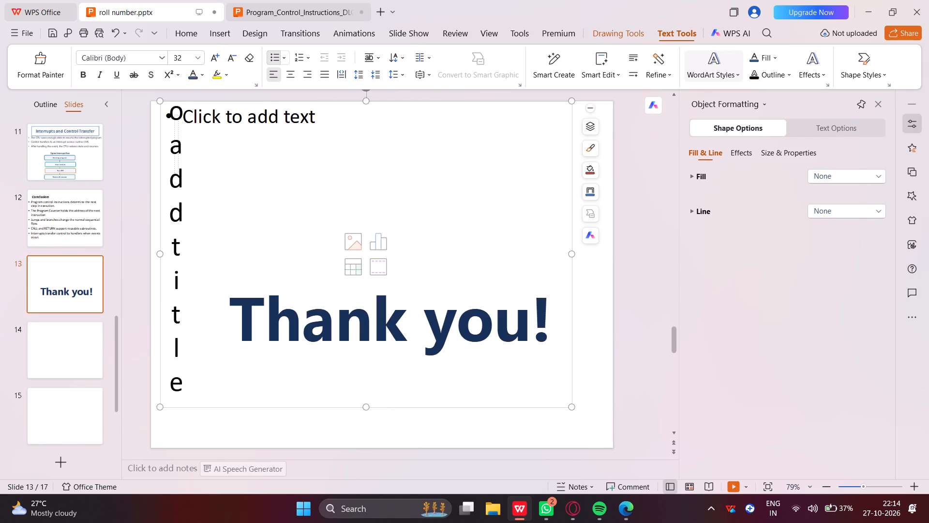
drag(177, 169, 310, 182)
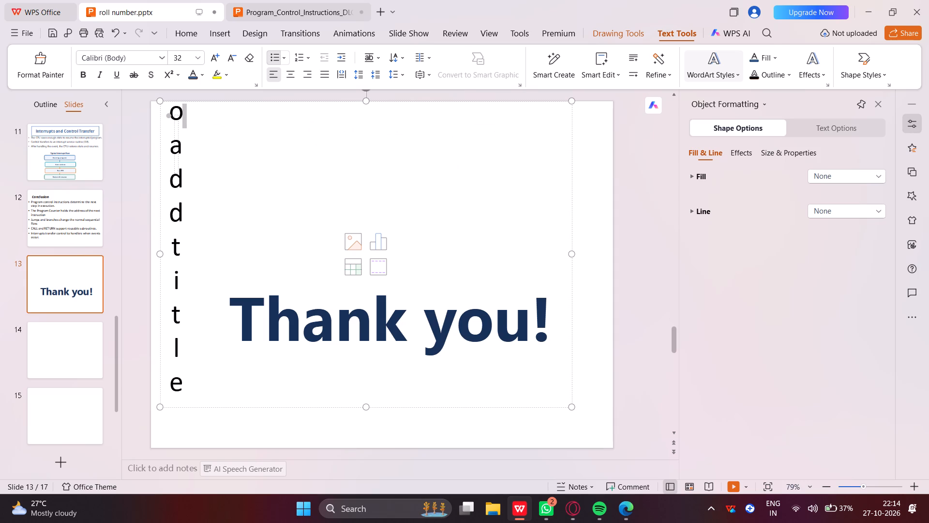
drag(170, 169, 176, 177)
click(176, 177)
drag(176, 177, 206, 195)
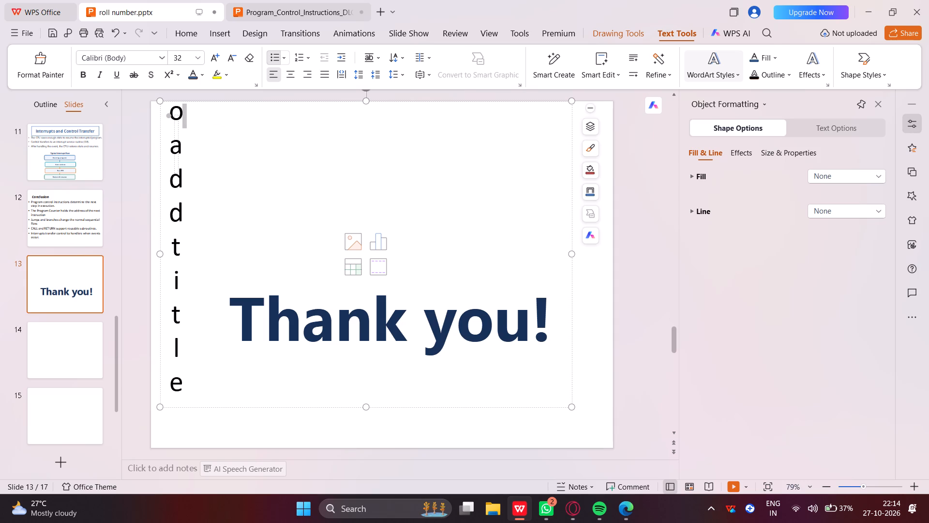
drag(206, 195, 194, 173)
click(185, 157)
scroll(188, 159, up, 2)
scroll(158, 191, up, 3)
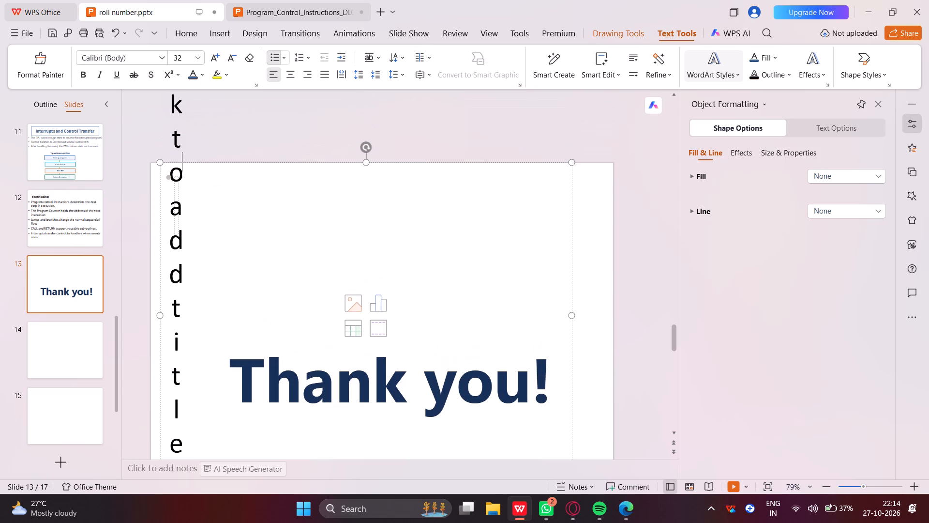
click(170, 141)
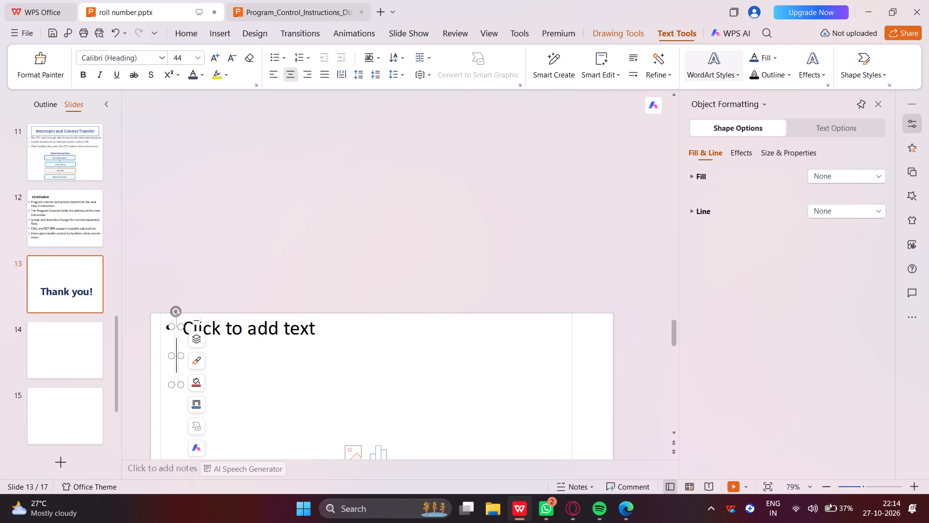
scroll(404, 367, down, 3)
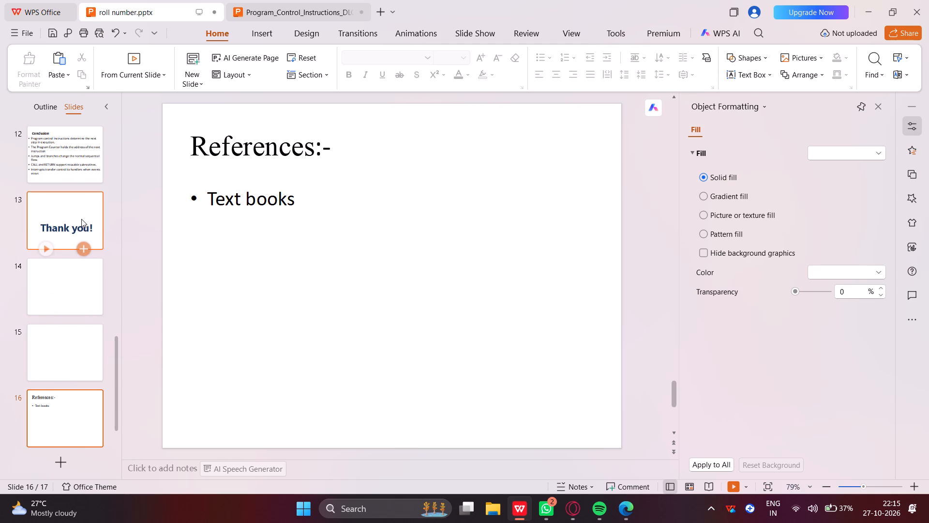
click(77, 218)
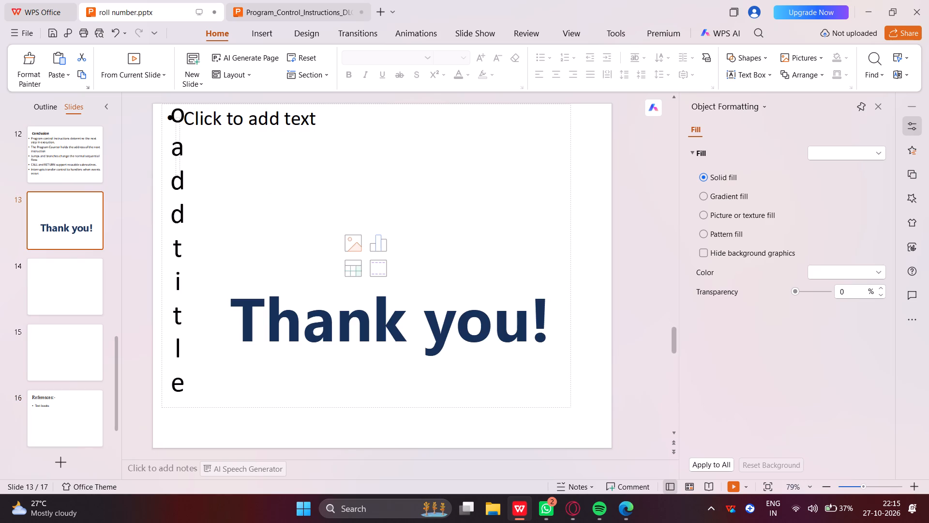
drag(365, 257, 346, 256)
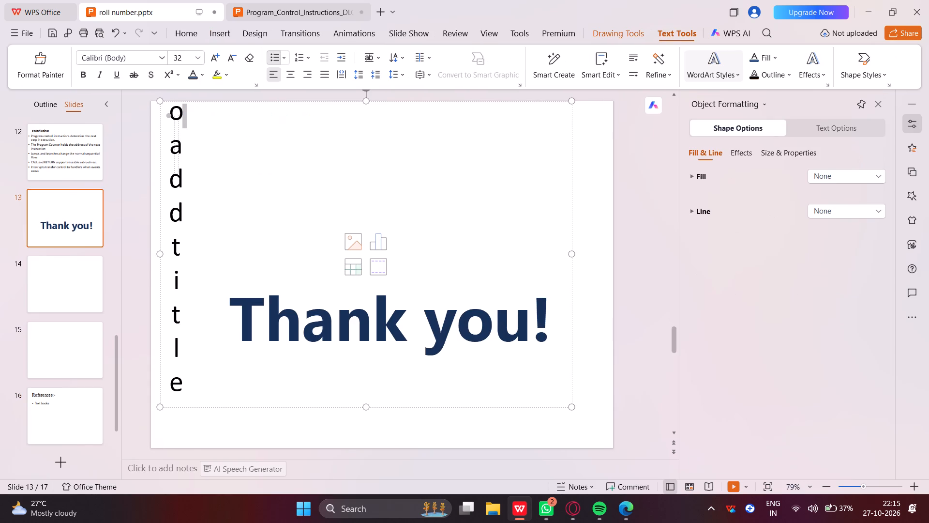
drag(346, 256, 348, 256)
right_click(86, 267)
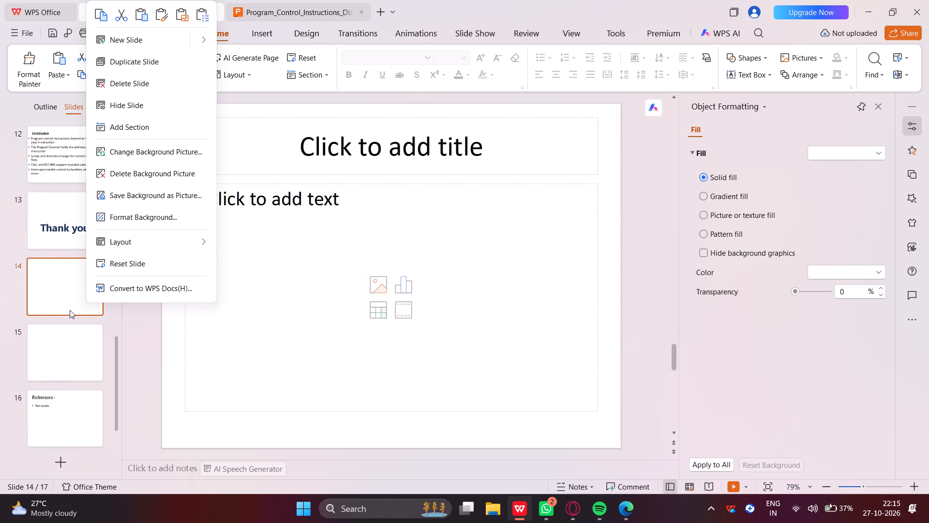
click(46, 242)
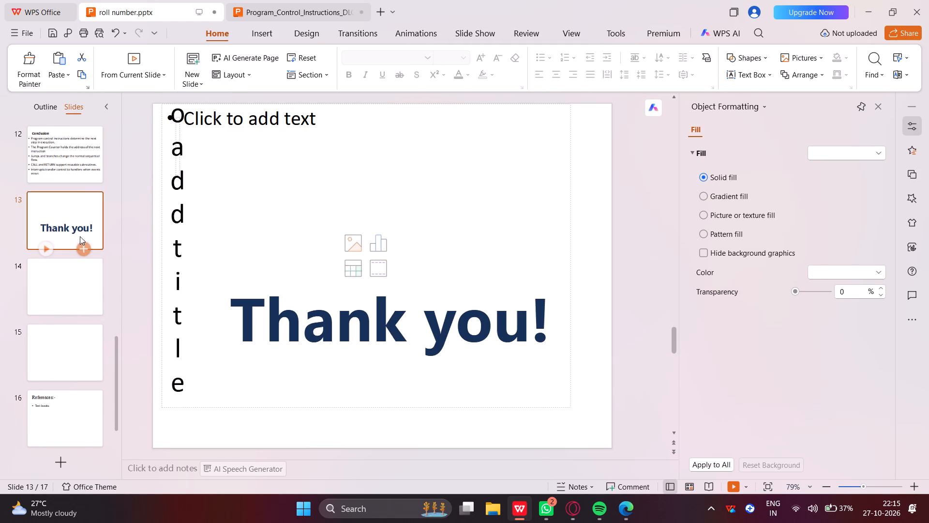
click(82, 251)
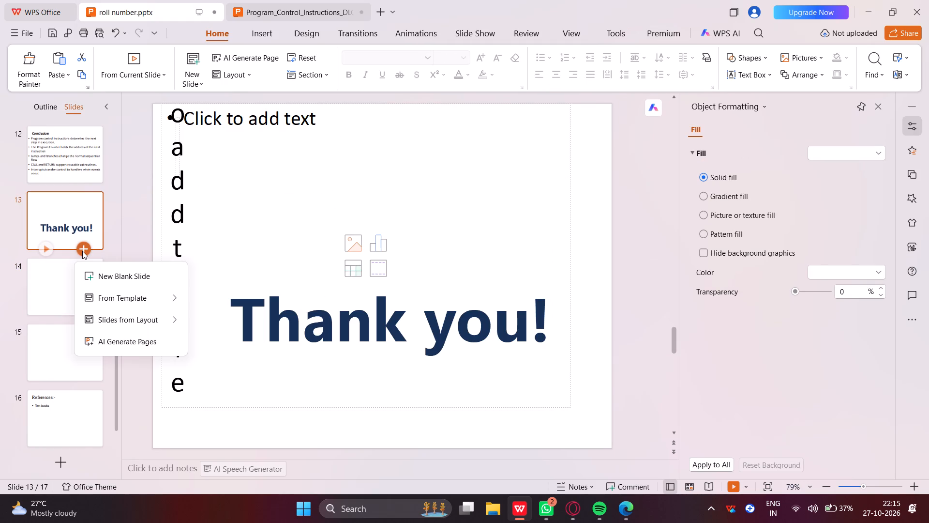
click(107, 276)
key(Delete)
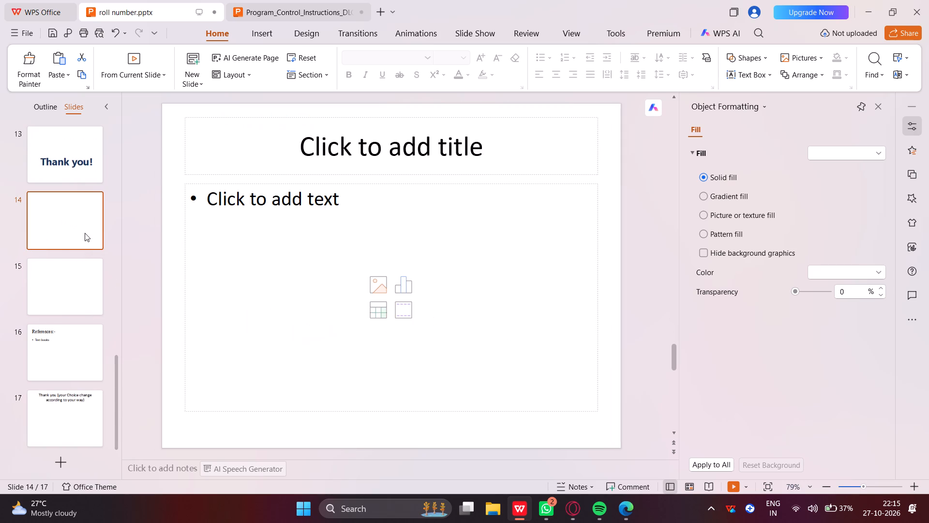
Delete slide 13, which holds the large "Thank you!" text.
click(75, 150)
key(Delete)
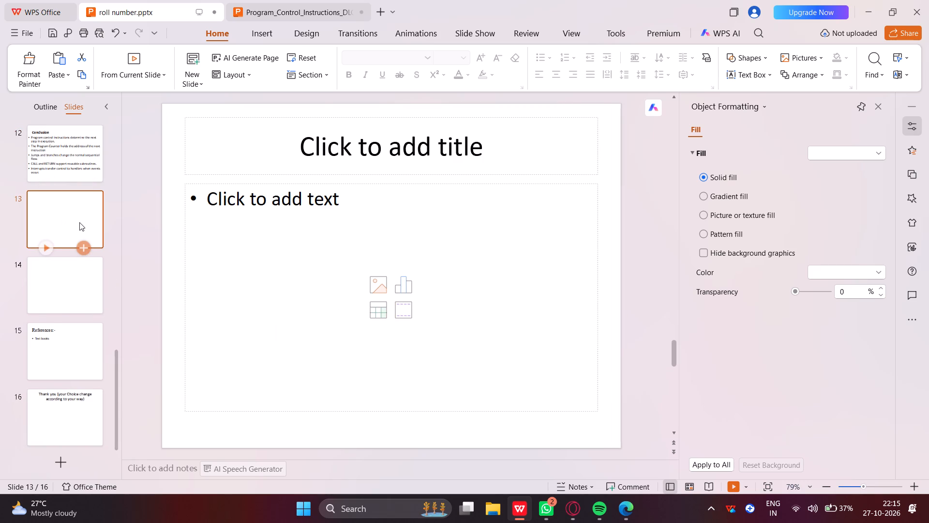
Remove the bullet from the empty content placeholder on the blank slide 13.
scroll(79, 222, up, 2)
click(75, 282)
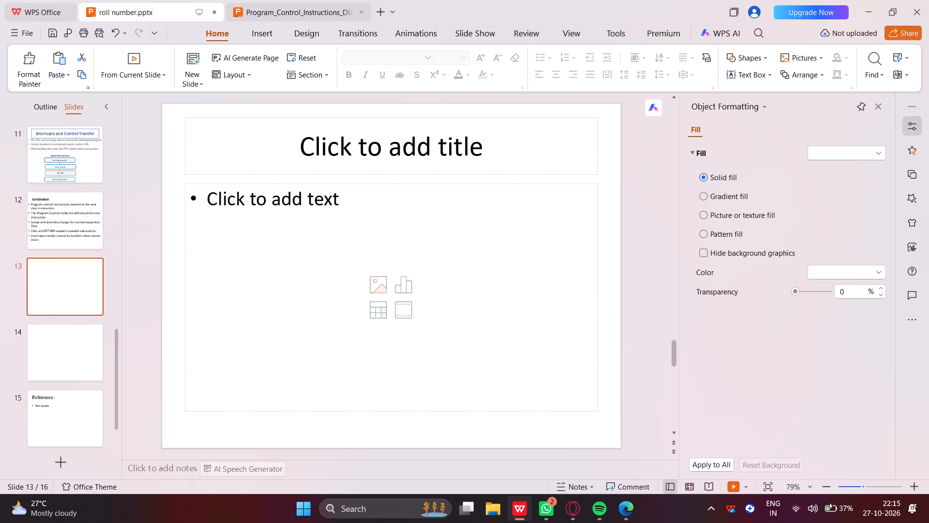
click(266, 205)
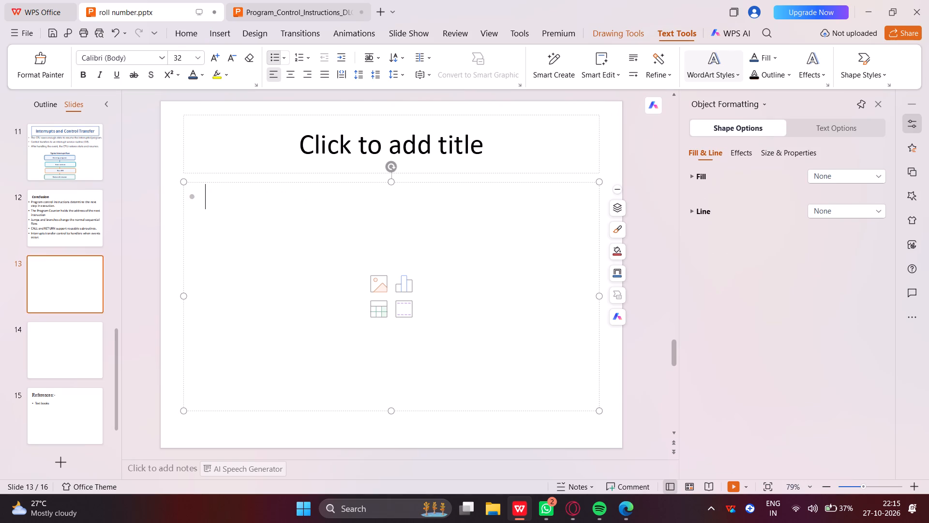
key(BackSpace)
Delete the empty title placeholder from slide 13.
click(270, 158)
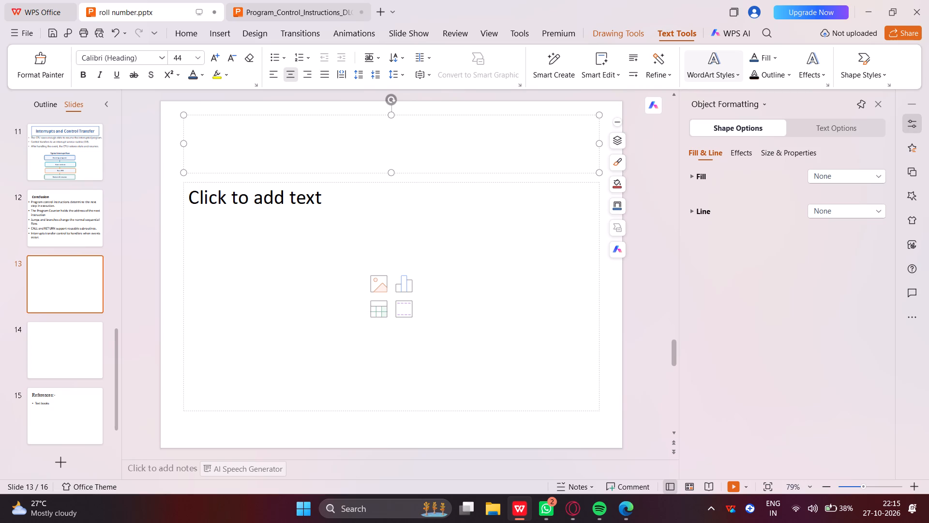
key(BackSpace)
click(357, 193)
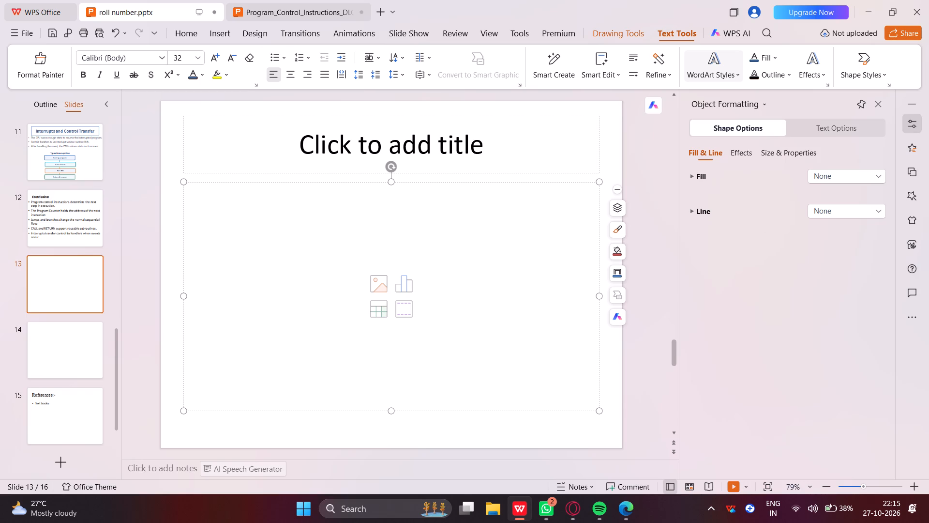
drag(601, 159, 525, 305)
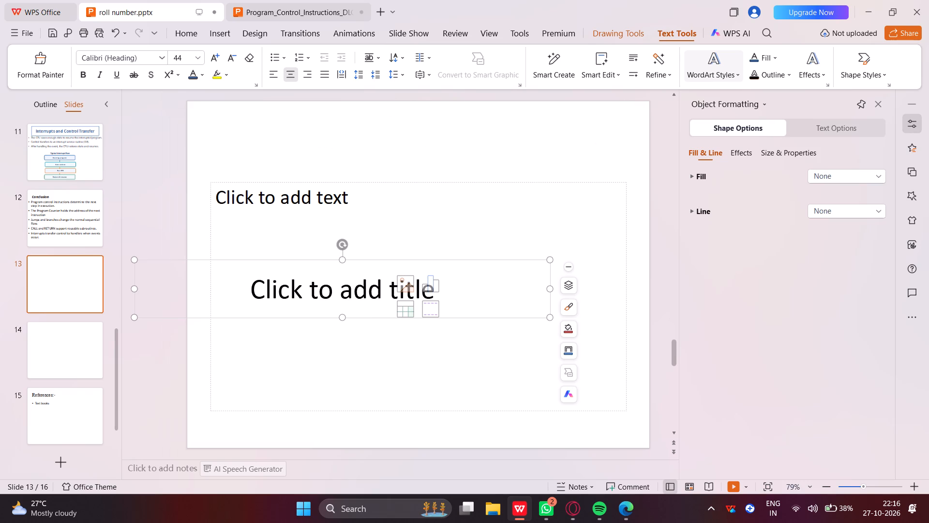
key(Delete)
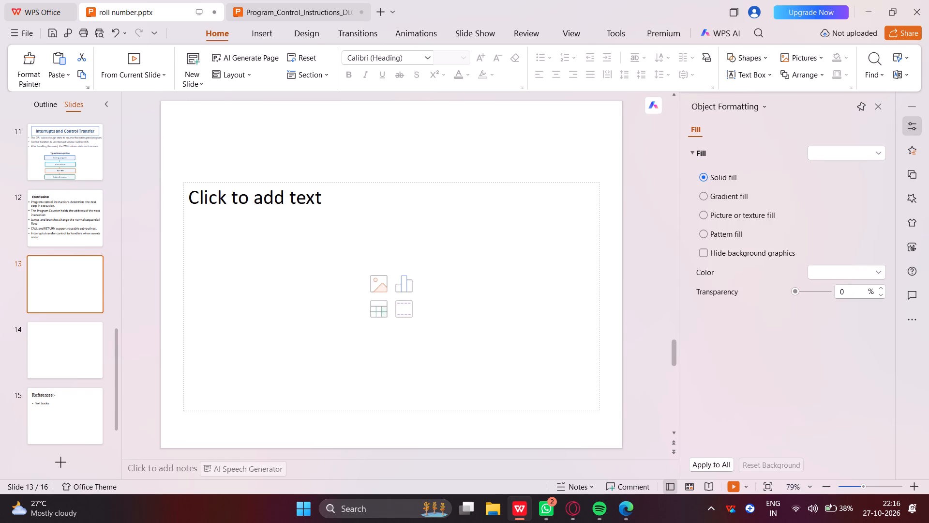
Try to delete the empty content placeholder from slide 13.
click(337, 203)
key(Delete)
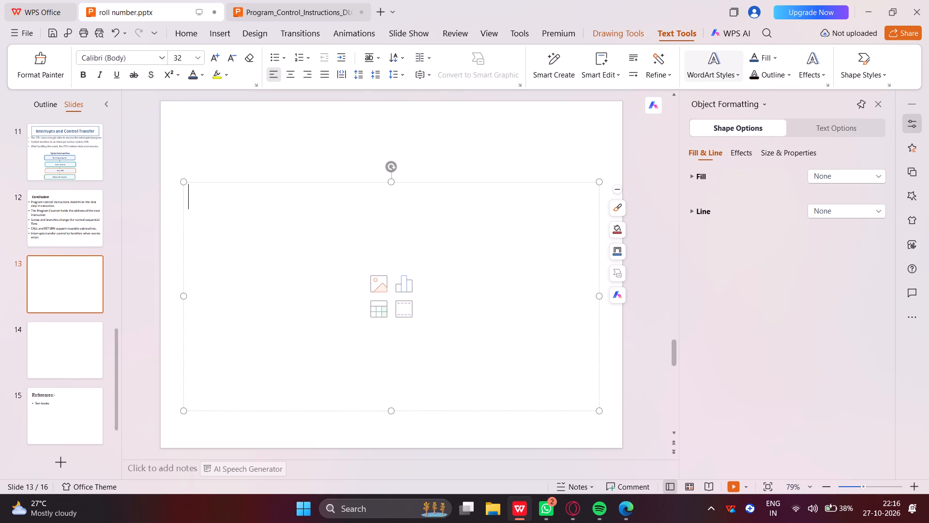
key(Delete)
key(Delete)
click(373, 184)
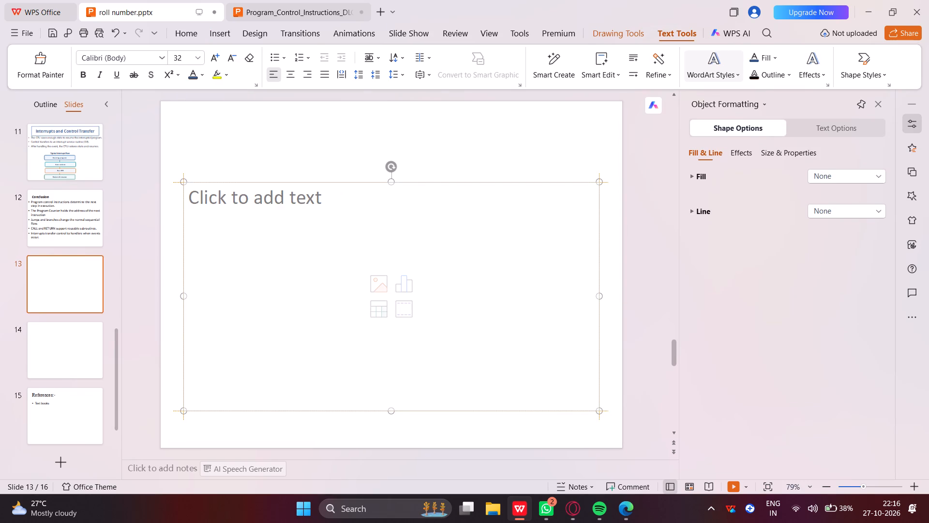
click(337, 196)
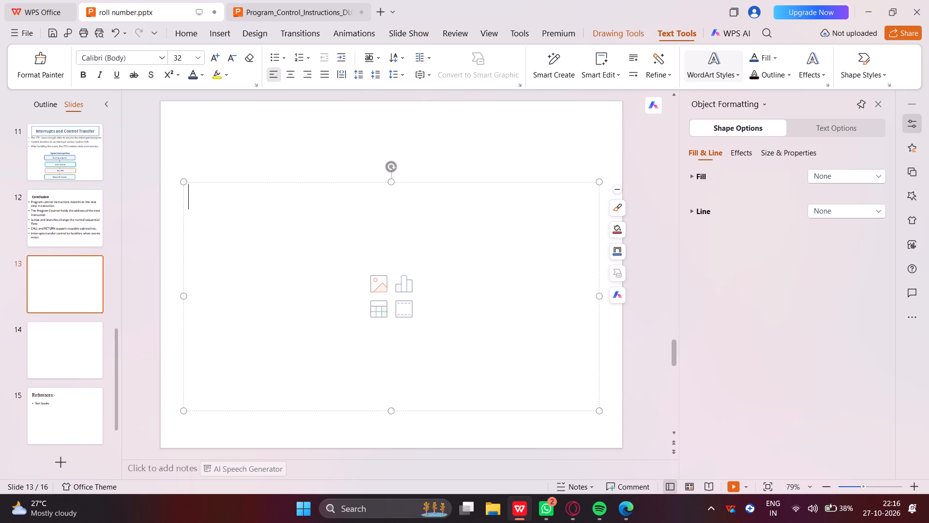
Paste the "Thank you!" text box onto slide 13 and move it into the slide's middle area.
click(442, 368)
key(ctrl+v)
scroll(227, 191, down, 1)
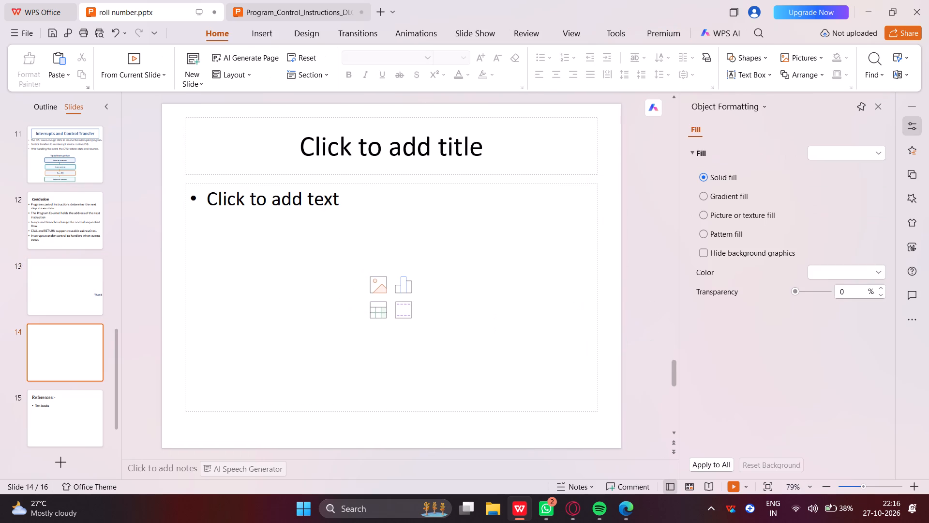
click(43, 291)
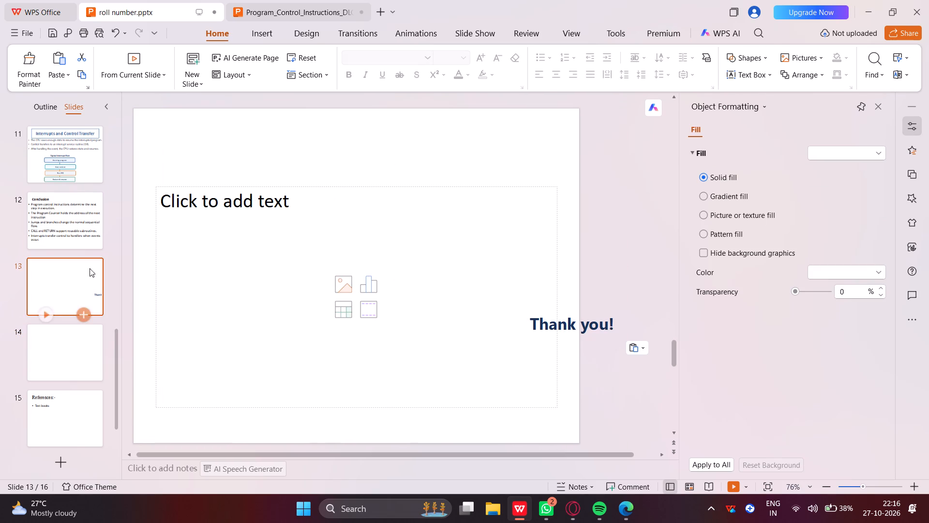
click(586, 330)
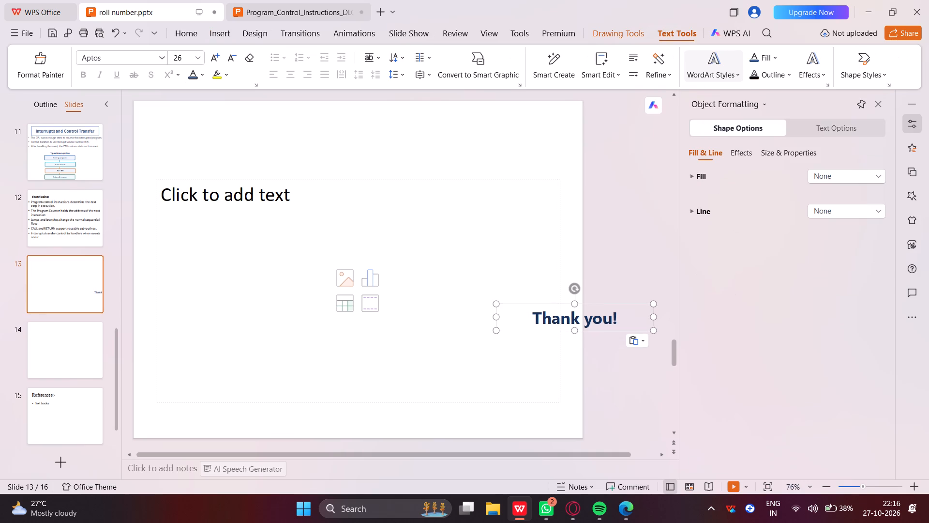
drag(624, 316, 459, 302)
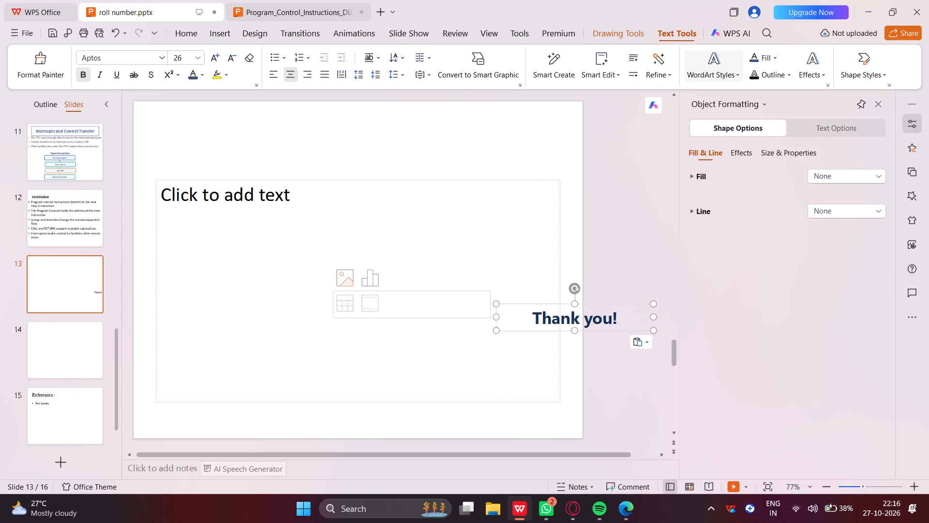
drag(459, 302, 394, 250)
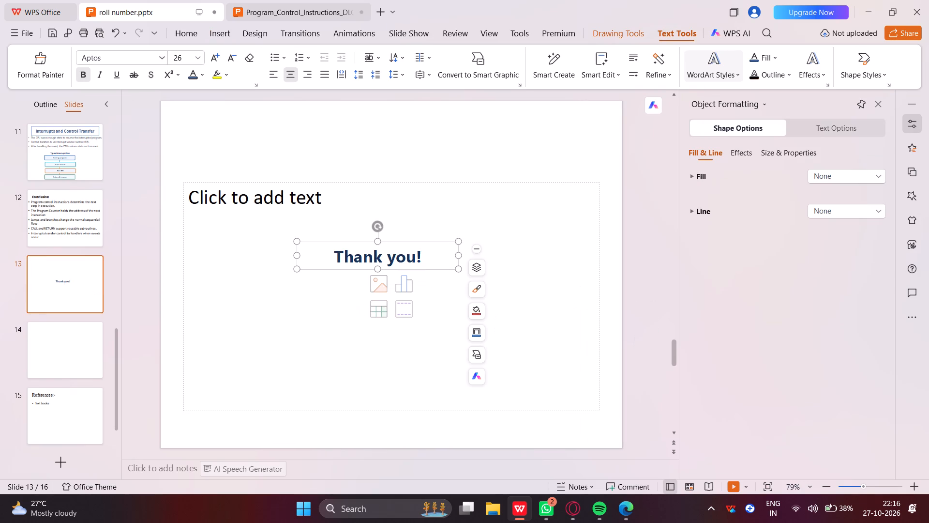
Widen the "Thank you!" text box by extending its right side.
drag(461, 268, 516, 388)
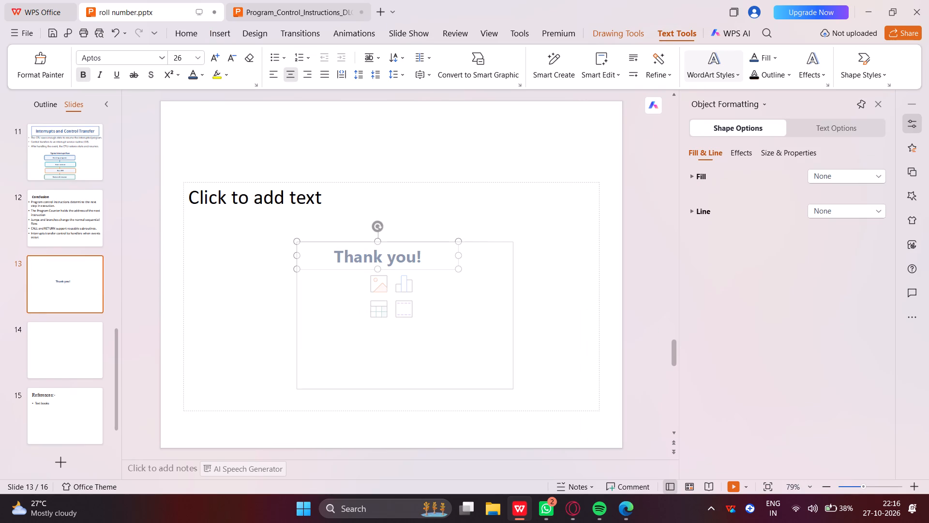
drag(516, 388, 518, 411)
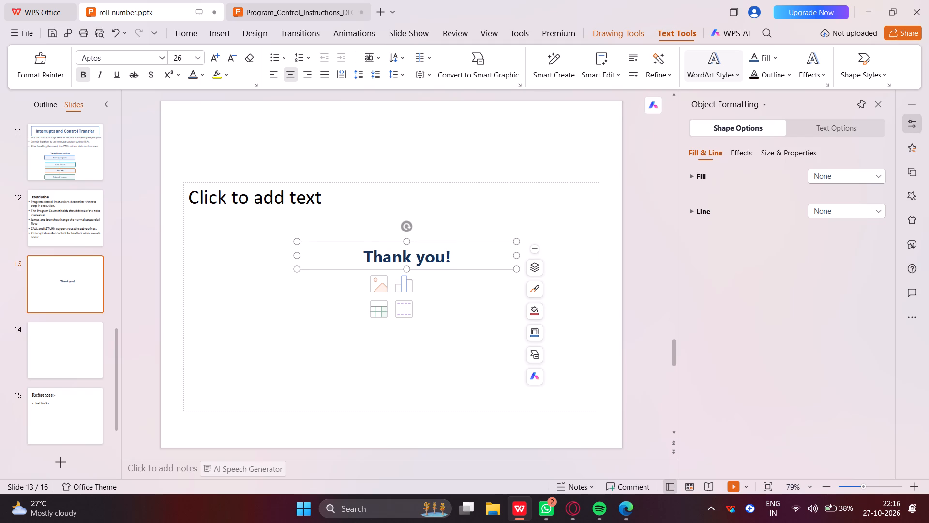
Reposition the "Thank you!" text box near the centre of slide 13, just above the placeholder's insert icons.
drag(355, 259, 391, 269)
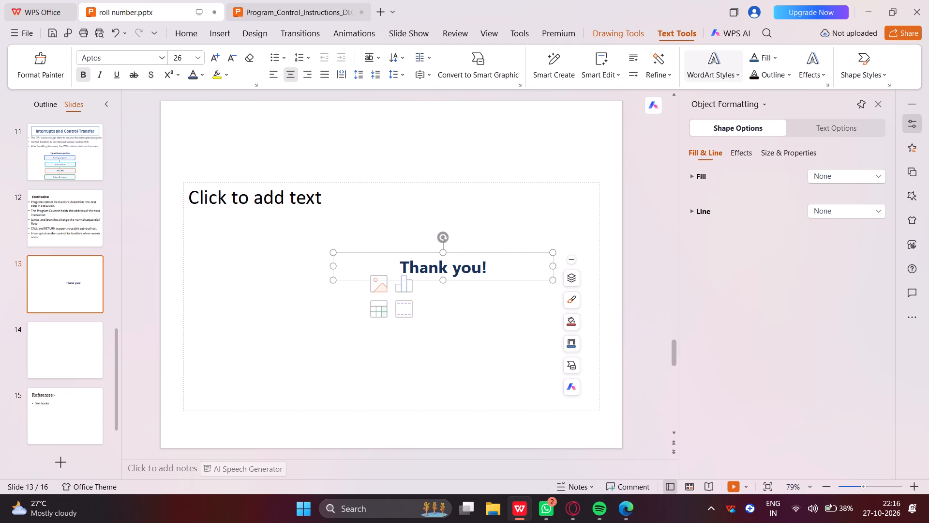
click(396, 261)
click(377, 267)
drag(408, 265, 395, 265)
drag(395, 265, 361, 272)
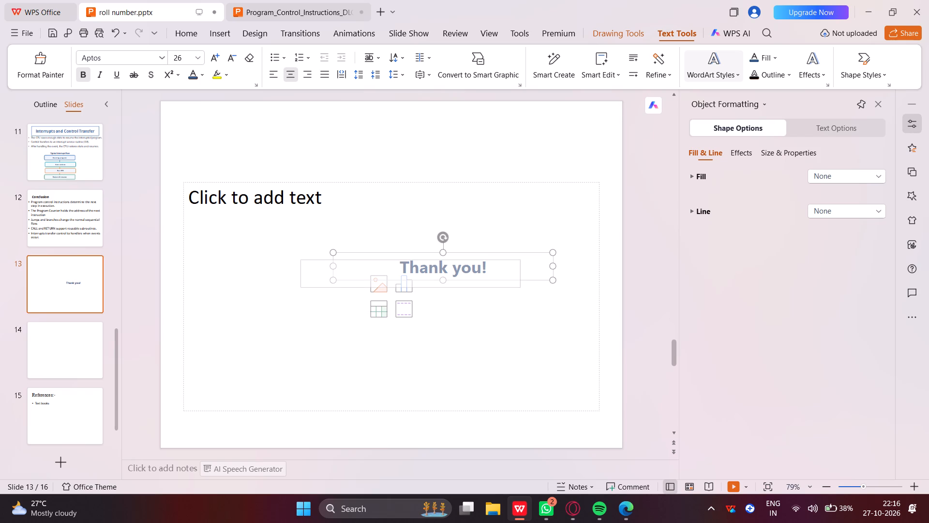
drag(361, 272, 365, 254)
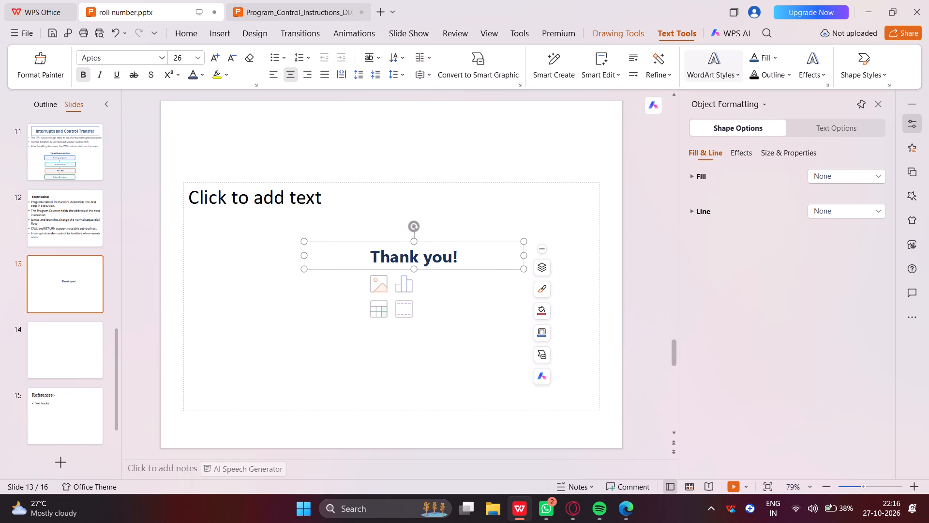
drag(370, 254, 403, 258)
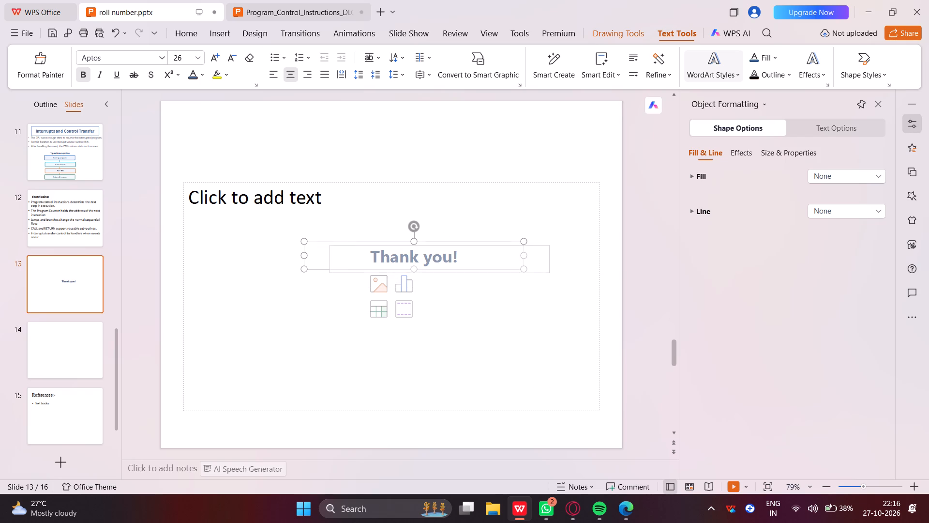
drag(403, 258, 376, 254)
Copy the "Thank you!" text box on slide 13.
right_click(375, 254)
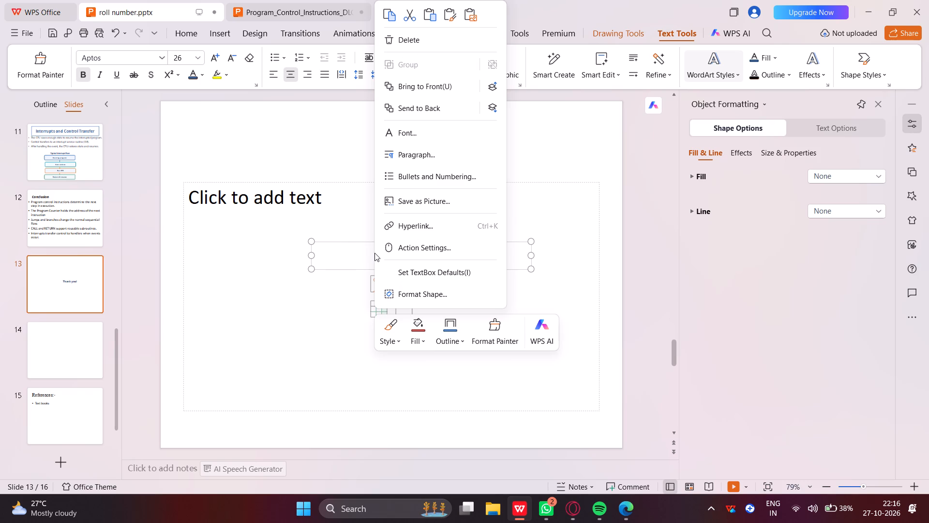
click(391, 19)
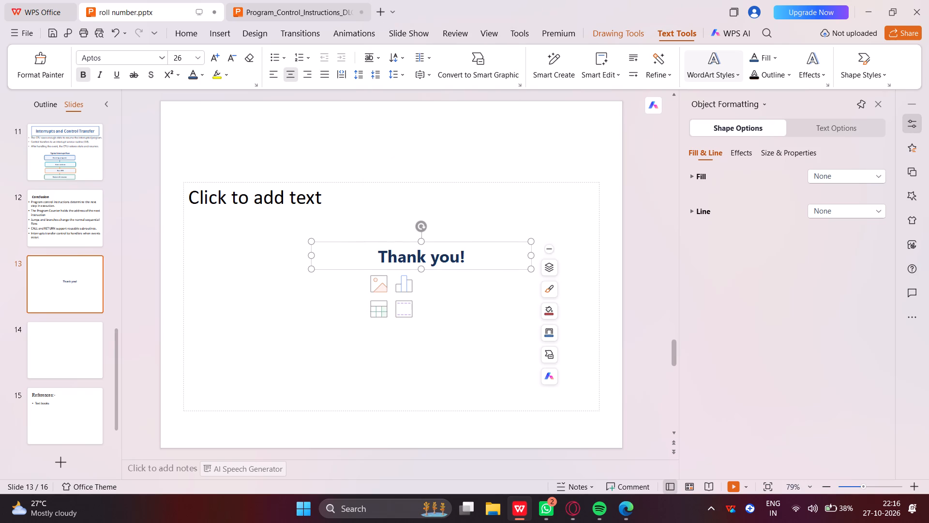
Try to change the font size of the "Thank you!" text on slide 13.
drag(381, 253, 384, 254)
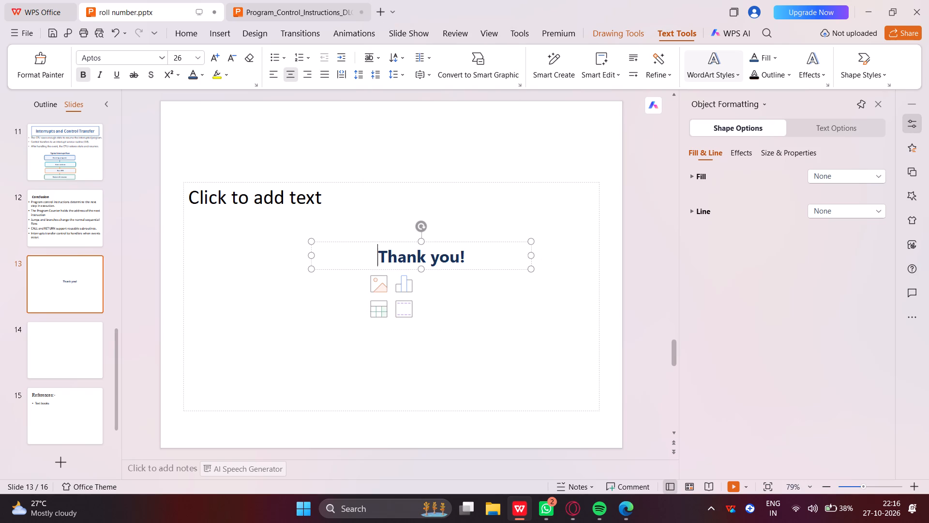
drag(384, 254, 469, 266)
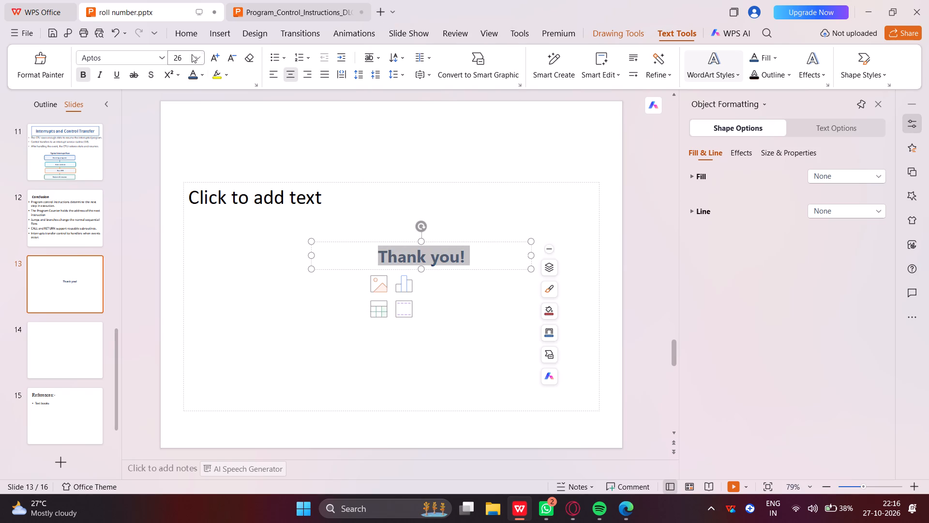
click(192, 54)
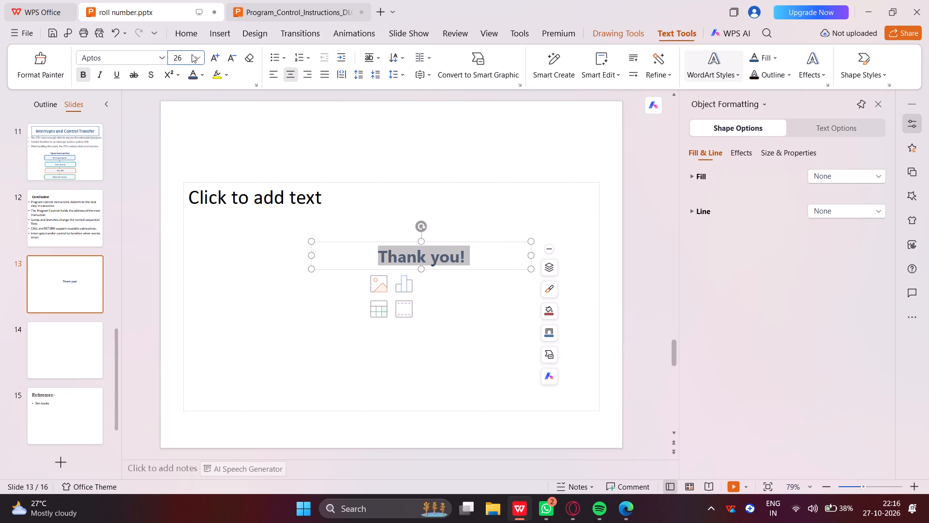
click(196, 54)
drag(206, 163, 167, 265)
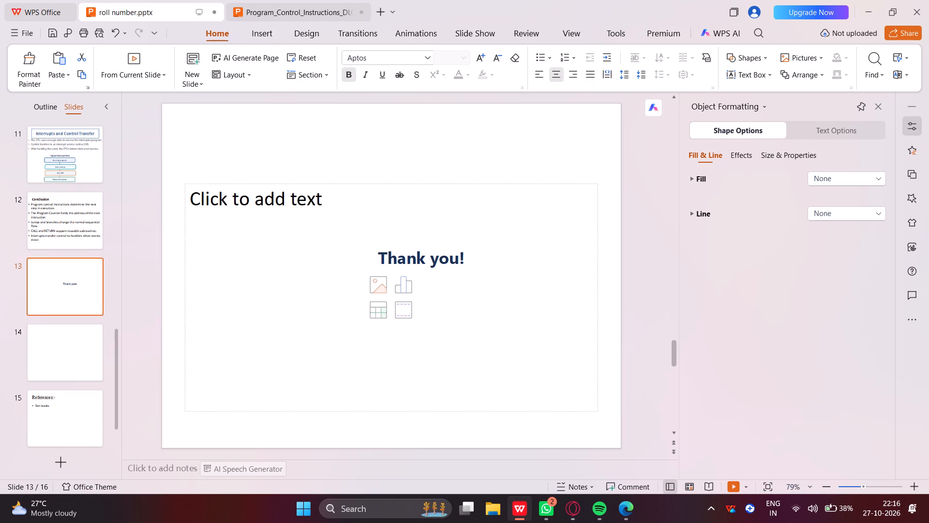
Set the whole "Thank you!" text on slide 13 to font size 96.
right_click(377, 258)
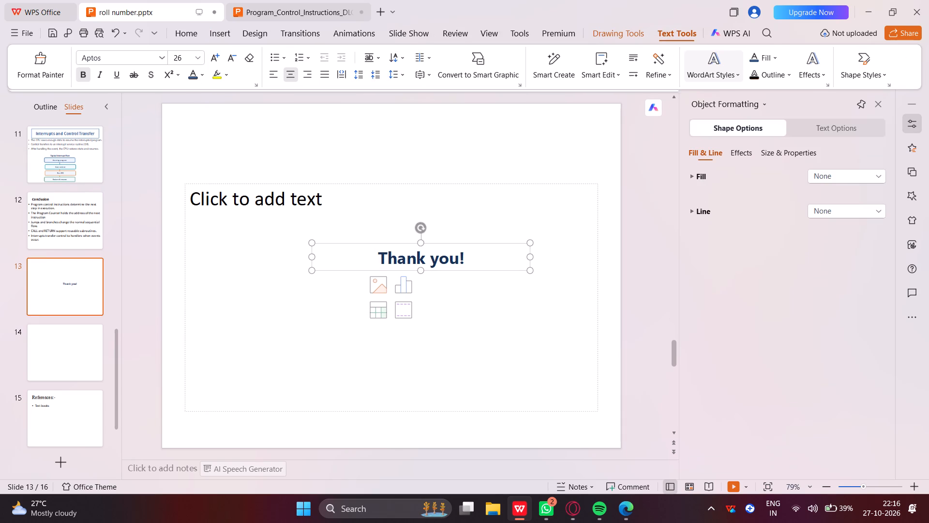
click(377, 258)
click(363, 243)
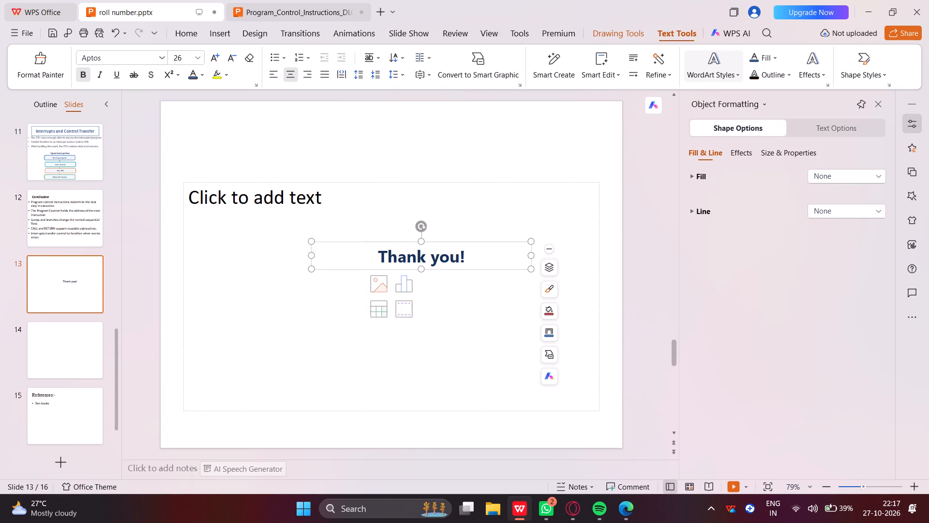
drag(386, 254, 423, 267)
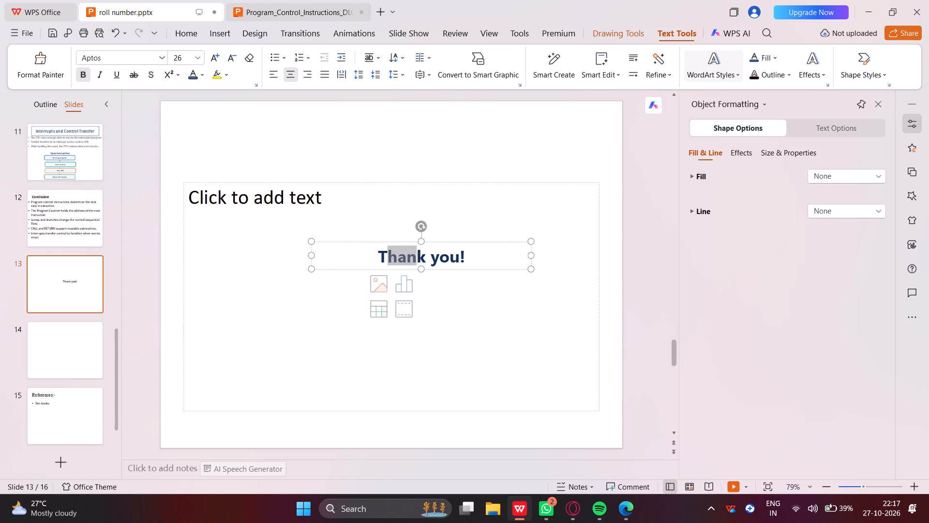
drag(423, 267, 465, 267)
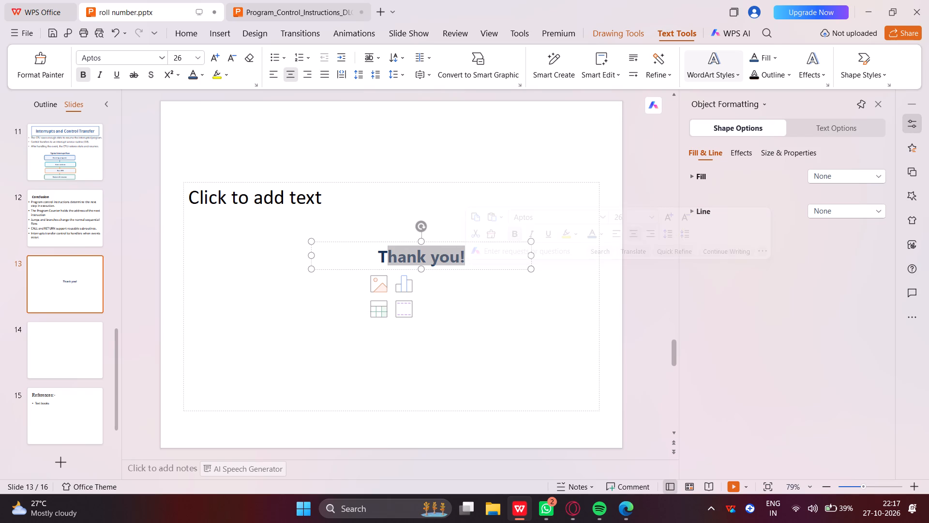
drag(387, 256, 369, 253)
drag(369, 253, 384, 256)
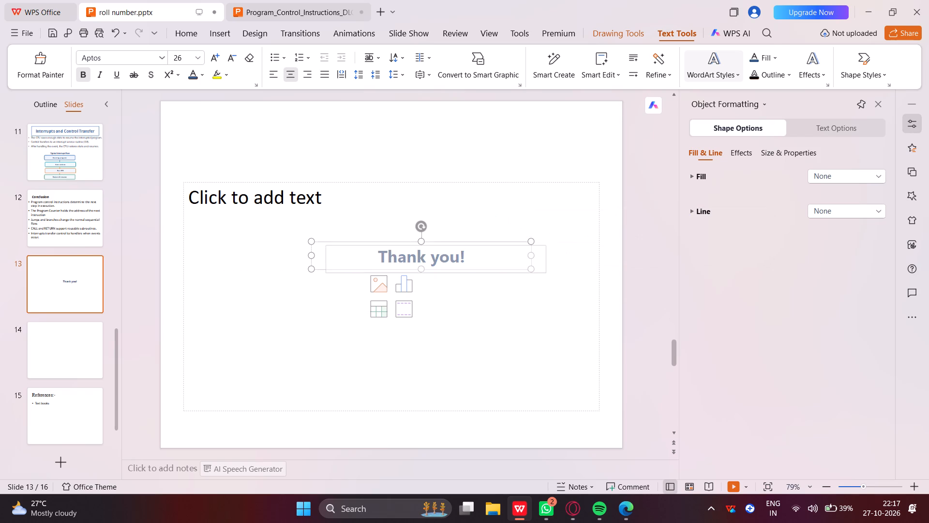
drag(384, 256, 385, 256)
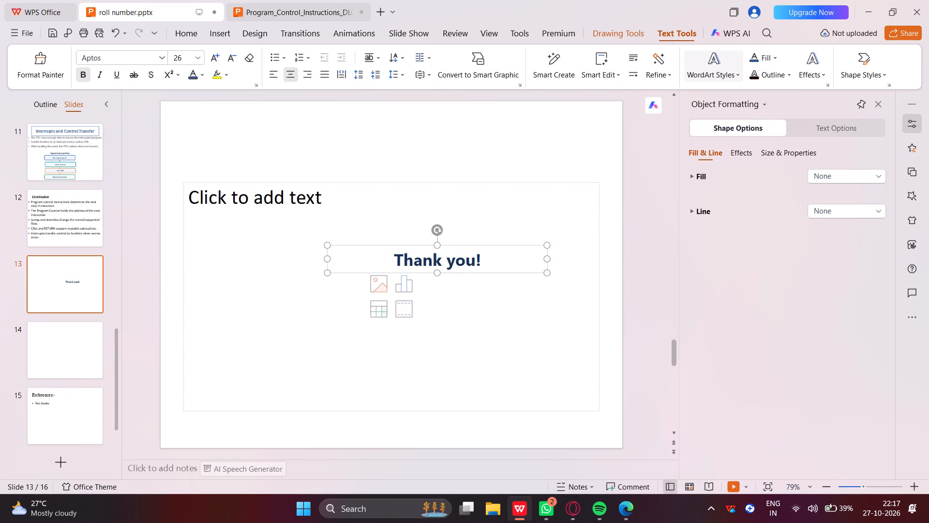
drag(396, 256, 480, 264)
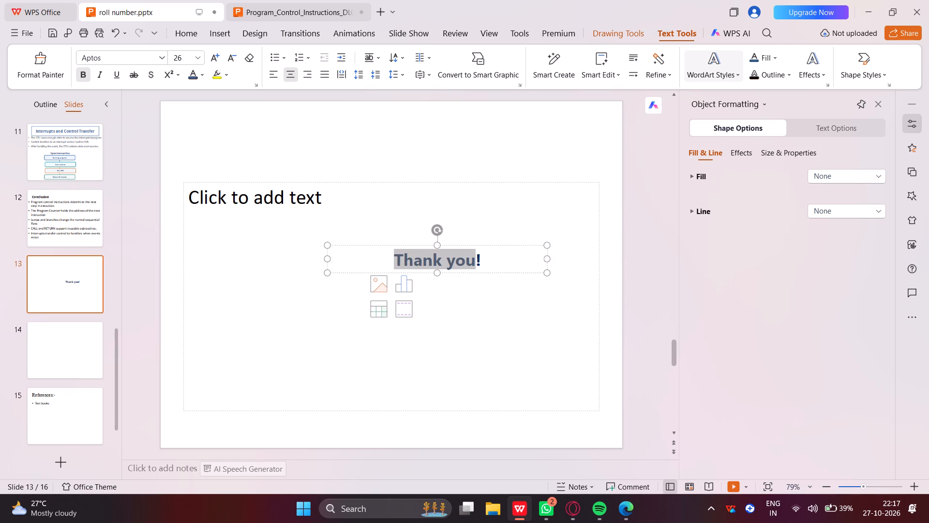
drag(480, 264, 481, 264)
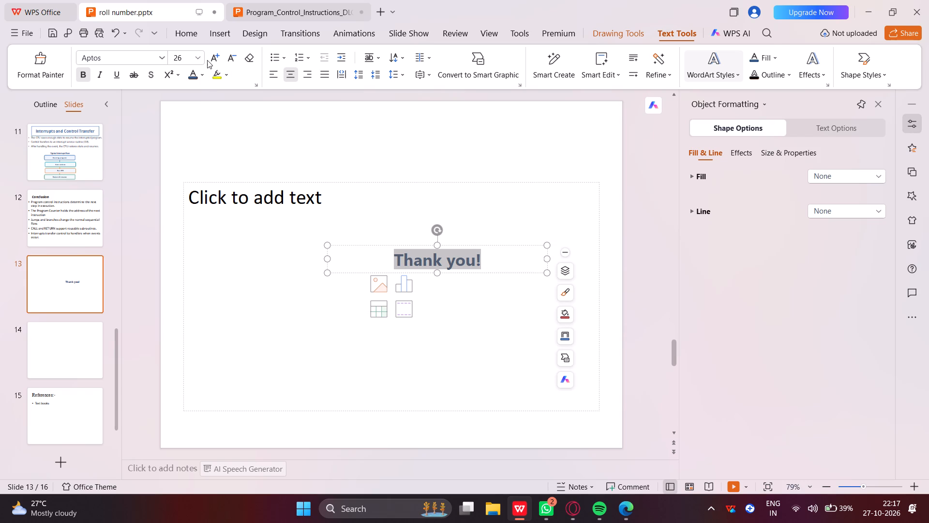
click(196, 56)
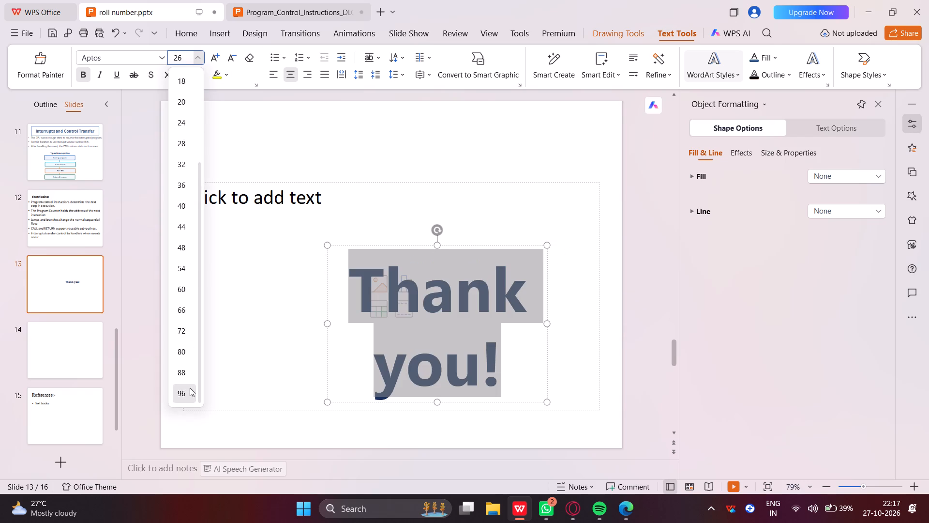
click(190, 388)
click(531, 157)
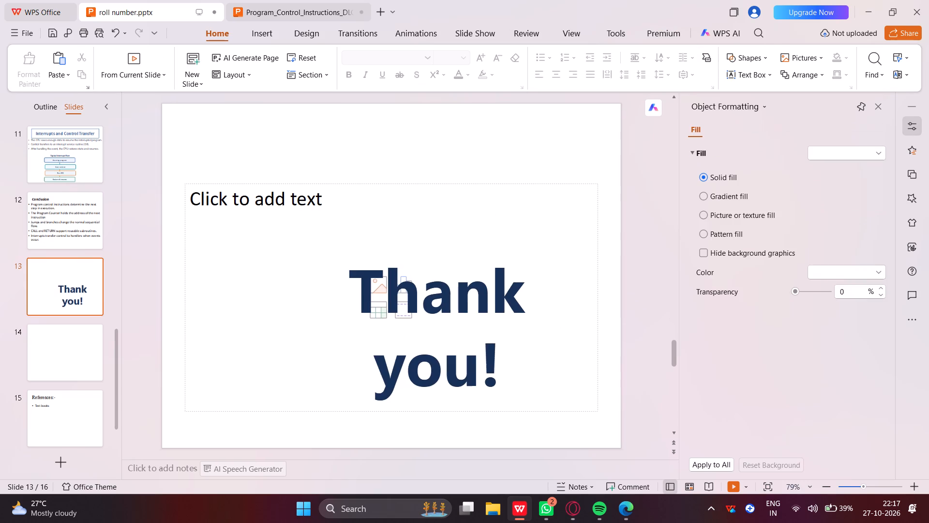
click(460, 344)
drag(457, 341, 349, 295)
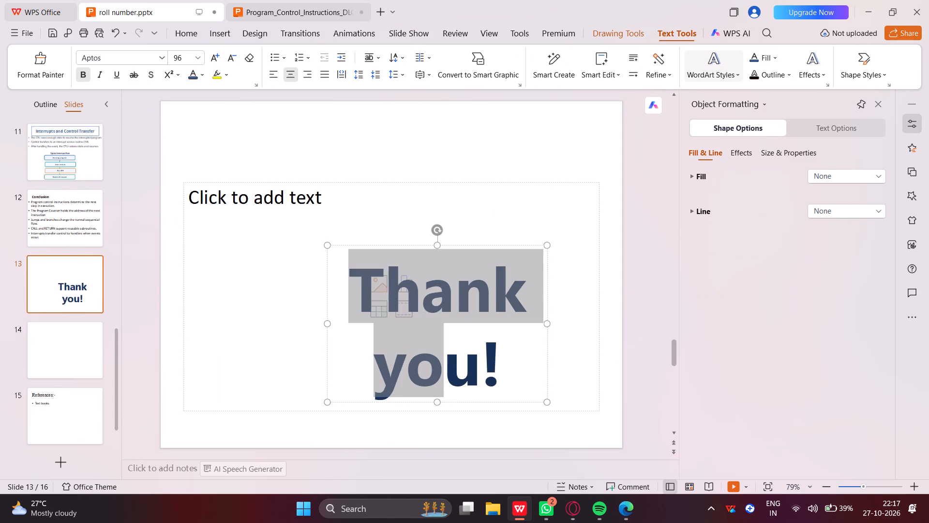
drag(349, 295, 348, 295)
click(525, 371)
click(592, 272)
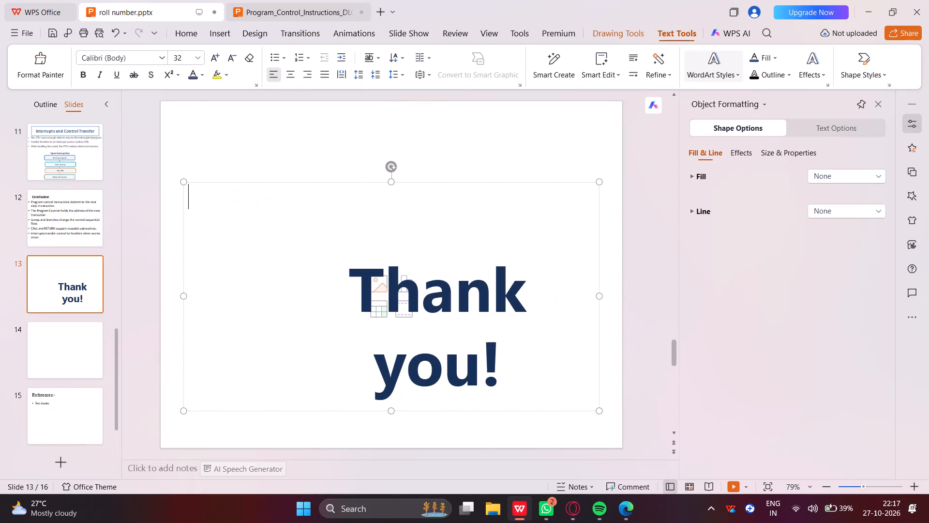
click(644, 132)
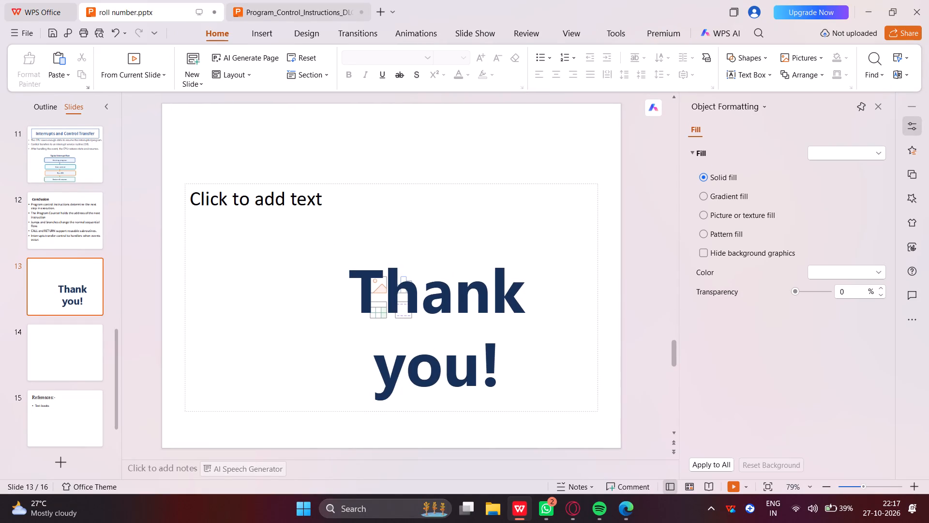
Move the enlarged "Thank you!" text box up and left so it sits near the horizontal centre of slide 13.
click(492, 339)
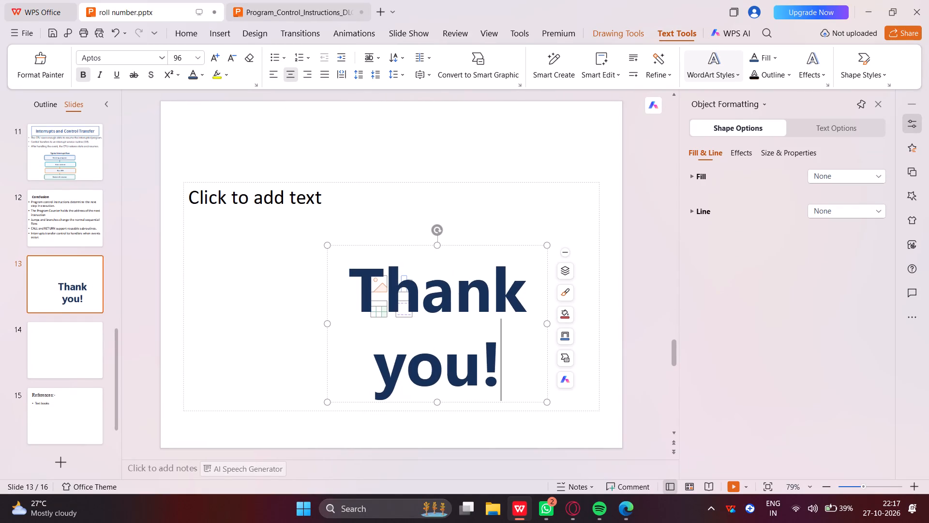
drag(347, 367, 288, 332)
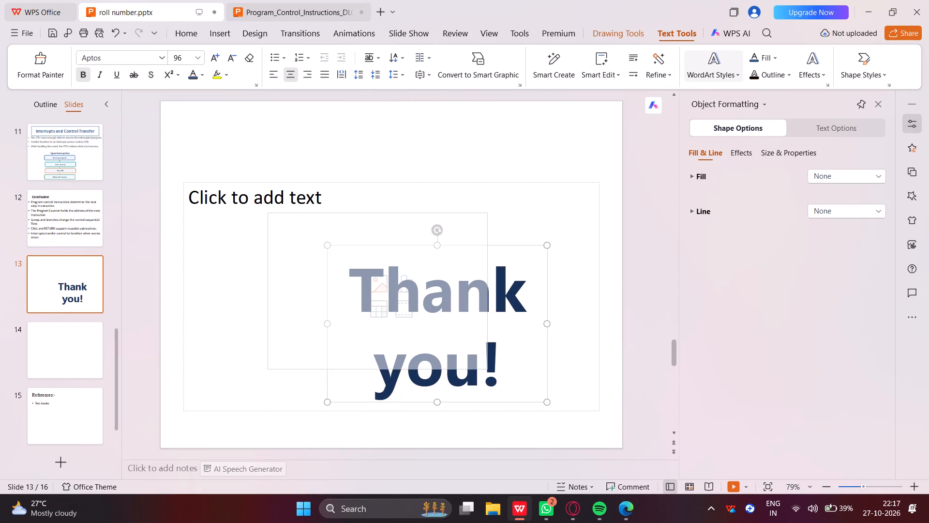
drag(288, 332, 280, 347)
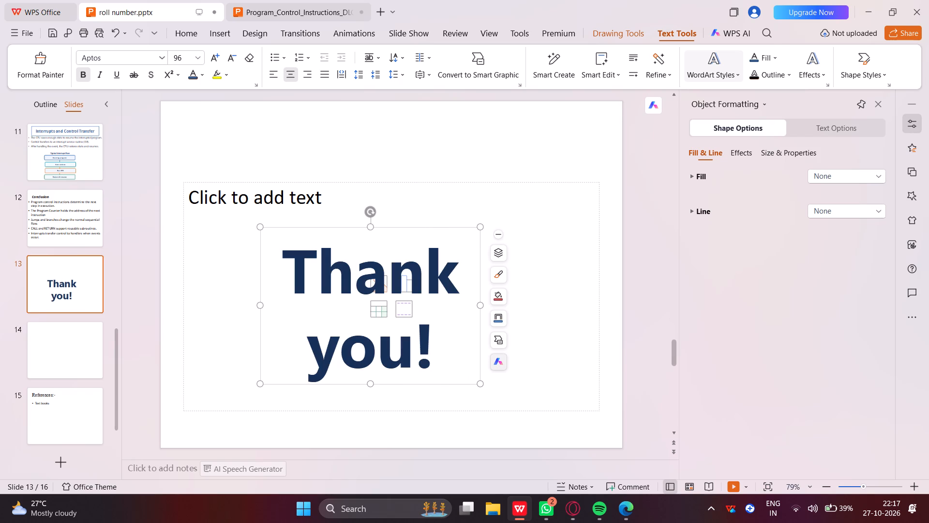
drag(518, 111, 516, 123)
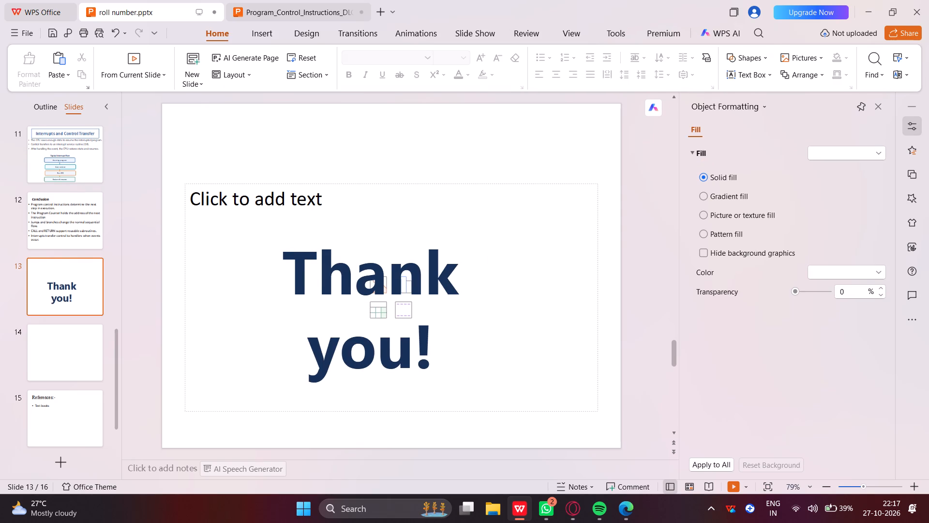
click(438, 315)
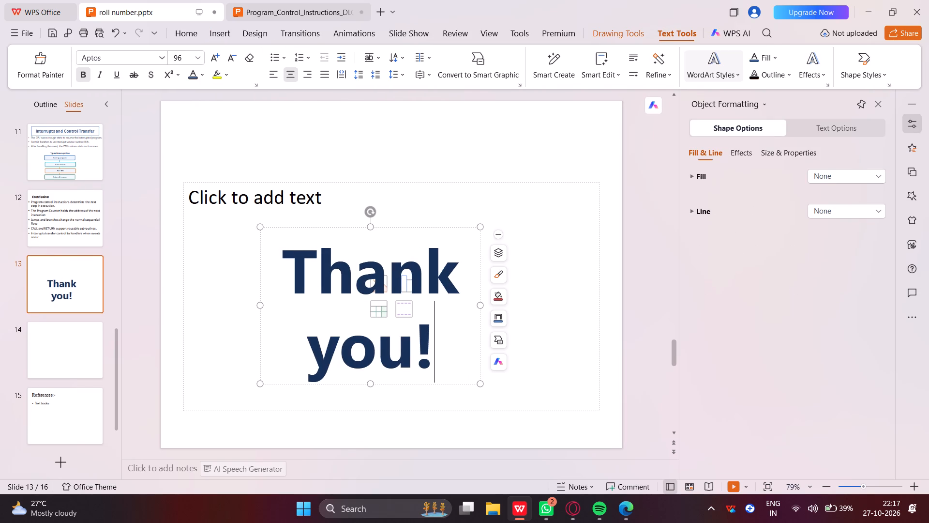
drag(275, 310, 307, 309)
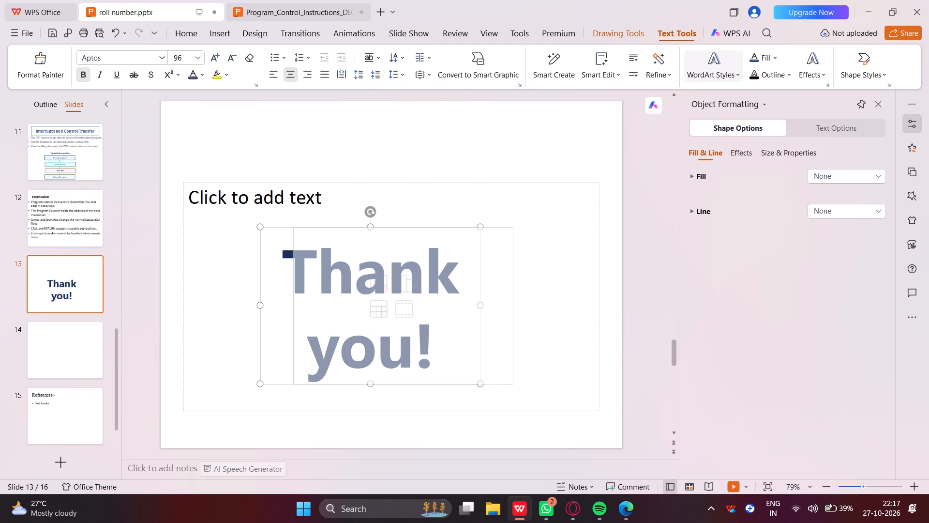
drag(307, 309, 308, 309)
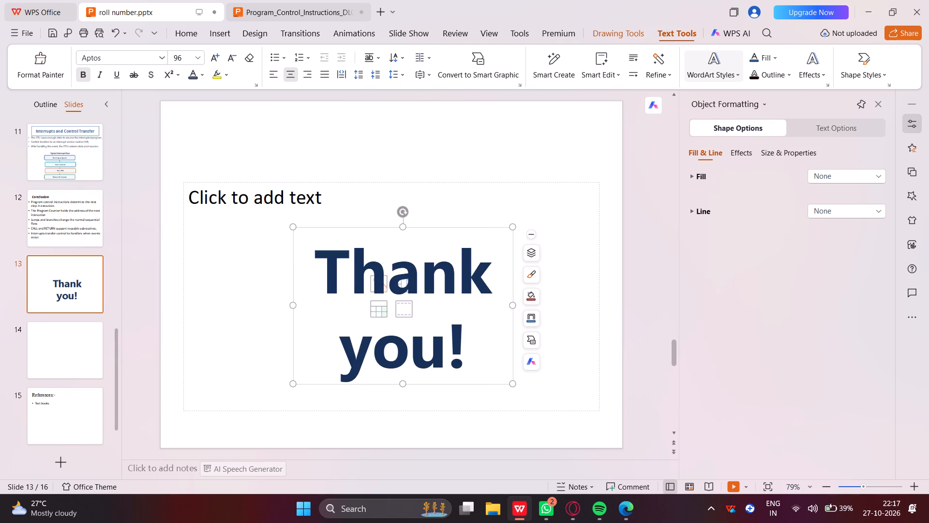
Widen the "Thank you!" text box on both sides to the placeholder's full width so the text fits on one line.
drag(291, 308, 194, 300)
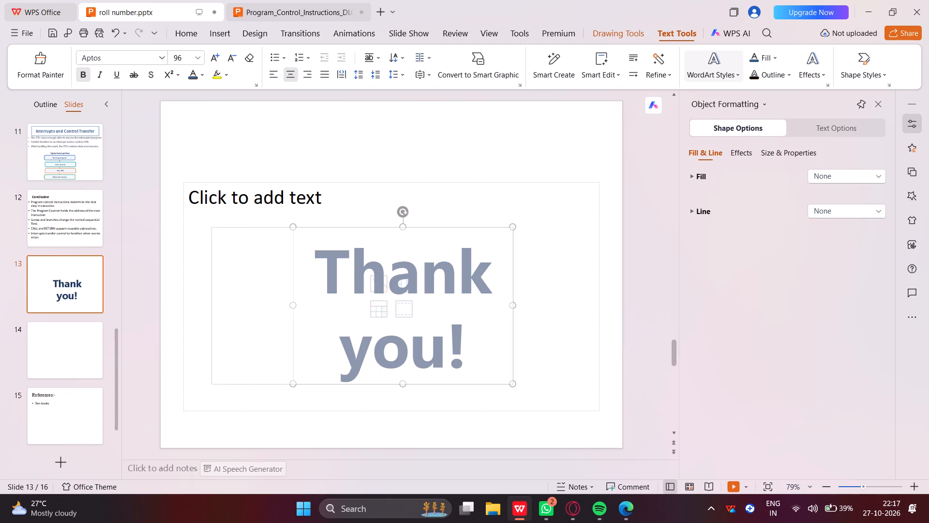
drag(194, 300, 180, 299)
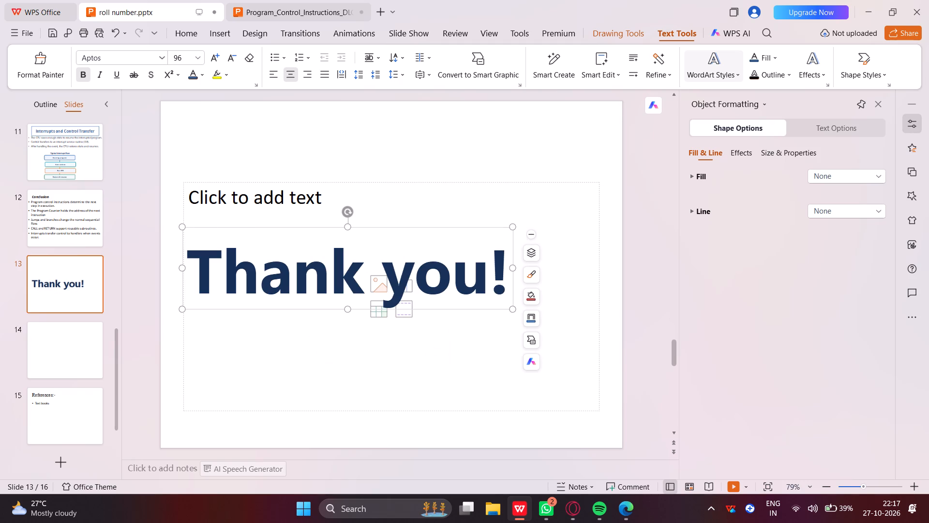
drag(513, 270, 598, 275)
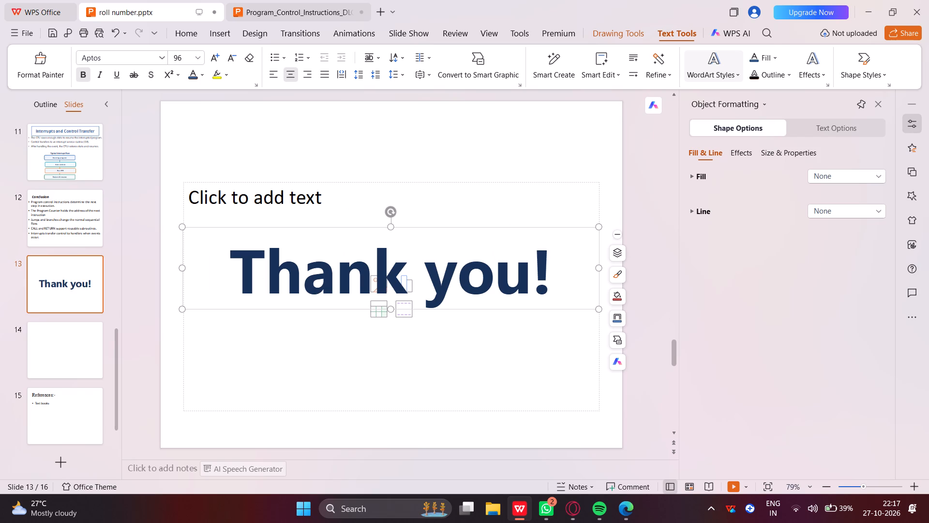
Move the "Thank you!" text box slightly down to the vertical middle of slide 13.
drag(421, 254, 421, 267)
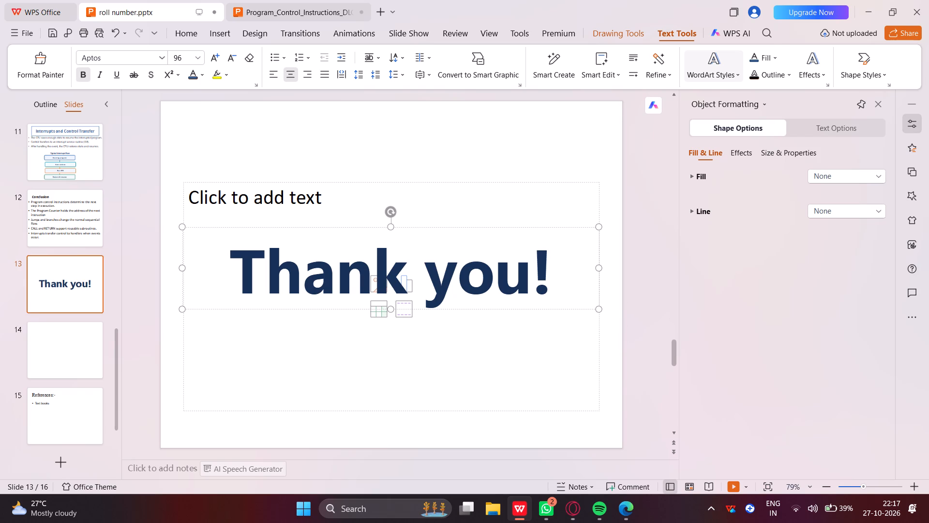
click(455, 153)
click(476, 321)
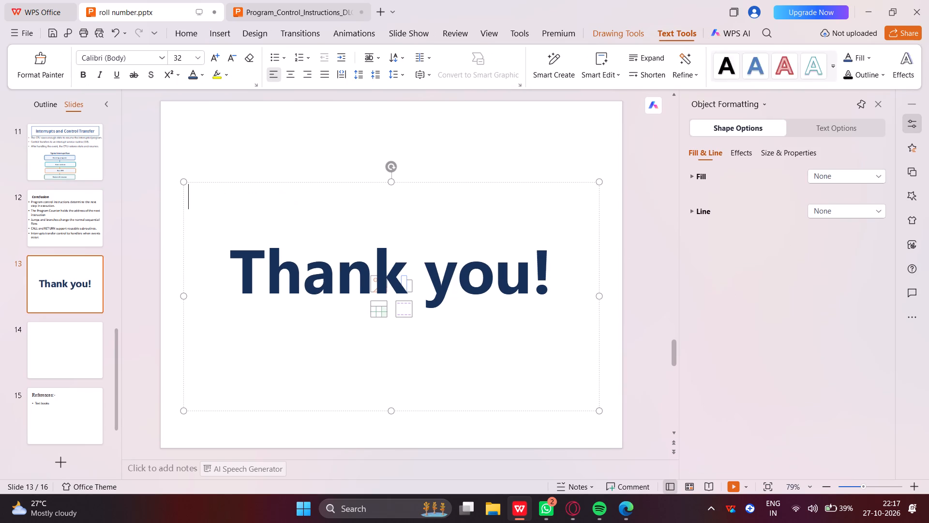
drag(225, 296, 228, 311)
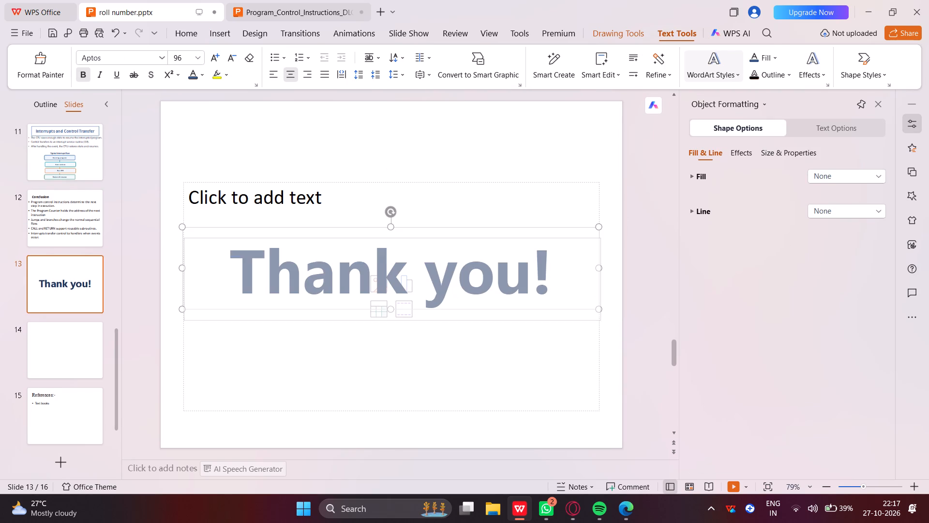
drag(228, 311, 232, 333)
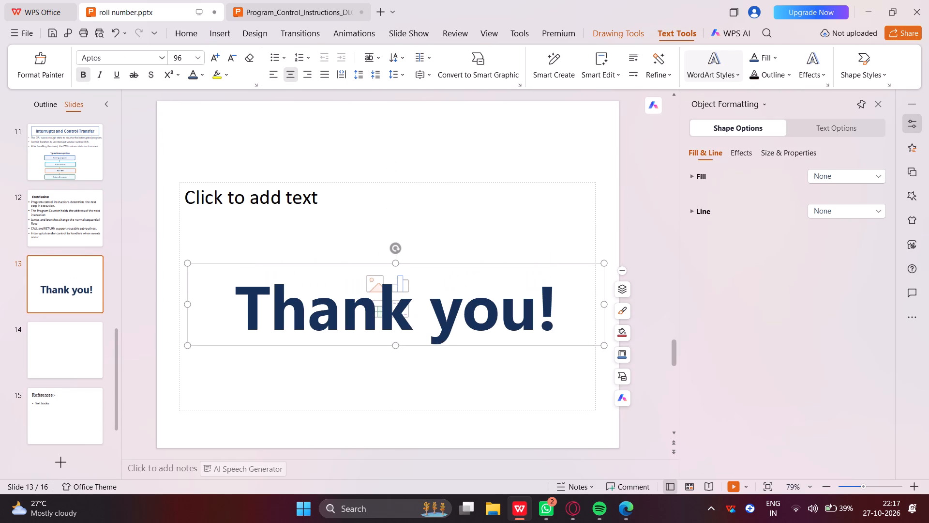
click(372, 207)
click(369, 150)
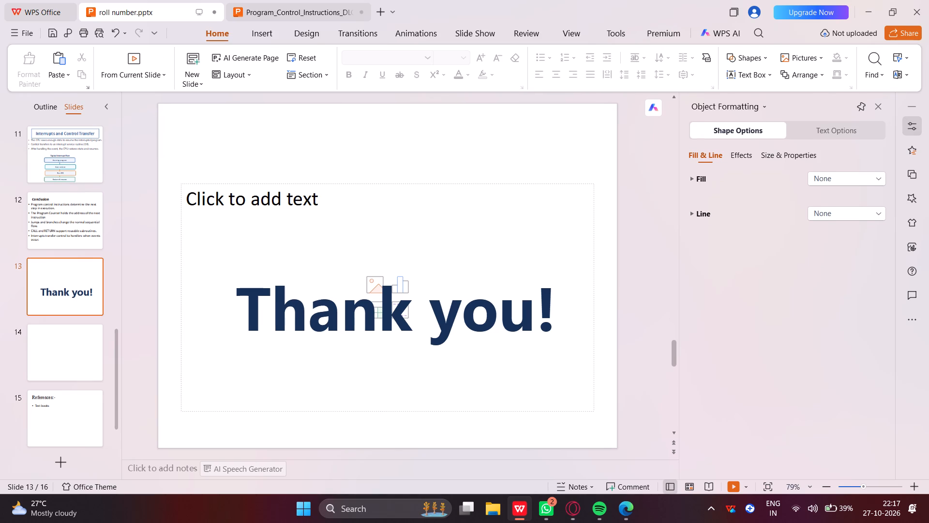
Remove the empty content placeholder behind the "Thank you!" text on slide 13.
click(421, 207)
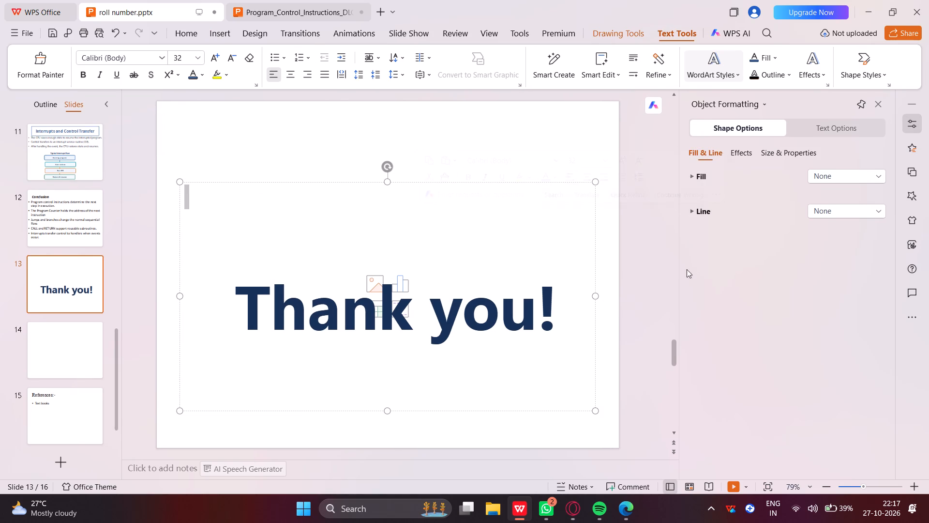
click(662, 278)
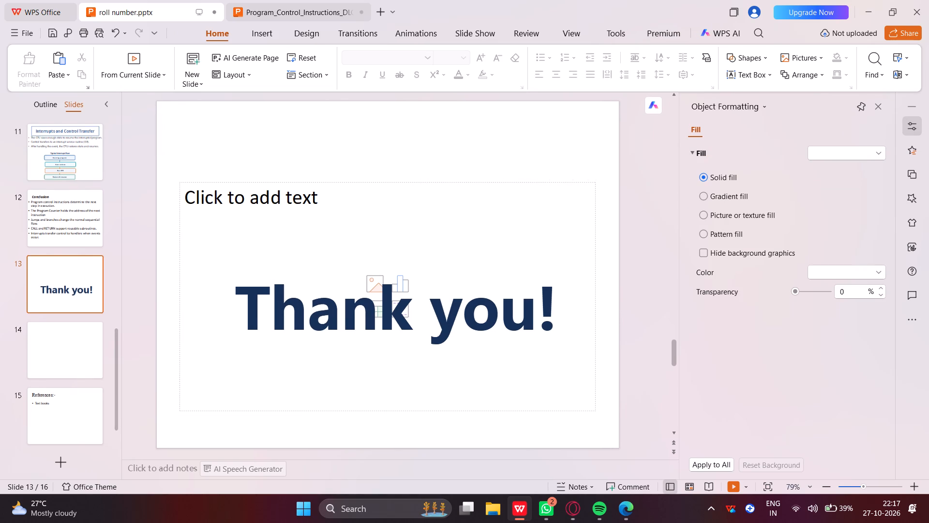
click(356, 209)
key(Delete)
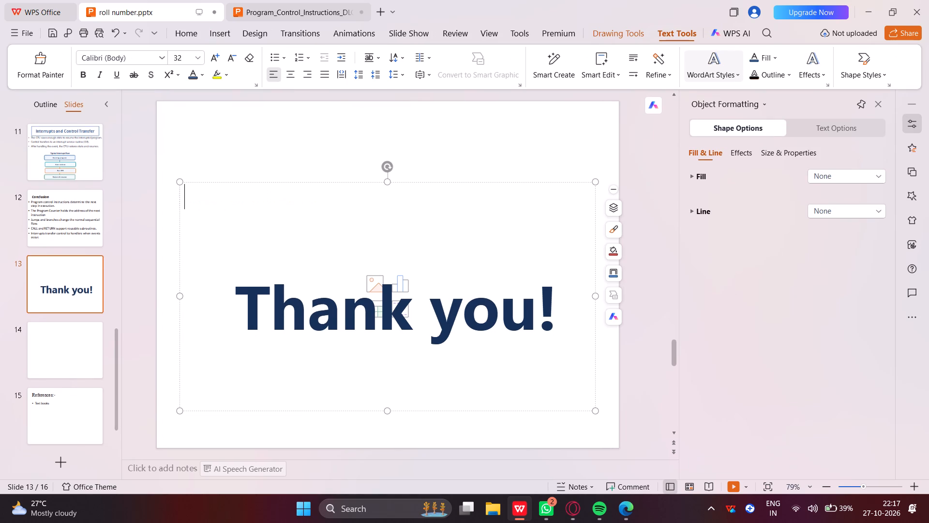
key(Delete)
key(Delete)
key(Delete)
drag(387, 185, 386, 418)
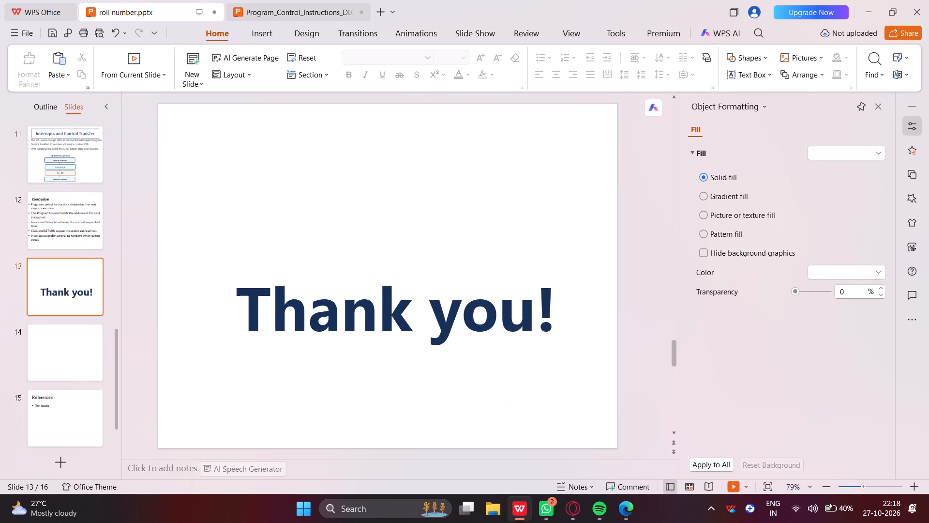
Move the "Thank you!" text box up so it sits near the vertical middle of slide 13.
drag(241, 305, 557, 341)
click(515, 198)
drag(560, 321, 553, 276)
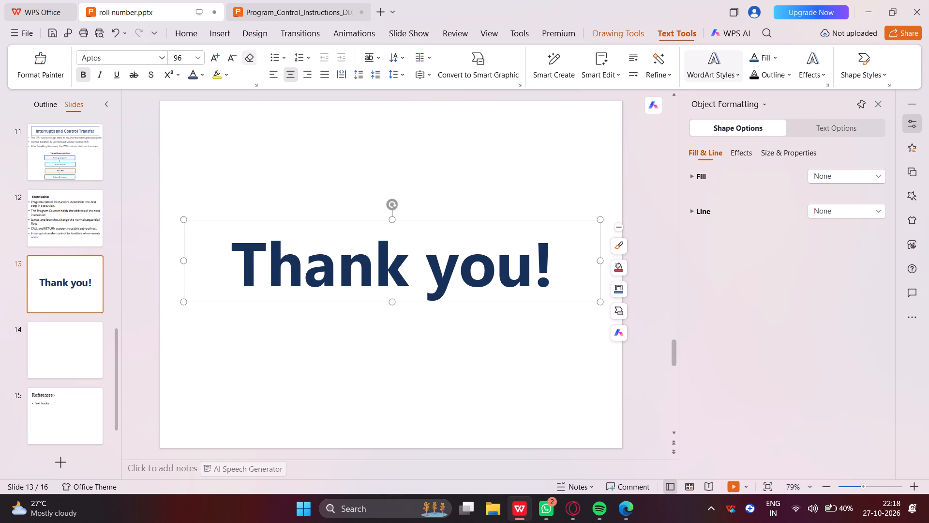
Delete the "References:-" title from slide 15.
click(65, 410)
click(350, 262)
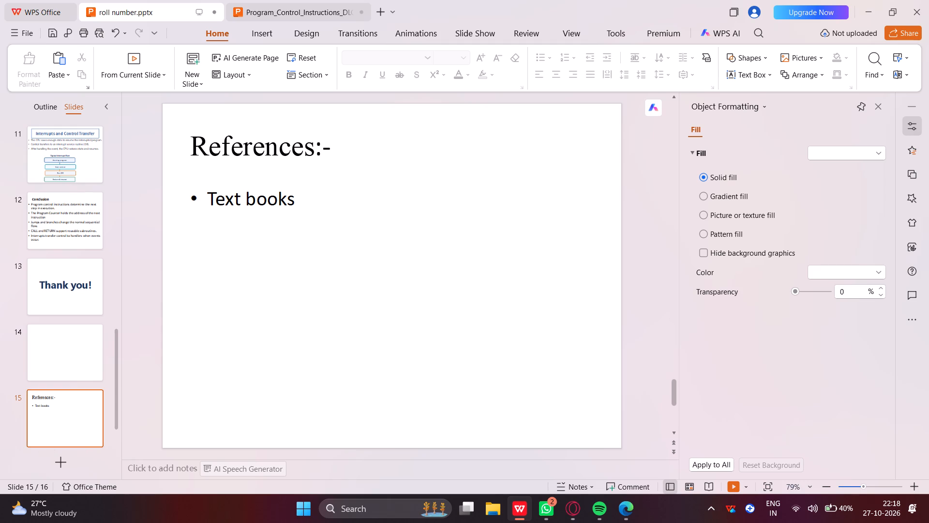
click(338, 225)
click(338, 206)
click(247, 178)
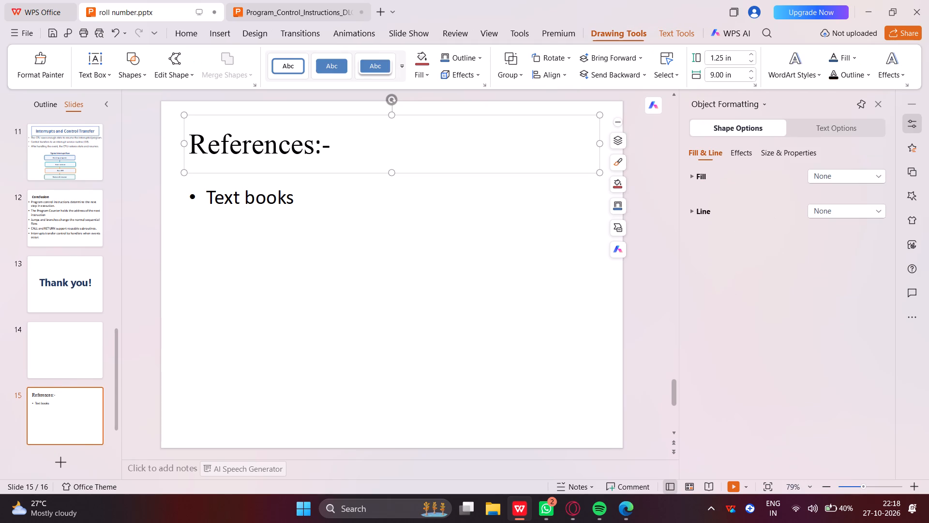
key(Delete)
key(Delete)
key(BackSpace)
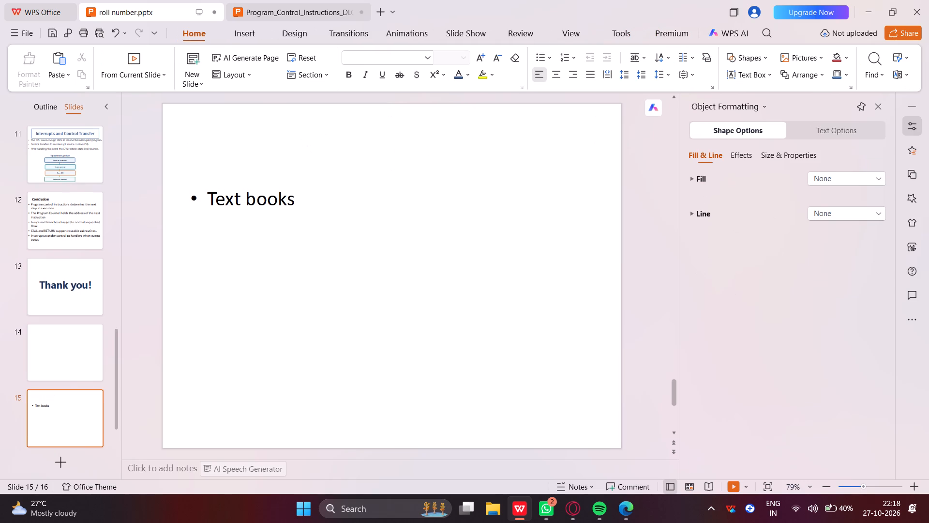
Clear the "Text books" bullet from the content placeholder on slide 15.
click(268, 204)
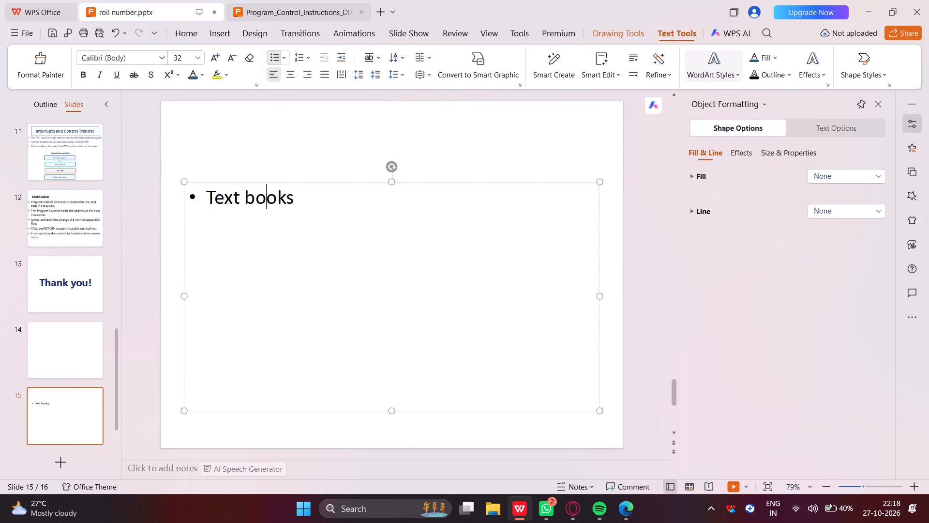
click(314, 205)
key(Delete)
key(Delete)
key(Delete)
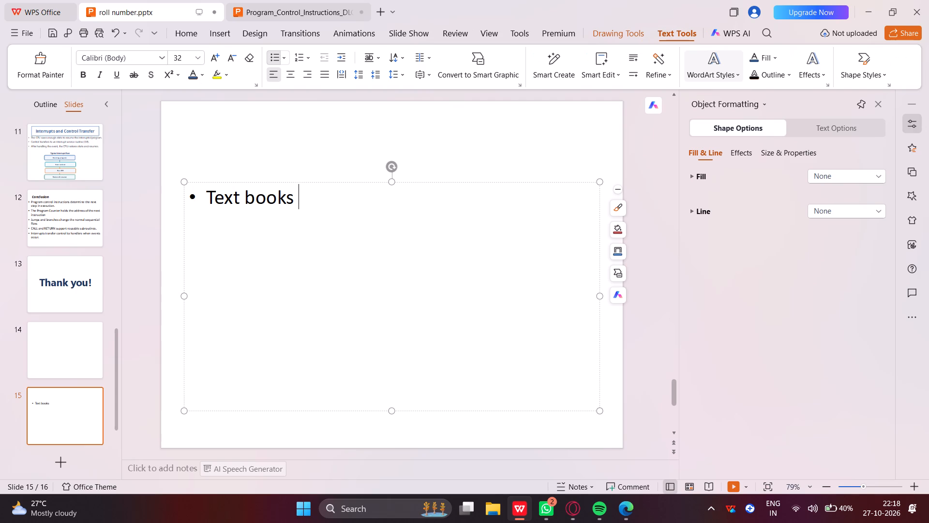
key(Delete)
key(BackSpace)
key(BackSpace)
key(BackSpace)
key(BackSpace)
key(BackSpace)
key(BackSpace)
key(BackSpace)
key(BackSpace)
key(BackSpace)
key(BackSpace)
key(BackSpace)
key(BackSpace)
key(BackSpace)
key(BackSpace)
key(BackSpace)
key(BackSpace)
key(BackSpace)
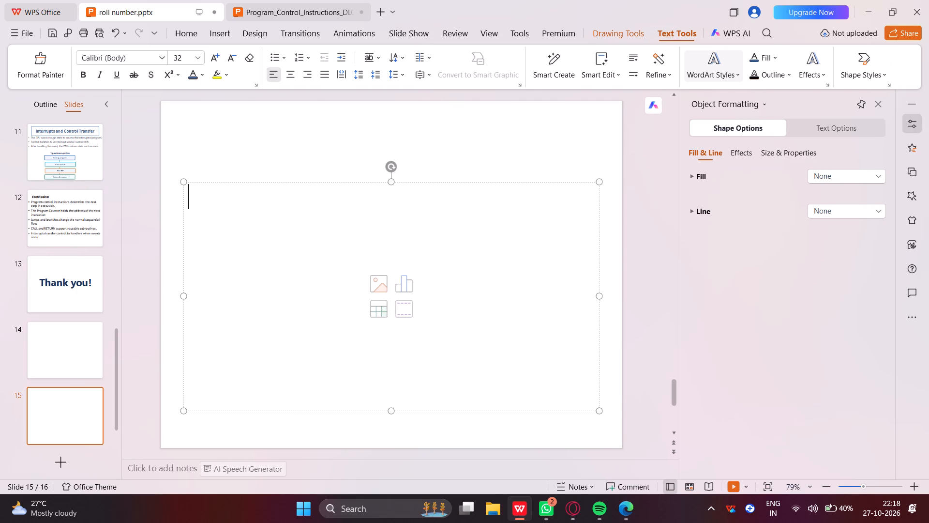
Delete the empty content placeholder from slide 15 so the slide is blank.
key(Delete)
key(Delete)
key(Delete)
key(Delete)
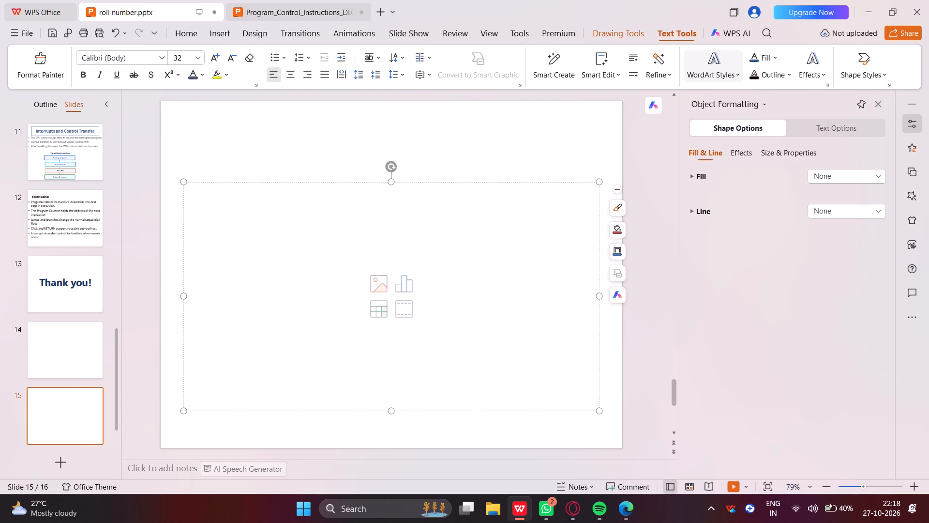
drag(391, 177, 397, 292)
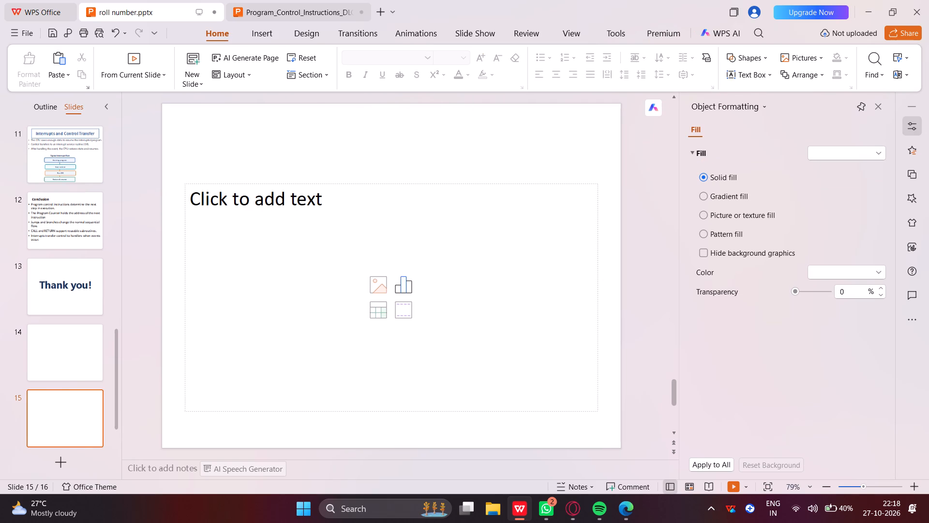
click(385, 205)
drag(390, 179, 386, 281)
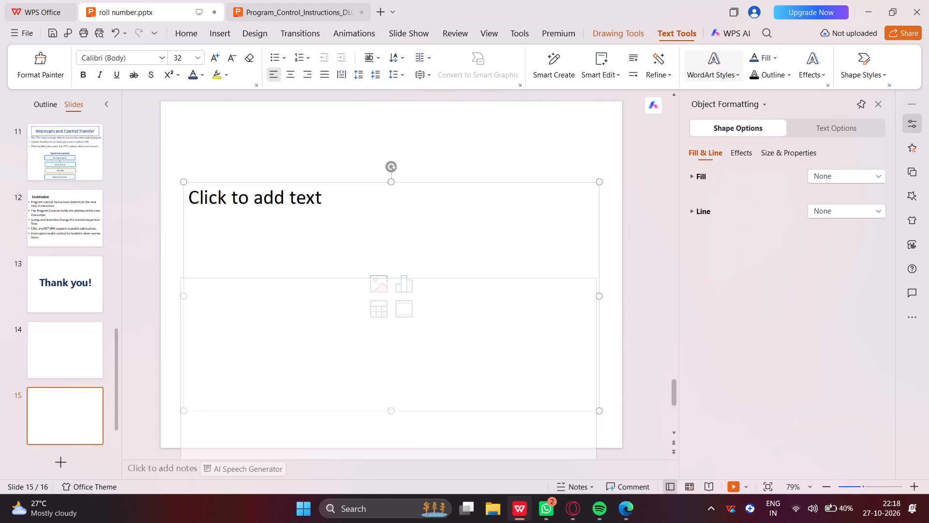
drag(386, 281, 416, 423)
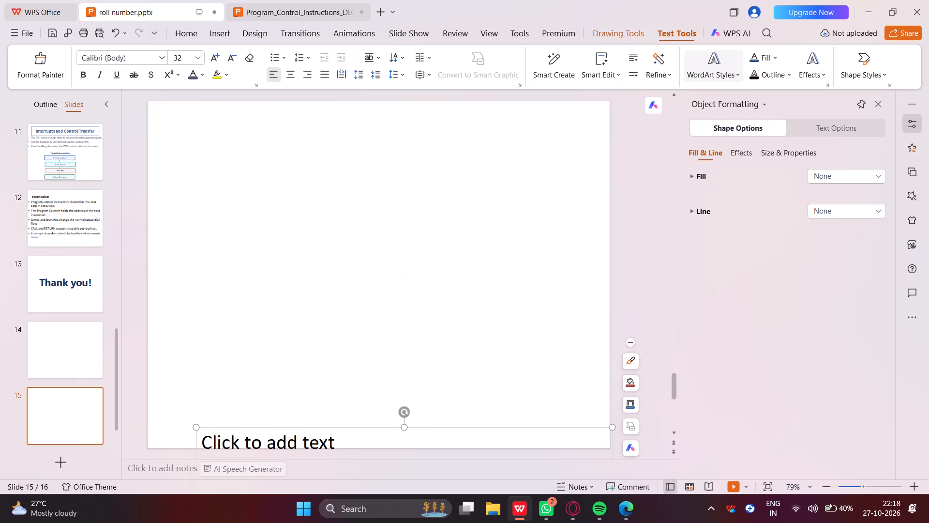
key(Delete)
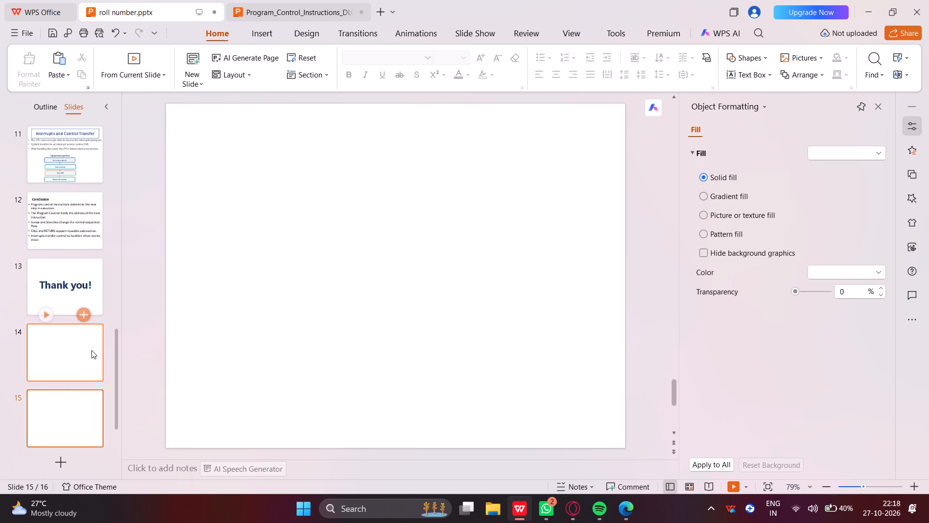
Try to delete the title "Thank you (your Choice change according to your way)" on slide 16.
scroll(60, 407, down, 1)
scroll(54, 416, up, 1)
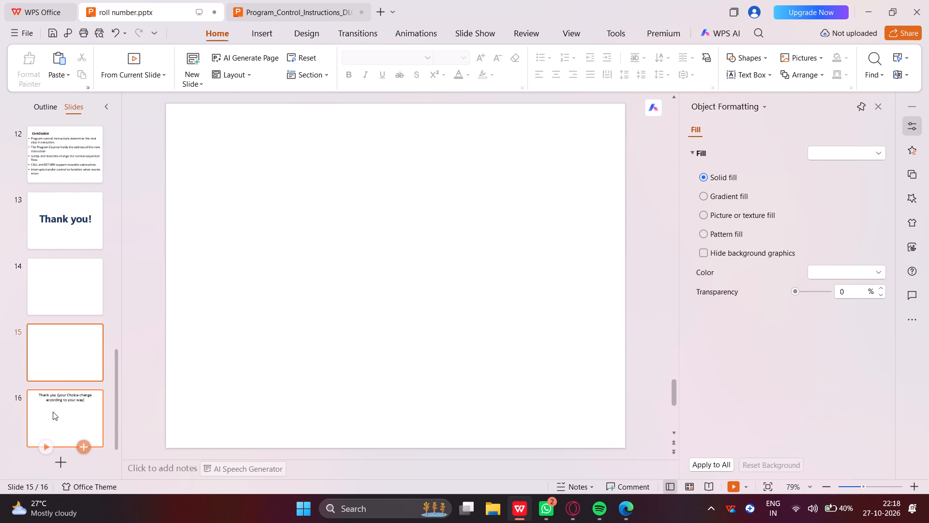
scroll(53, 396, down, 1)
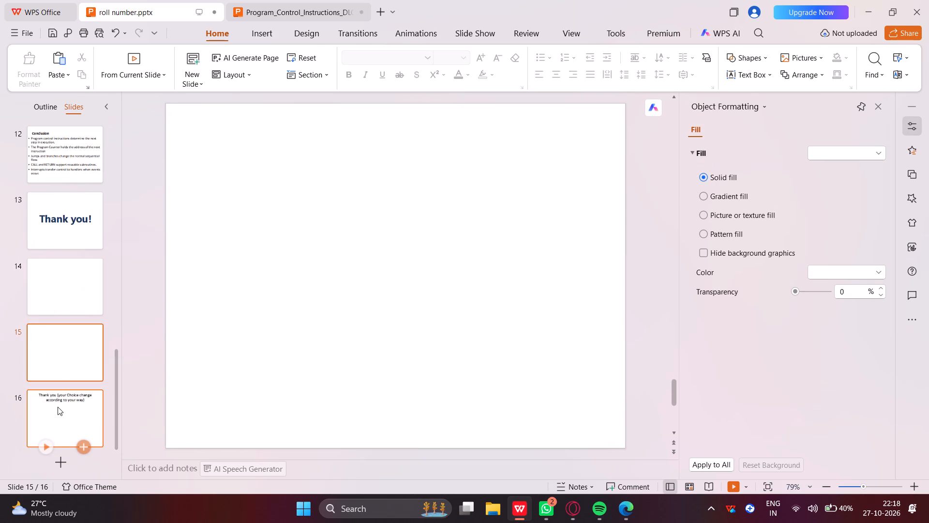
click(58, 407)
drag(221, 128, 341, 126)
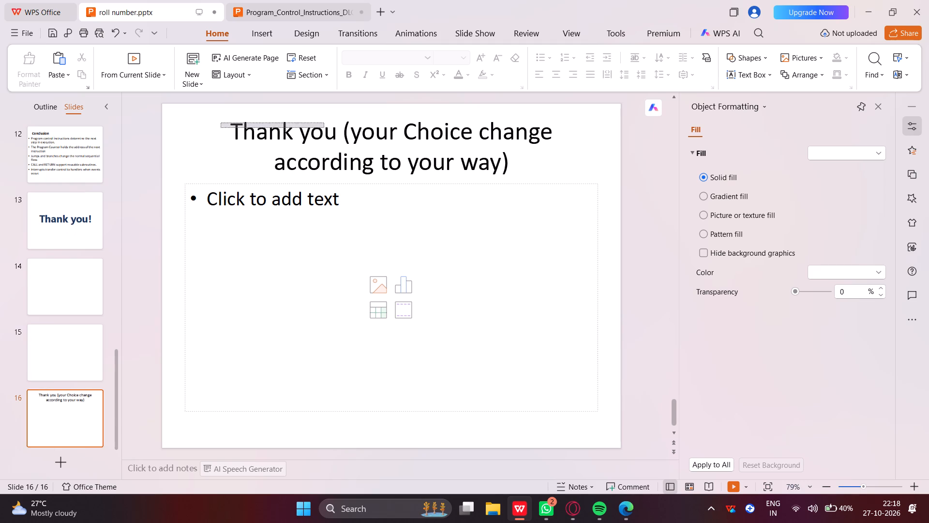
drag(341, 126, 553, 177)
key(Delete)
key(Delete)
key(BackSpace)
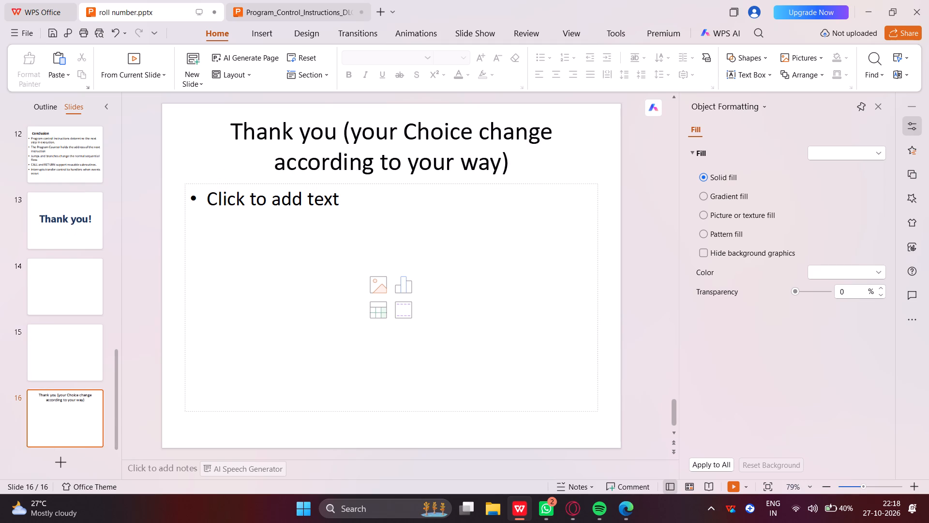
Move the title box on slide 16 down and to the right, over the content placeholder.
click(226, 127)
drag(215, 121, 289, 179)
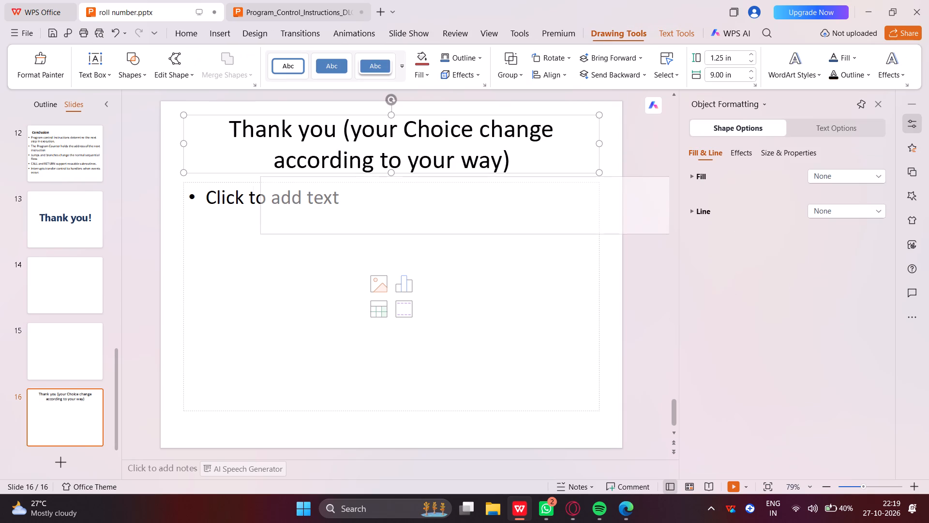
drag(289, 179, 277, 196)
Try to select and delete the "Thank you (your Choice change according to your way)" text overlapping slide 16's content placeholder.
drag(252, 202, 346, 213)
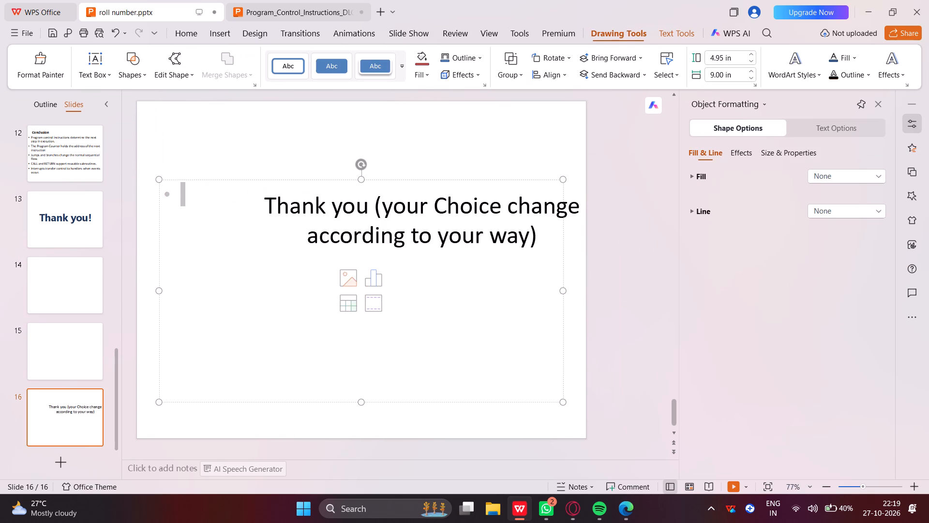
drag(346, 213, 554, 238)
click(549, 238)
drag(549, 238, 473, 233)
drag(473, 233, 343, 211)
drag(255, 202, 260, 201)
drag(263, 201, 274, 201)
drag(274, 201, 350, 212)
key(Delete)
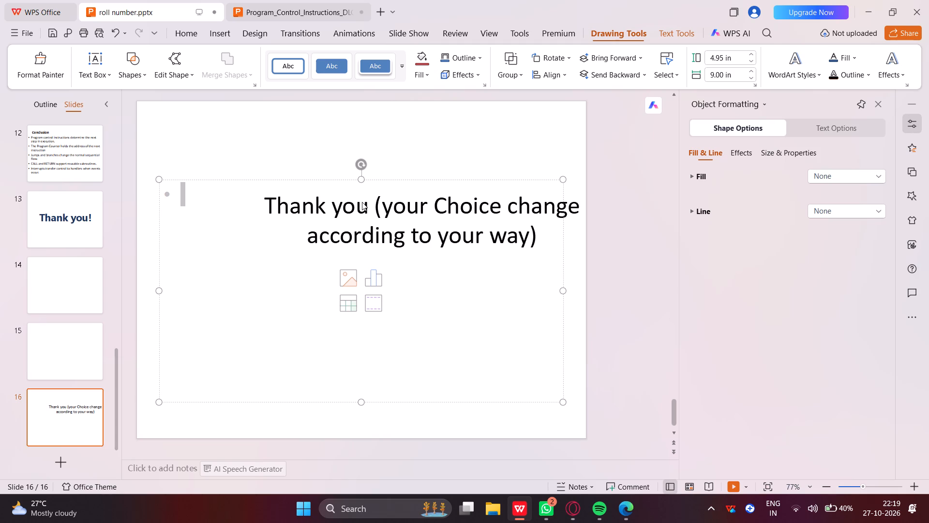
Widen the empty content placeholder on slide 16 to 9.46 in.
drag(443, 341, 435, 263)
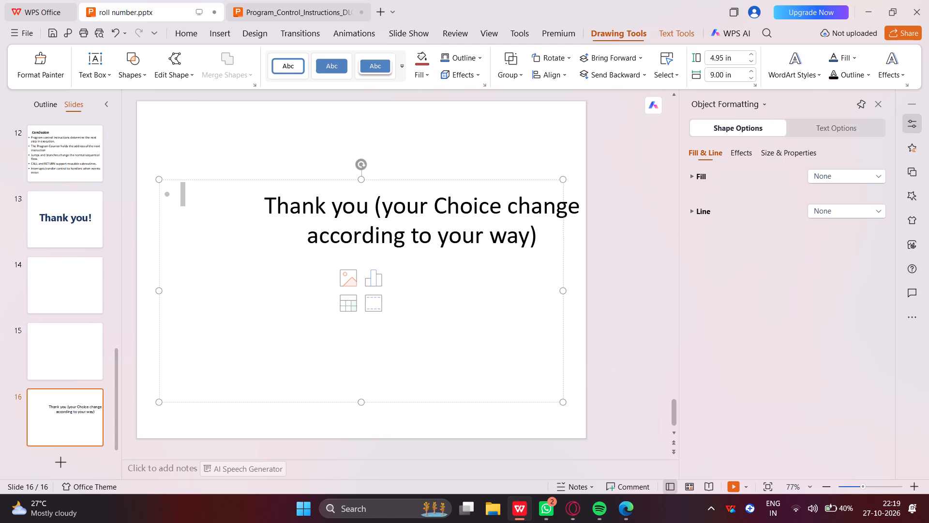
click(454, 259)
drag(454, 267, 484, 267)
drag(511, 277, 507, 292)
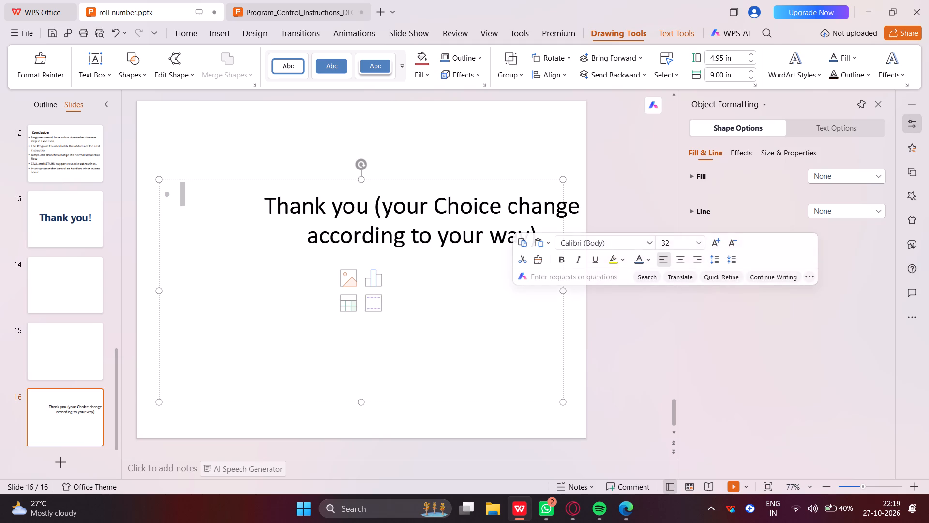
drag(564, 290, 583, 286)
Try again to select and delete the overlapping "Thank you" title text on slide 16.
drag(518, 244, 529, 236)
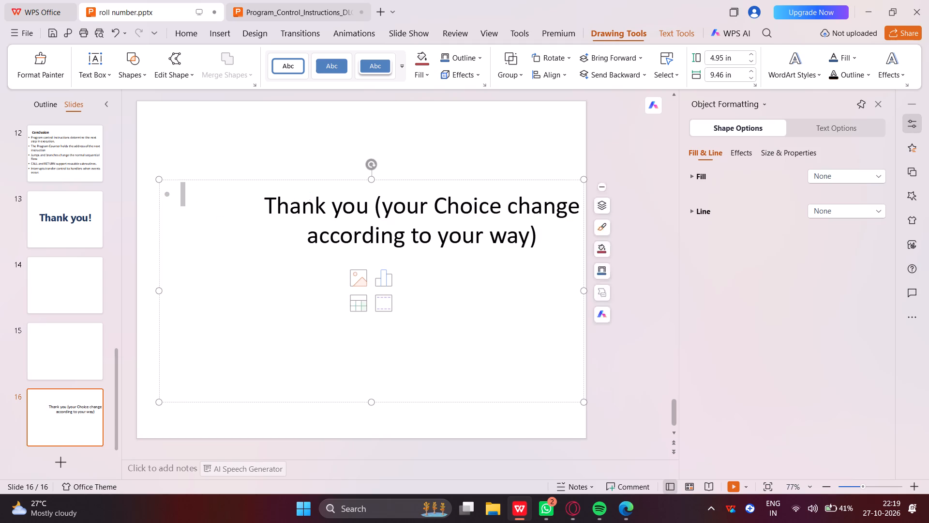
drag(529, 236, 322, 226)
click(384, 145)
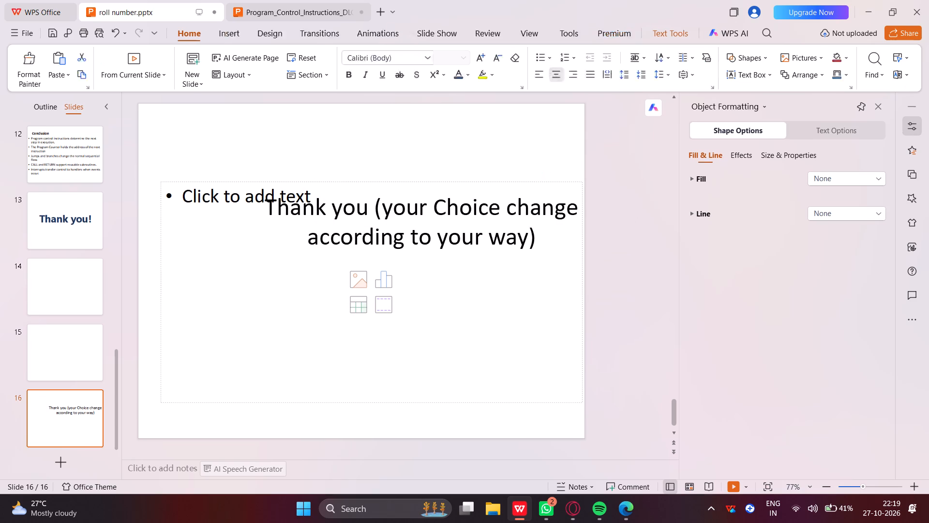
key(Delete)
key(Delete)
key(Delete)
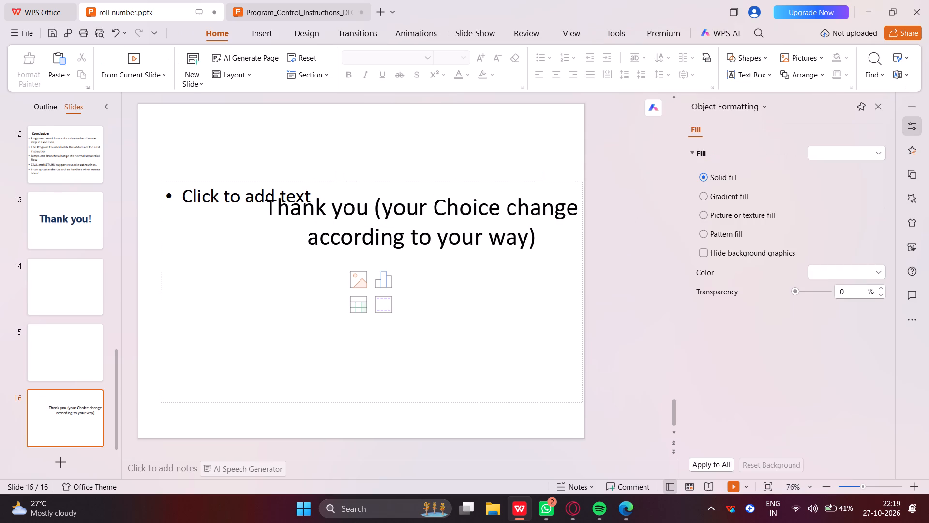
Delete the empty content placeholder from slide 16, leaving only its title.
click(250, 260)
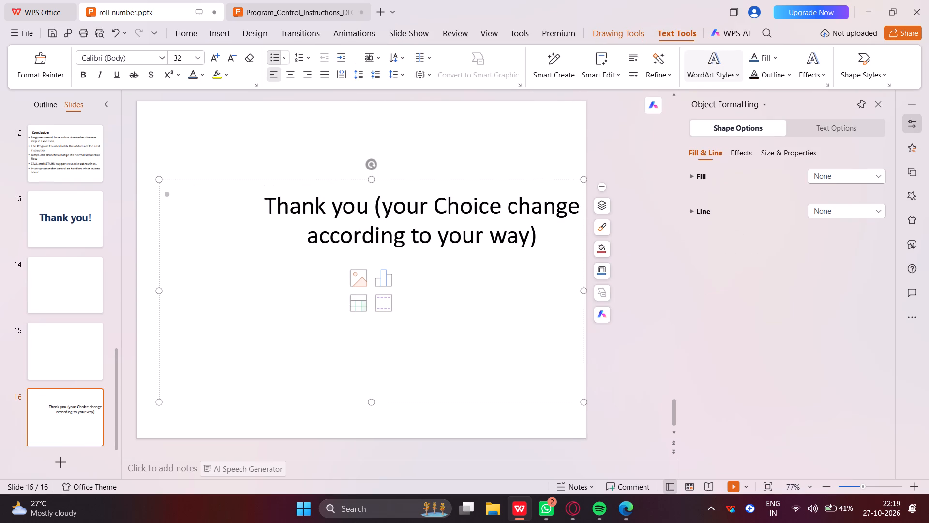
drag(159, 177, 294, 312)
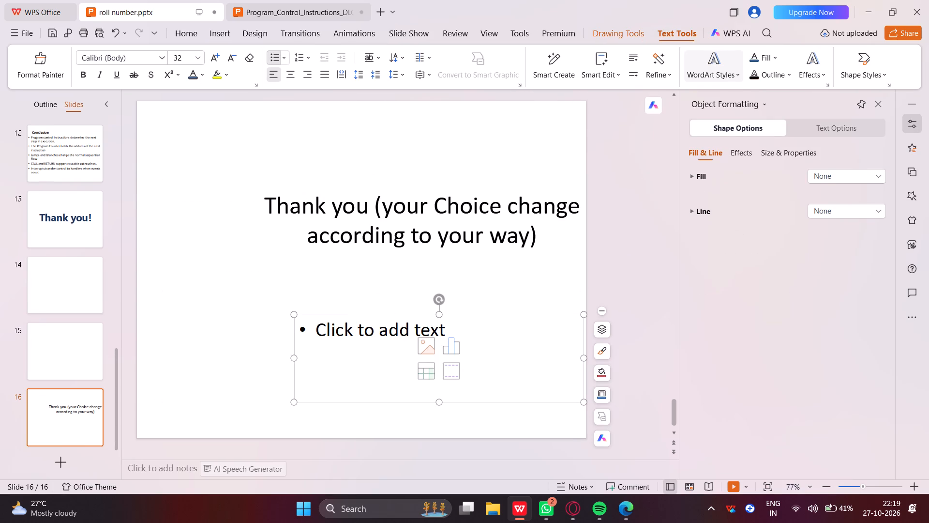
key(Delete)
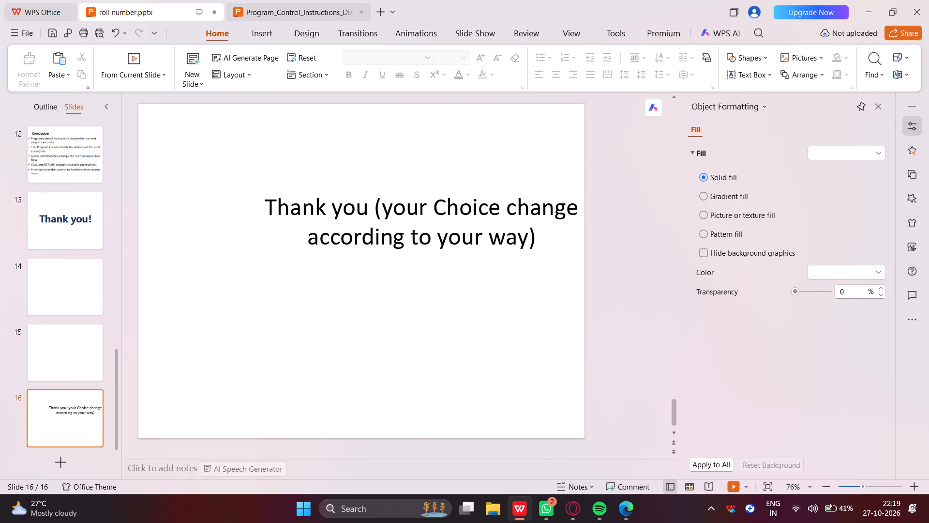
Delete the "Thank you (your Choice change according to your way)" title placeholder from slide 16.
click(340, 218)
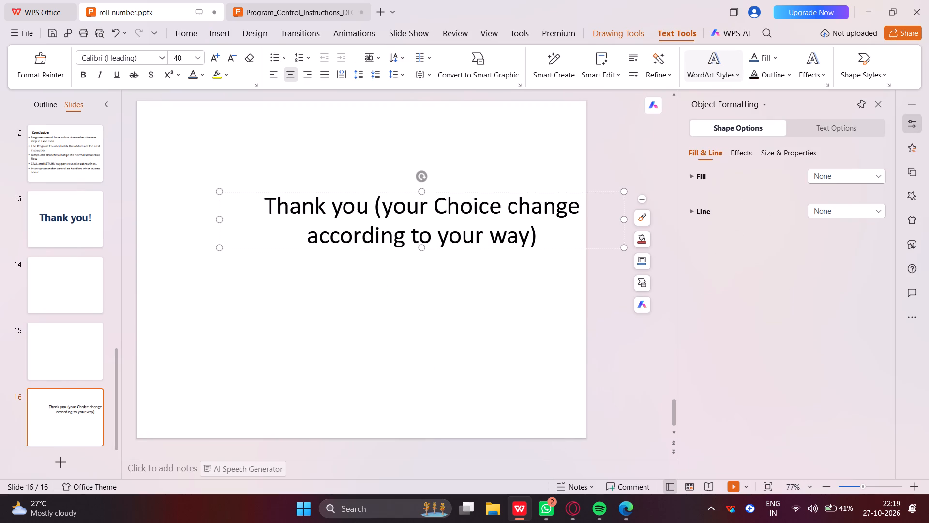
drag(220, 193, 326, 247)
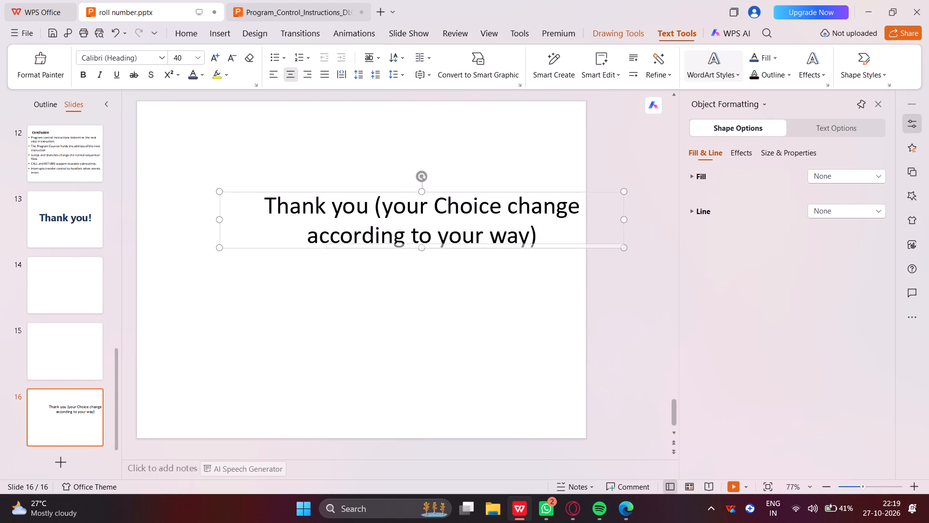
drag(326, 247, 299, 222)
key(Delete)
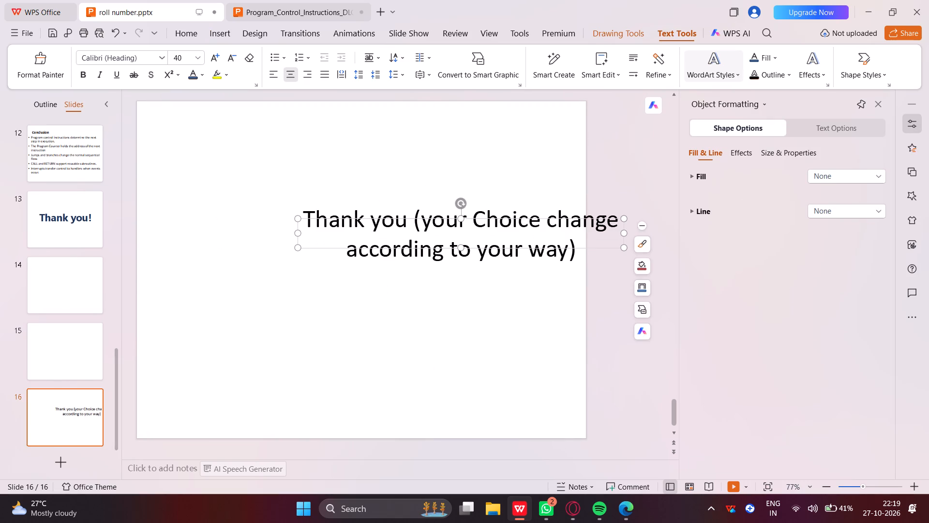
key(Delete)
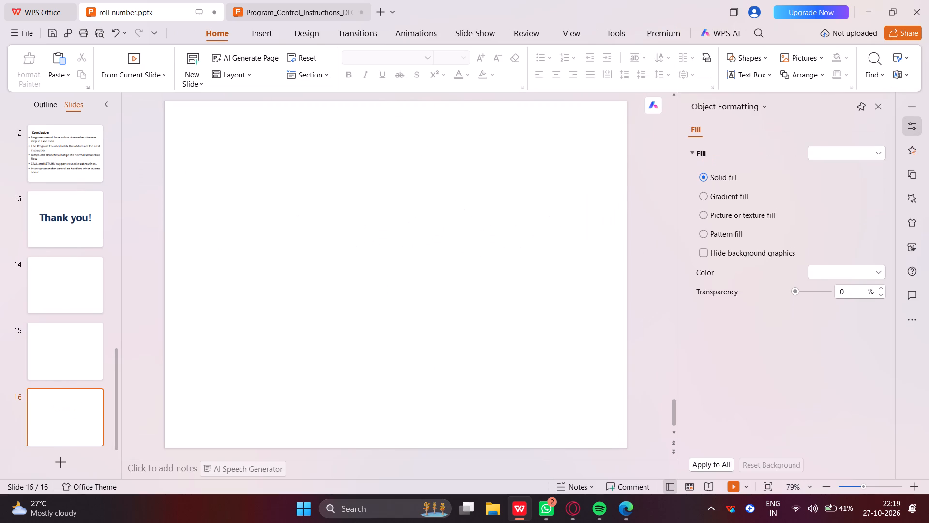
Close the Object Formatting pane to give the slide editing area more room.
scroll(49, 335, down, 3)
scroll(48, 343, up, 4)
scroll(48, 343, down, 3)
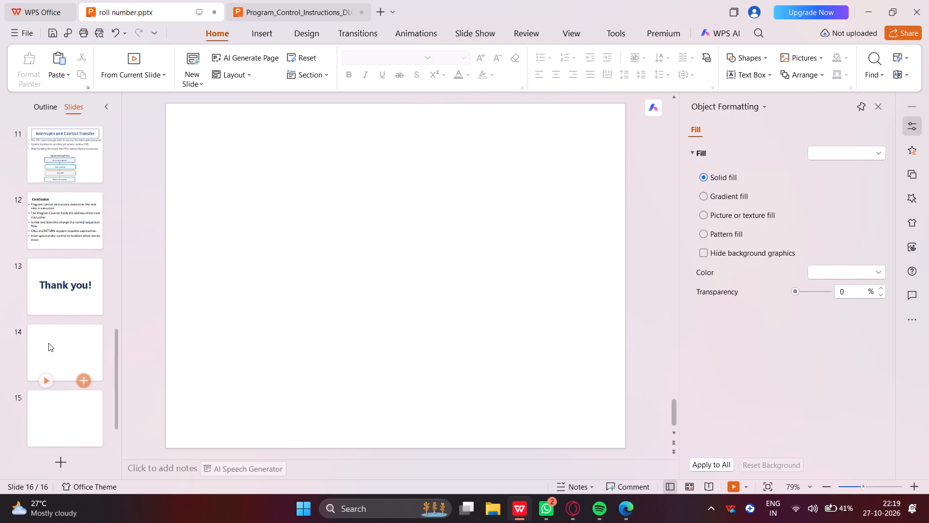
scroll(48, 343, up, 15)
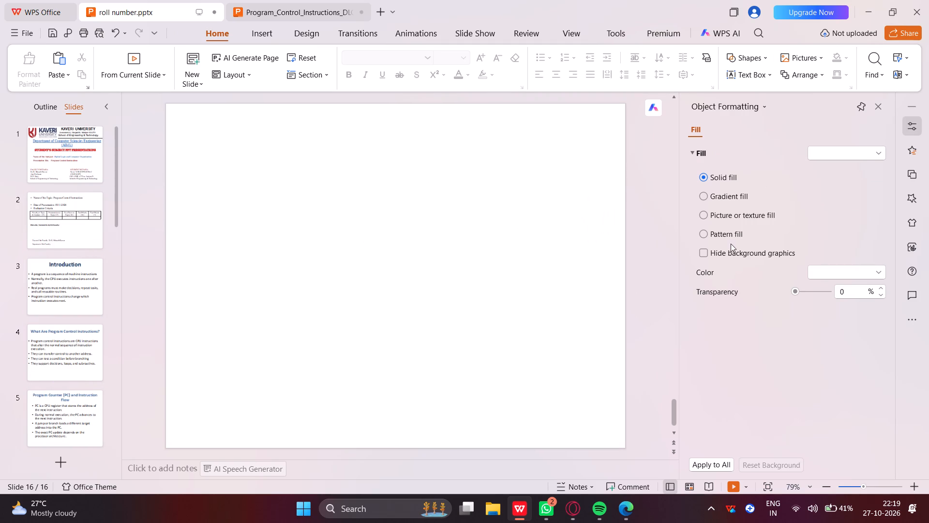
click(766, 483)
click(874, 109)
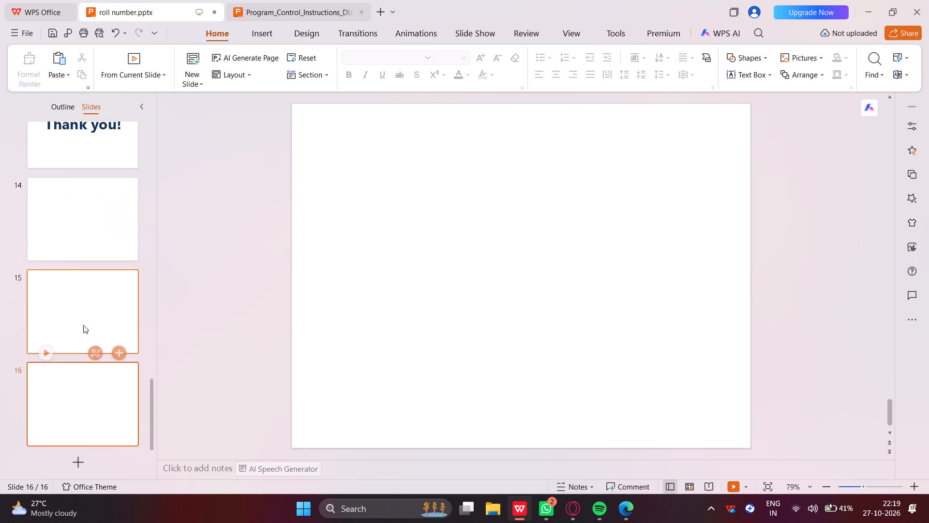
Play the slide show from slide 1 to review every slide up to the "Thank you!" slide, then exit it.
scroll(83, 325, up, 18)
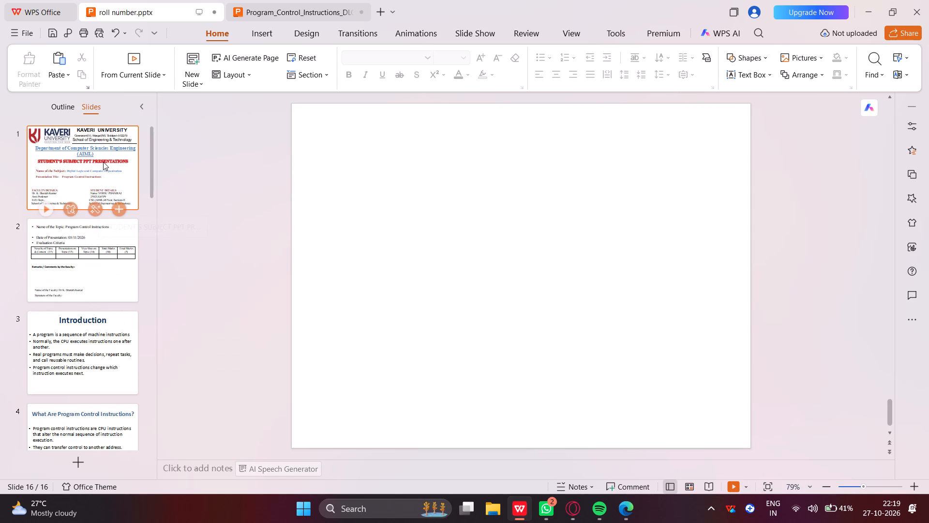
click(103, 162)
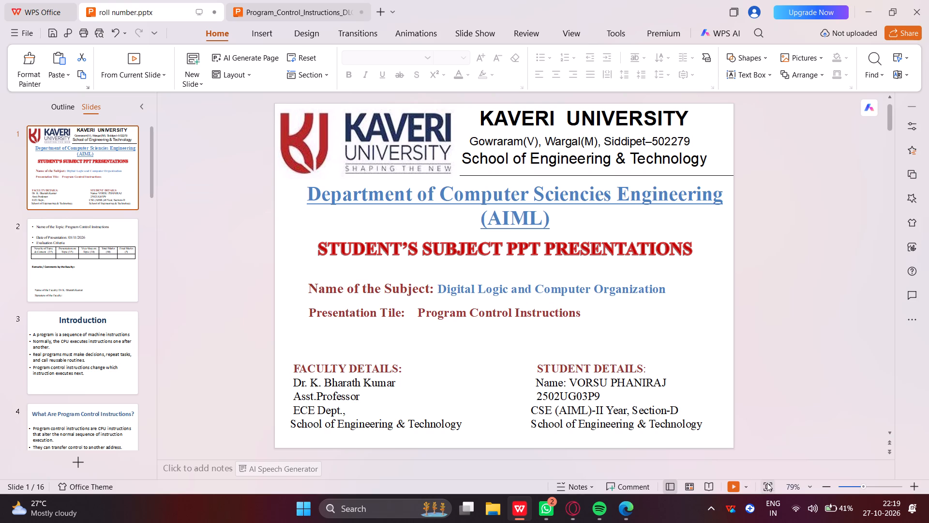
click(771, 488)
click(771, 488)
click(771, 488)
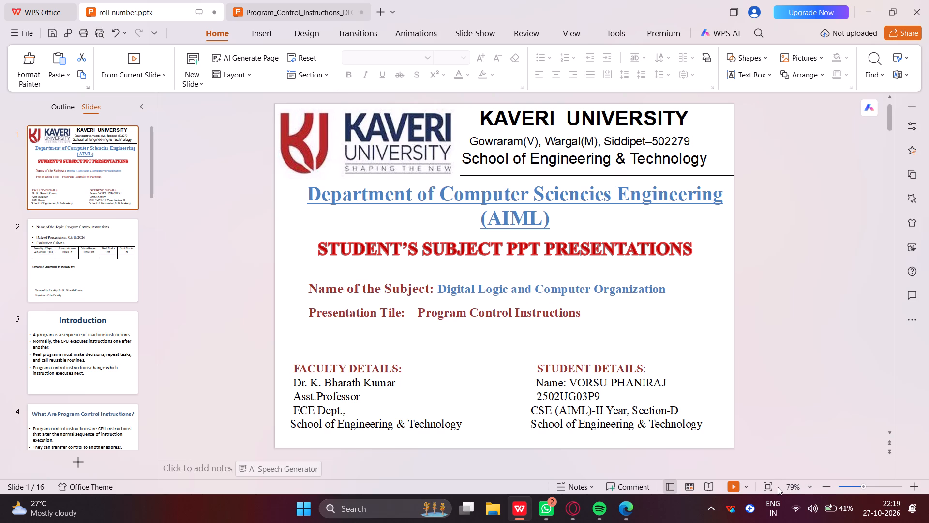
click(769, 487)
click(738, 489)
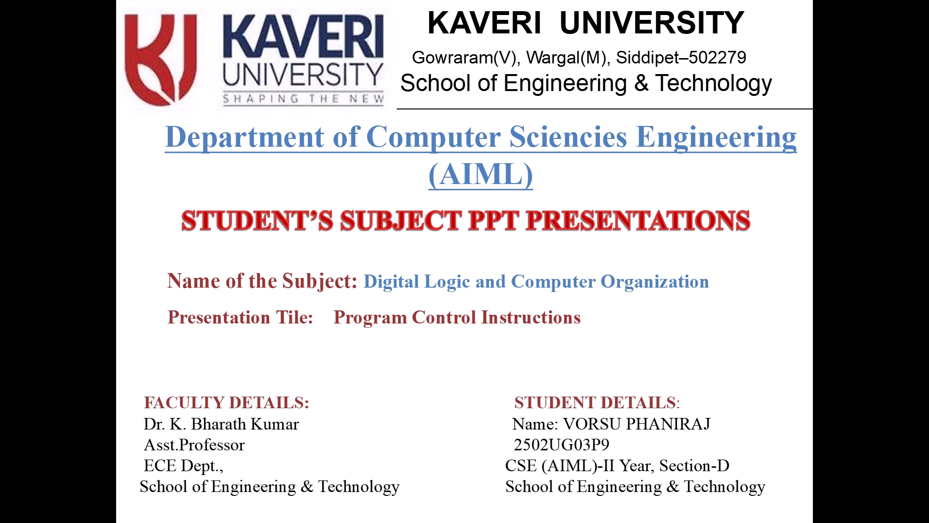
key(Right)
key(Right)
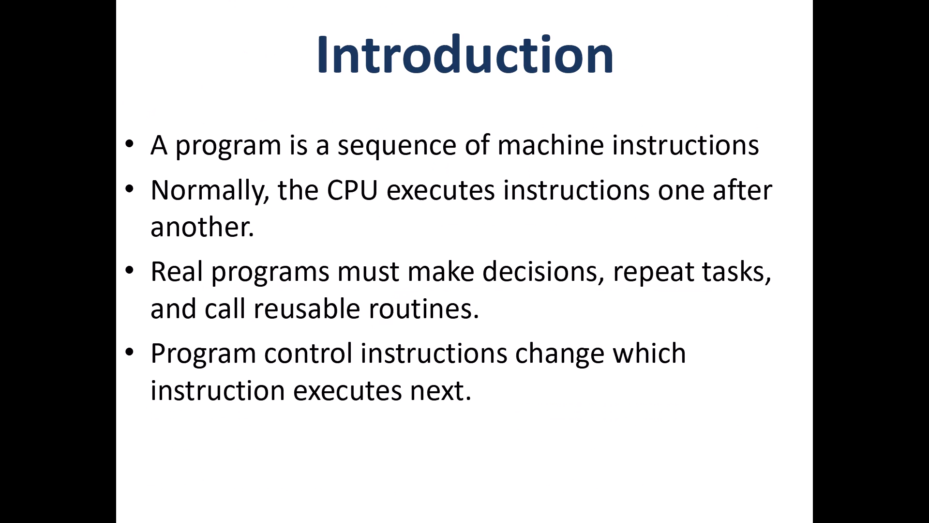
key(Right)
key(Right)
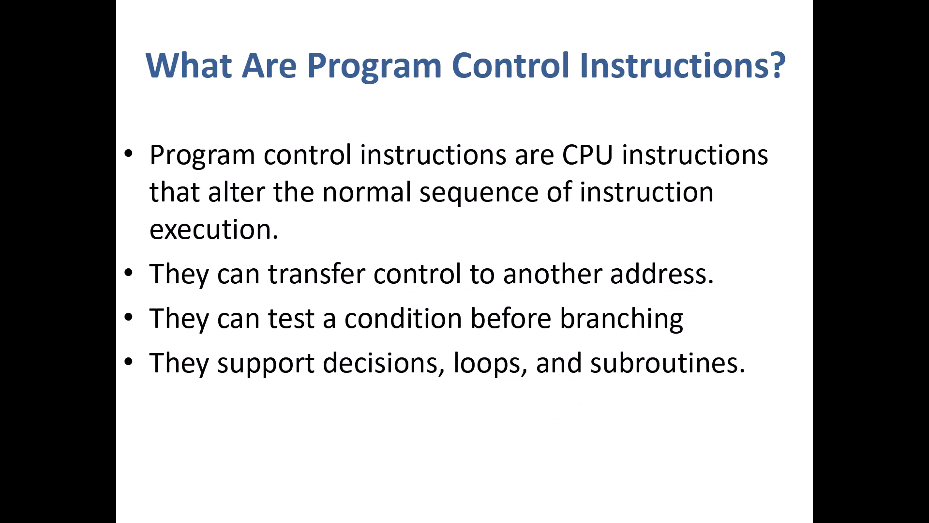
key(Right)
key(Right)
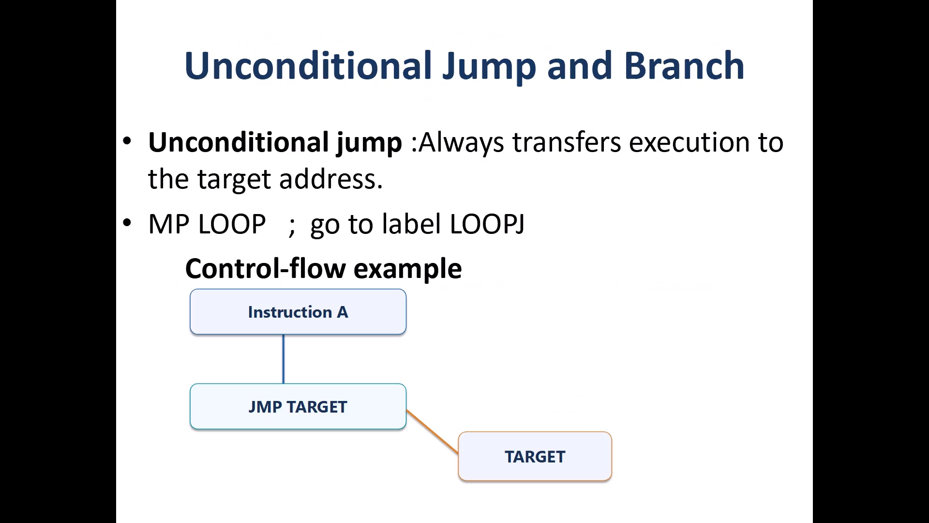
key(Right)
key(Right)
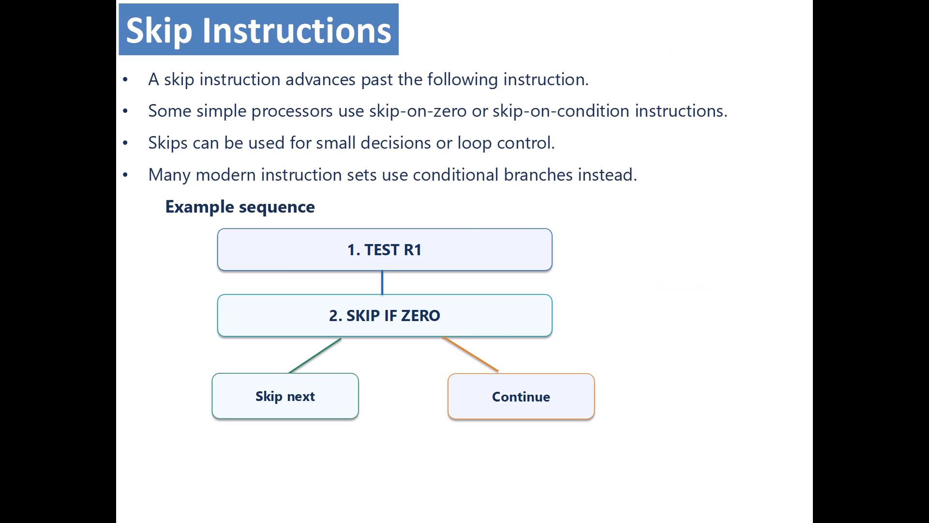
key(Right)
key(Right)
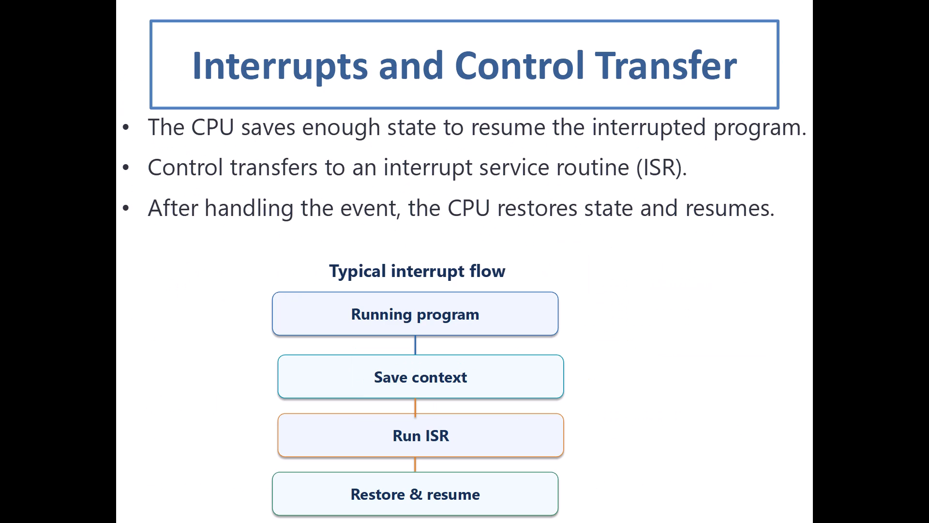
key(Right)
key(Right)
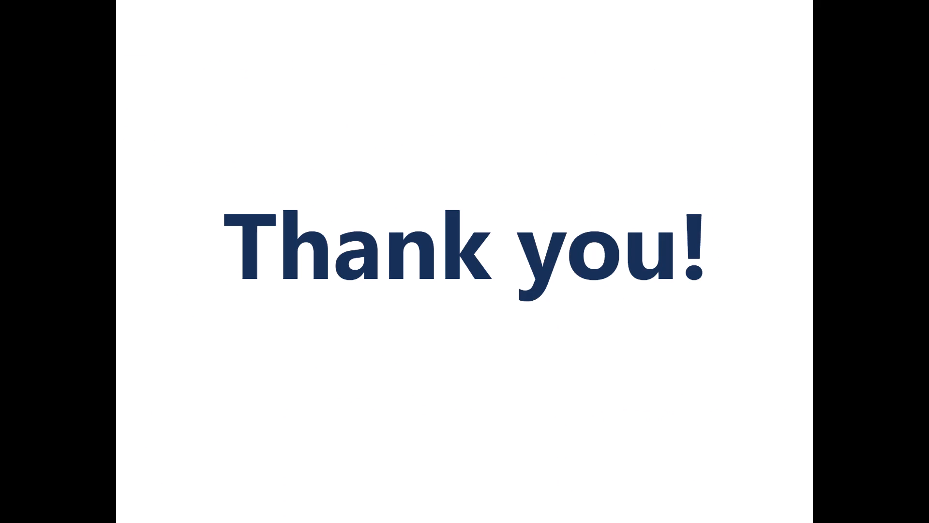
key(Escape)
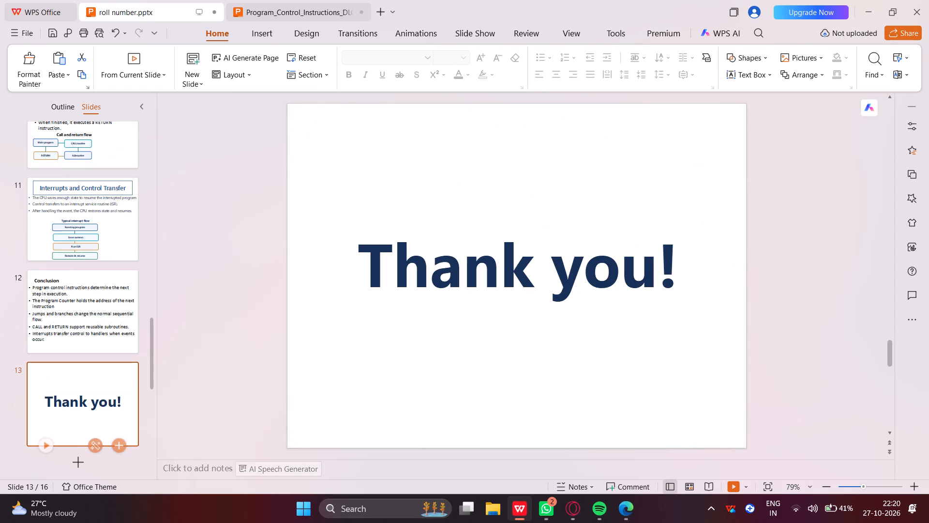
Switch to Microsoft Edge and search in a new tab for "thank you images for ppt".
click(632, 518)
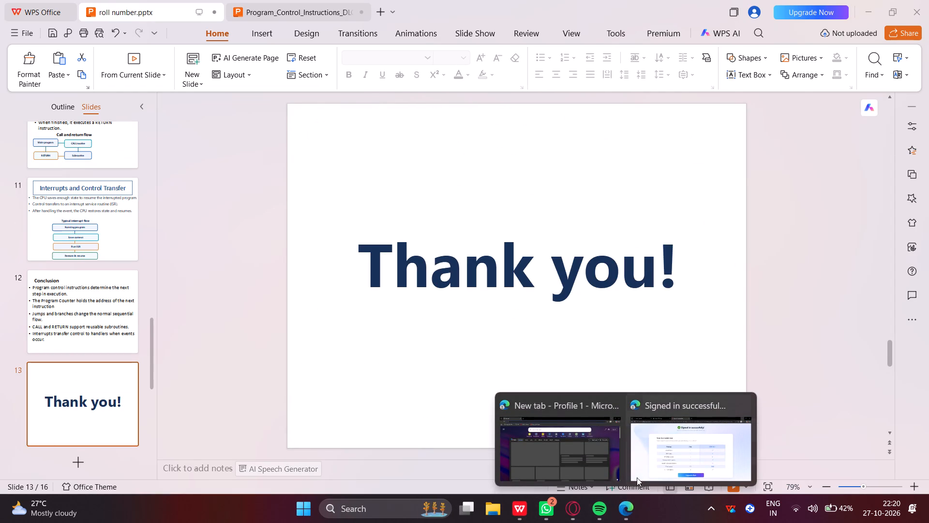
click(653, 455)
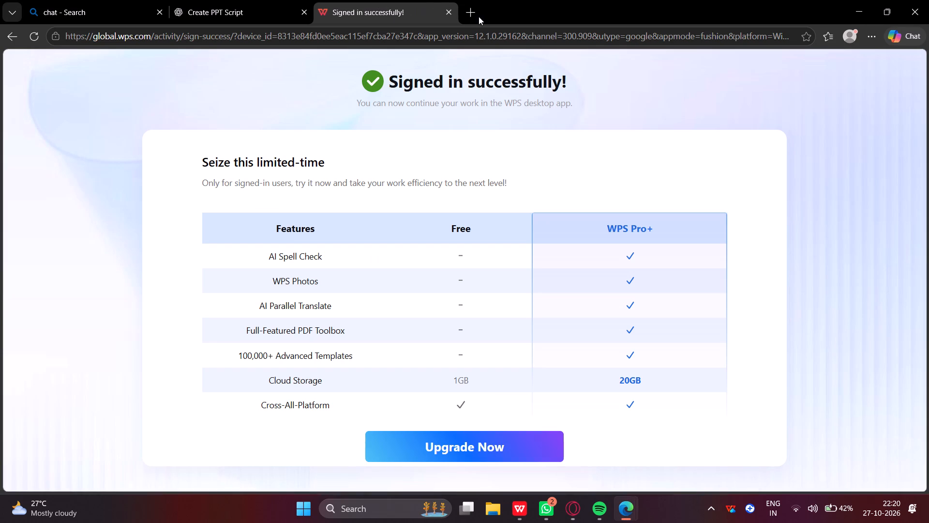
click(474, 17)
click(364, 98)
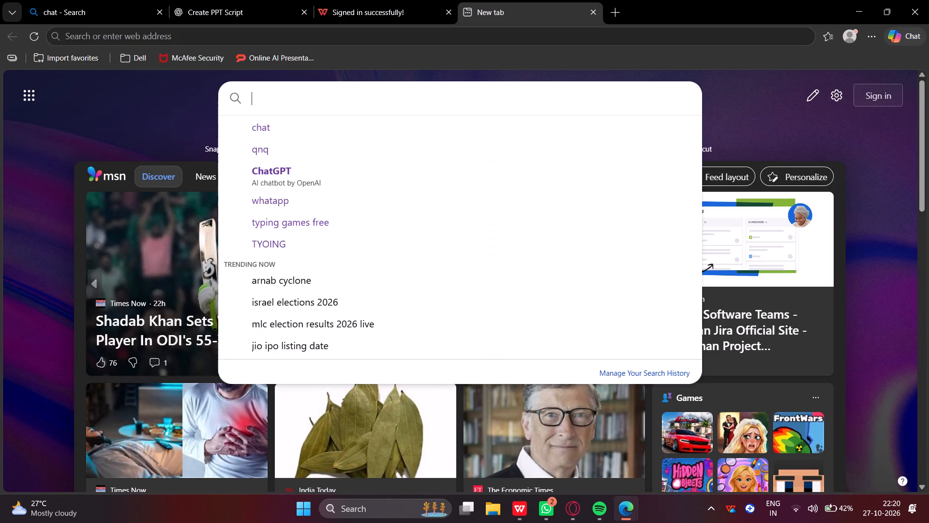
text(thanku)
key(space)
key(BackSpace)
key(BackSpace)
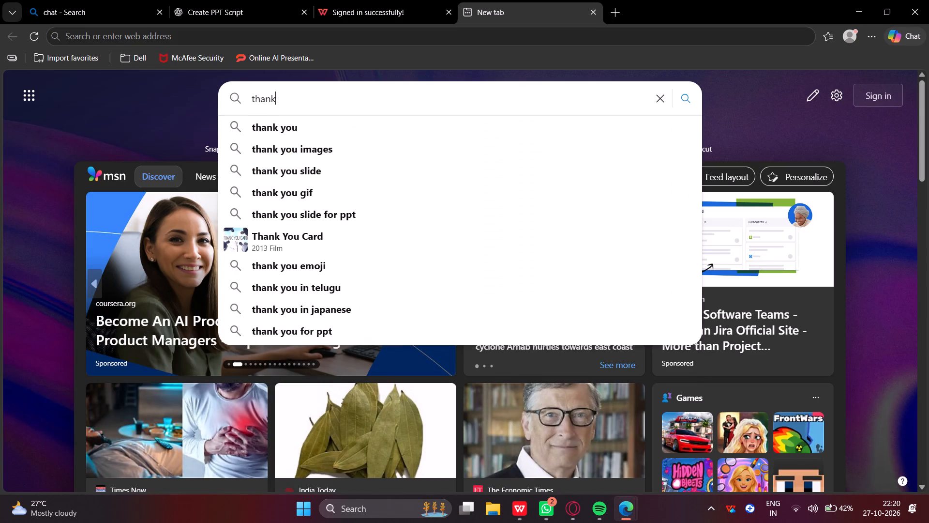
key(space)
text(you)
key(space)
text(iamge)
key(s)
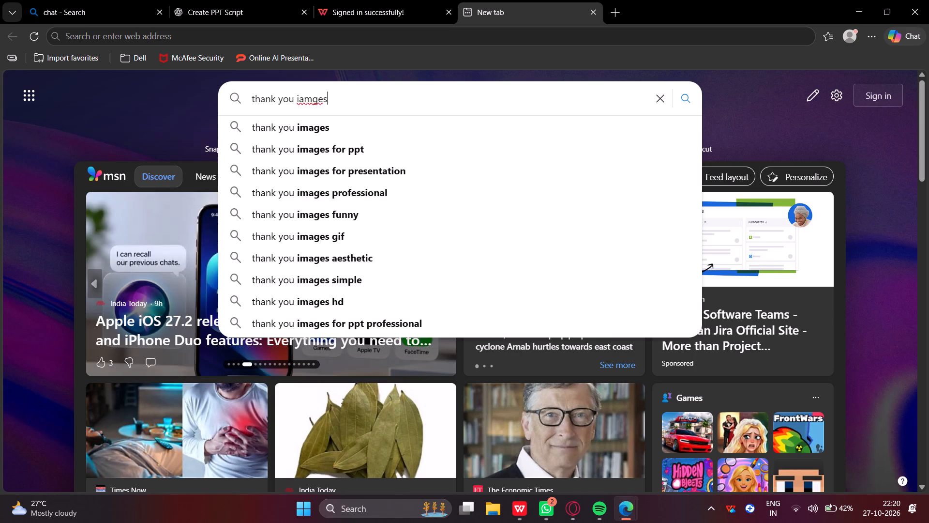
click(344, 156)
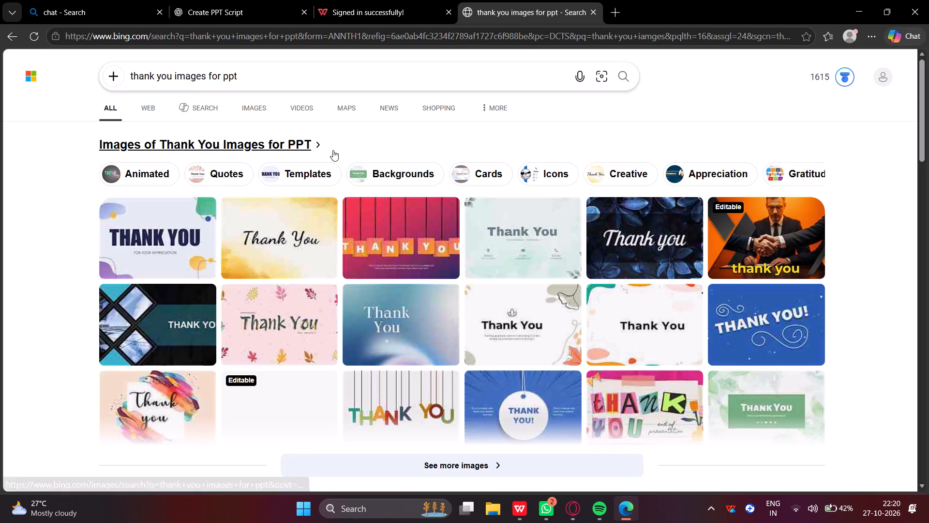
Refine the web search to "thank you images for ppt funny".
click(248, 73)
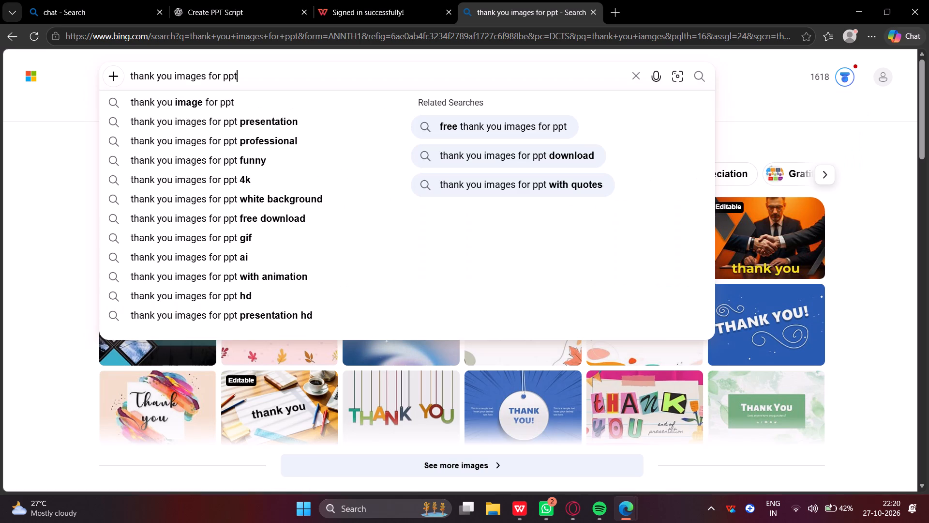
key(space)
text(funnhy)
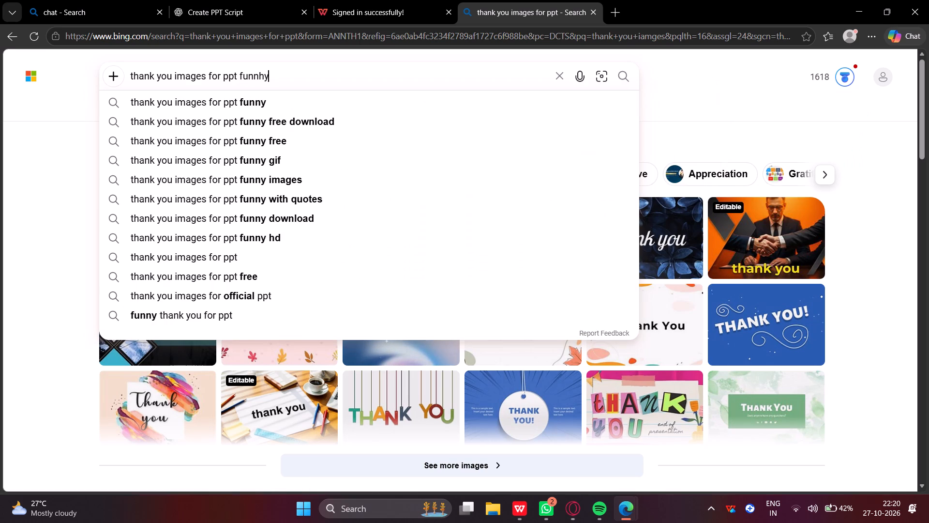
click(203, 103)
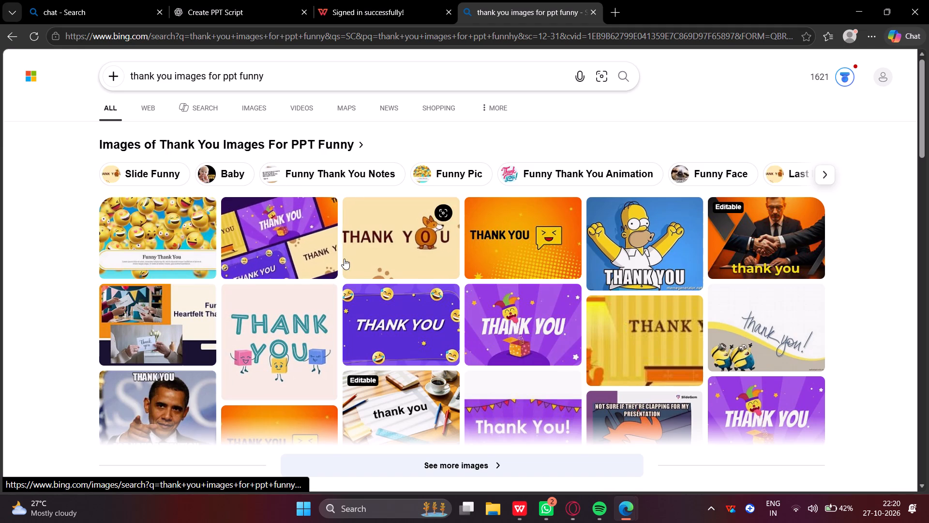
Browse the image results for "thank you images for ppt funny" to find a suitable closing-slide picture.
scroll(323, 280, down, 1)
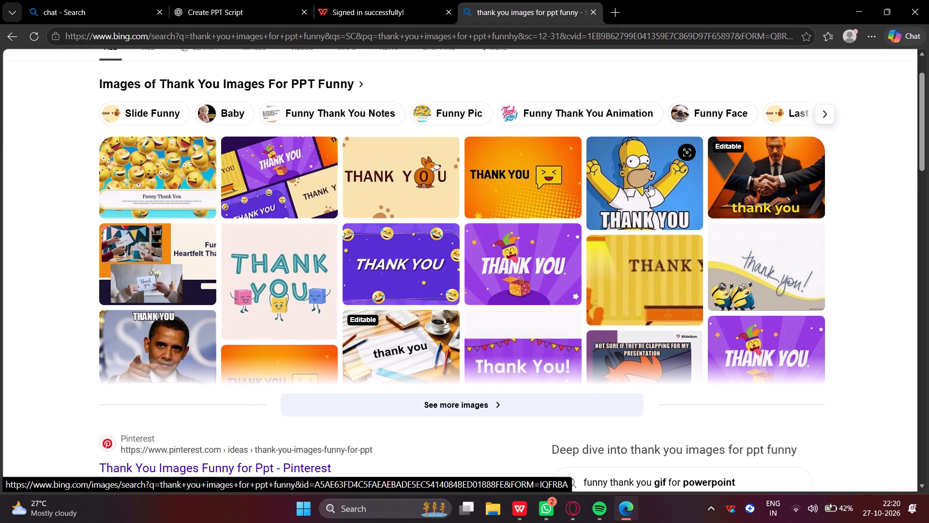
scroll(173, 352, down, 1)
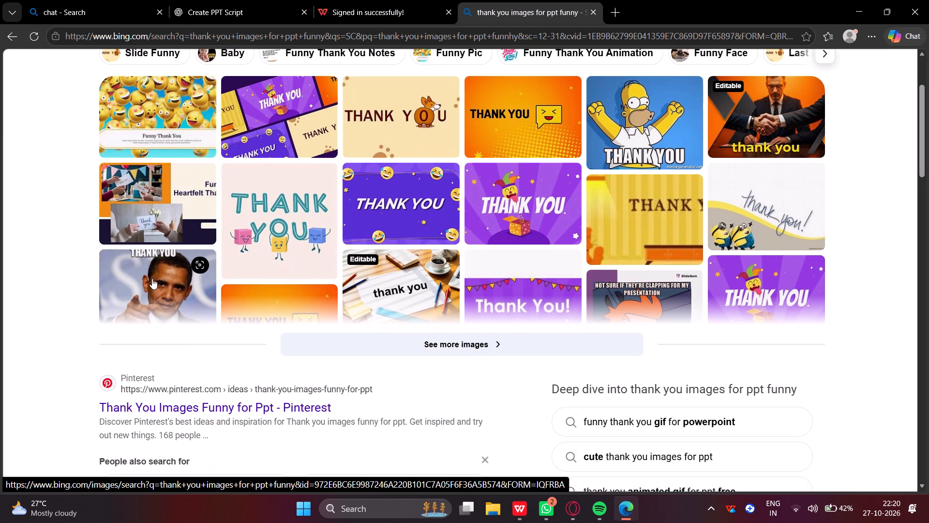
scroll(152, 278, up, 2)
click(249, 113)
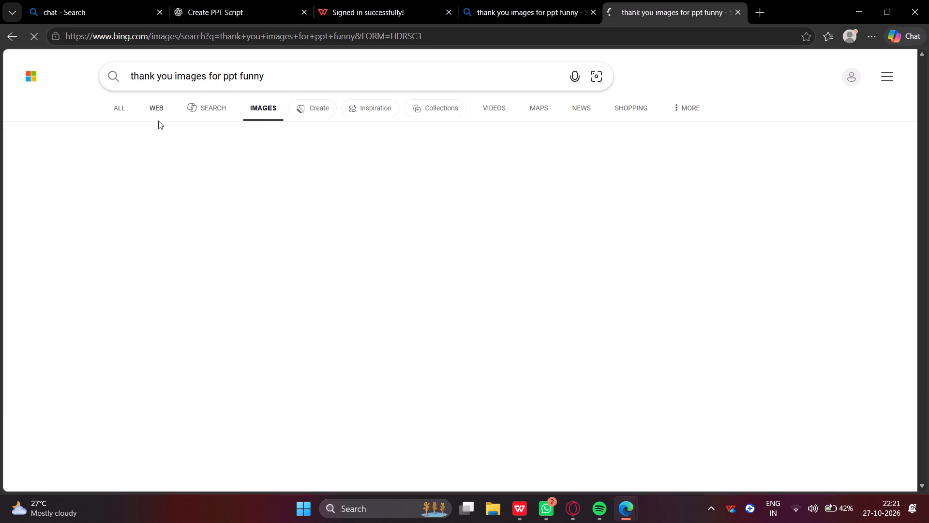
scroll(545, 361, down, 3)
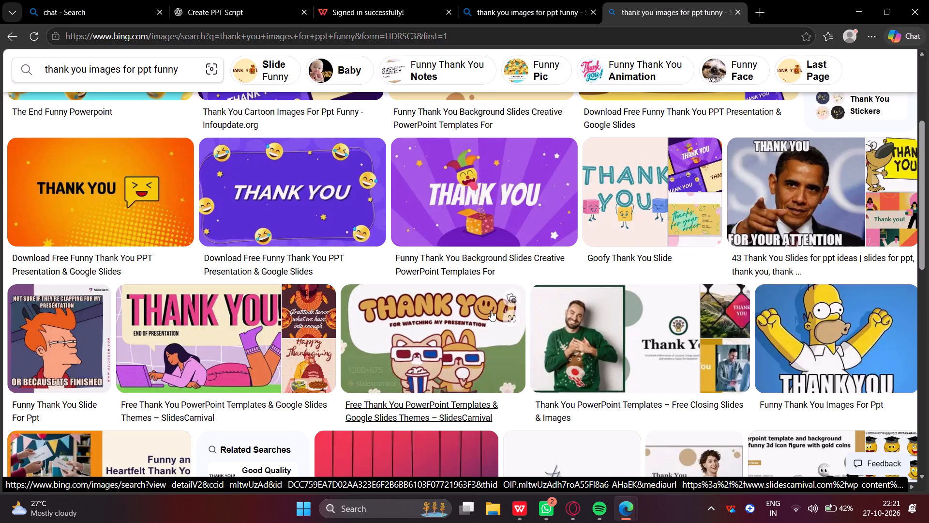
scroll(231, 347, down, 4)
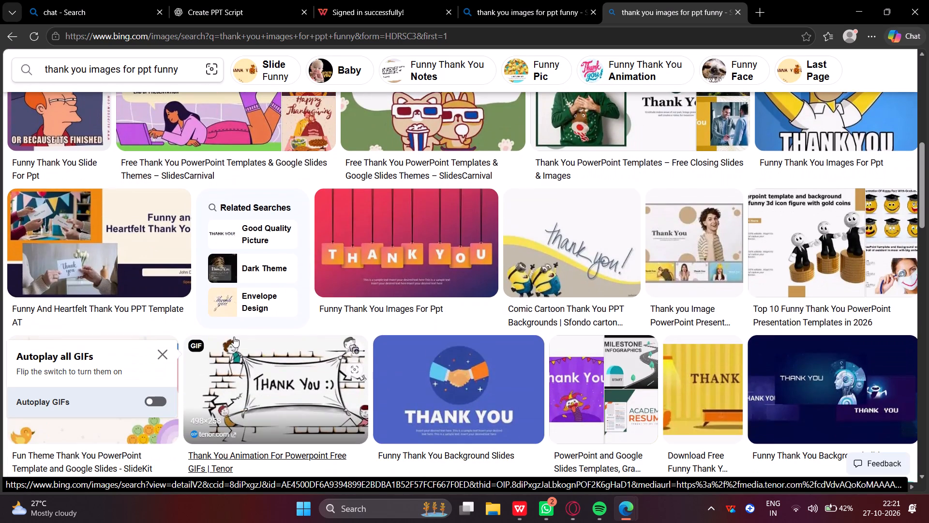
scroll(296, 306, down, 2)
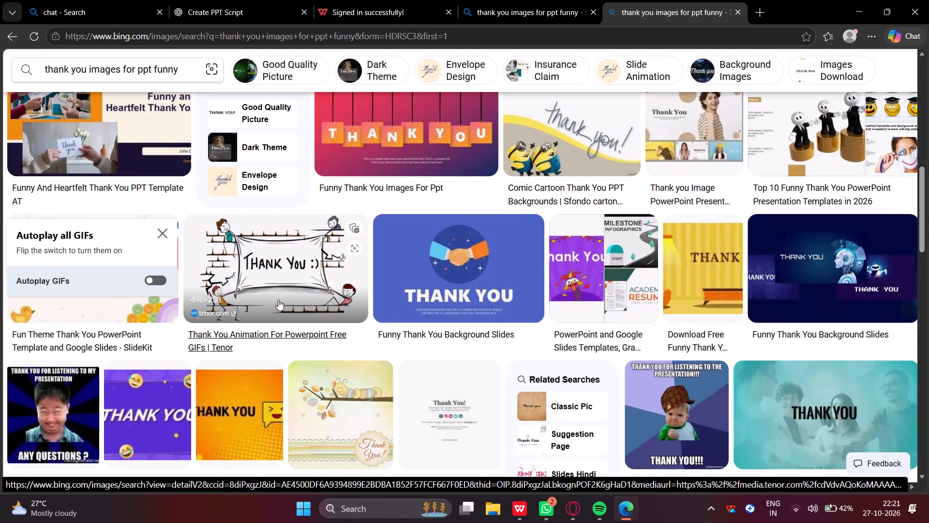
scroll(278, 300, down, 2)
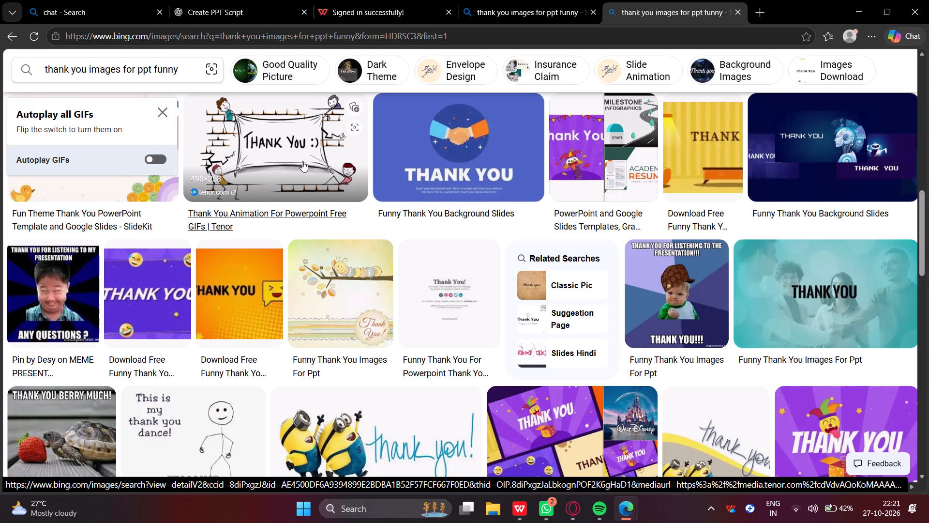
scroll(300, 166, down, 1)
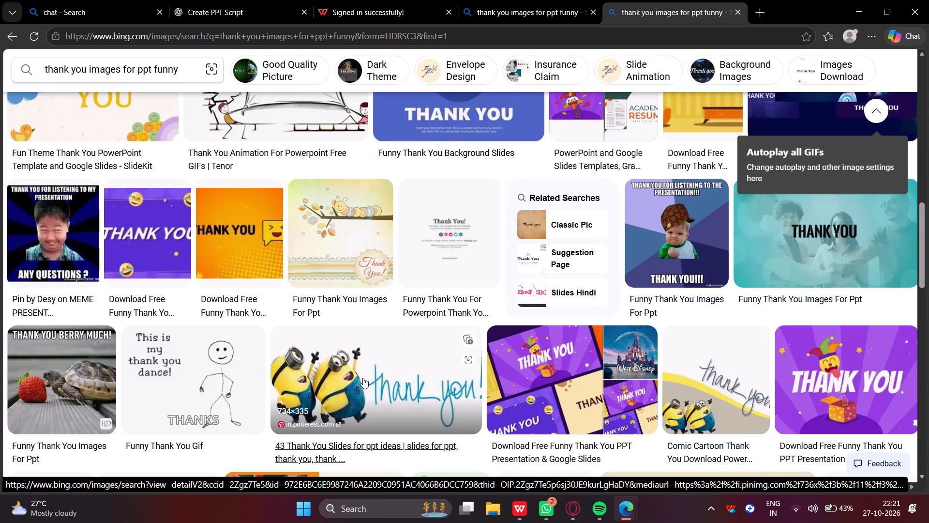
scroll(368, 368, up, 7)
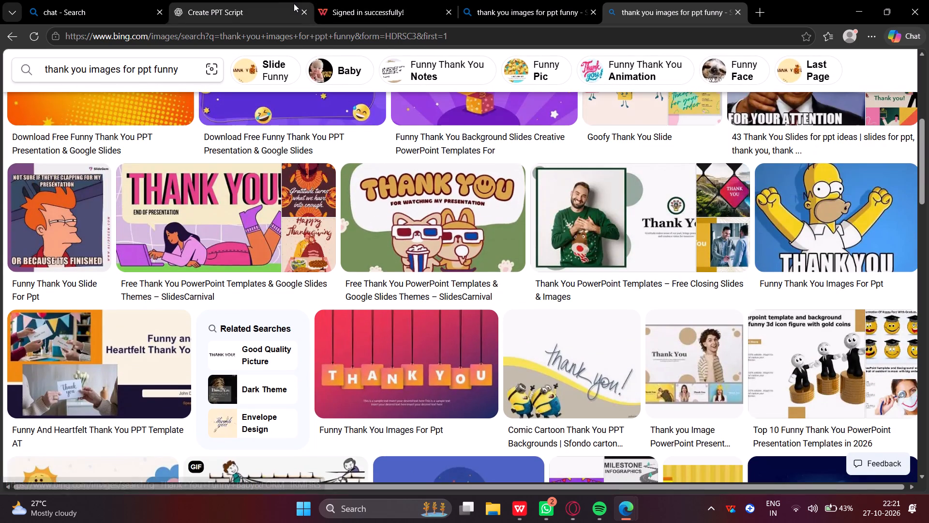
Switch back to WPS Office and look over the slides following the "Thank you!" slide in roll number.pptx.
click(850, 6)
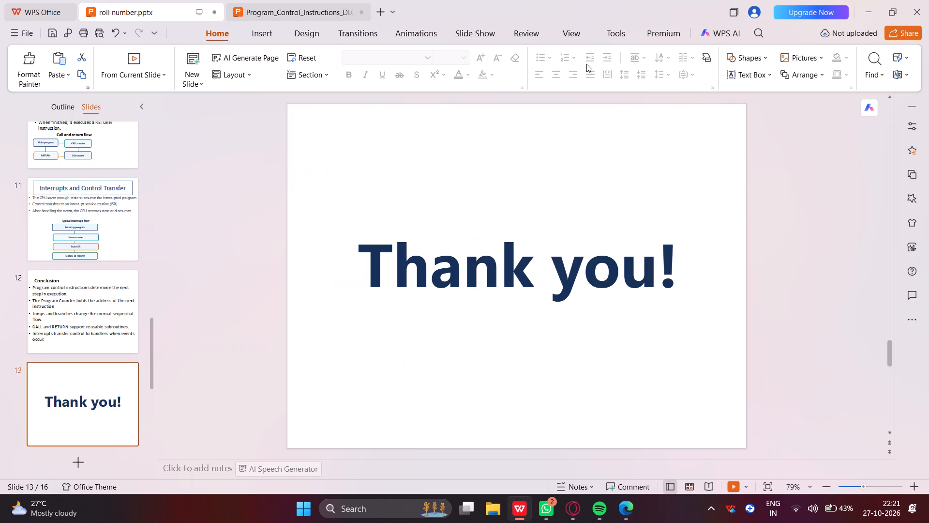
scroll(54, 256, up, 5)
scroll(58, 246, down, 8)
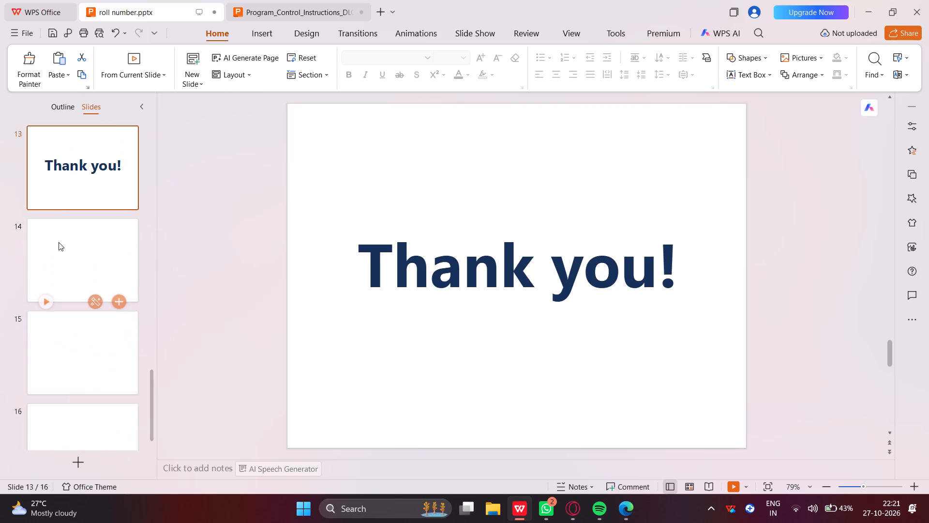
scroll(59, 242, down, 7)
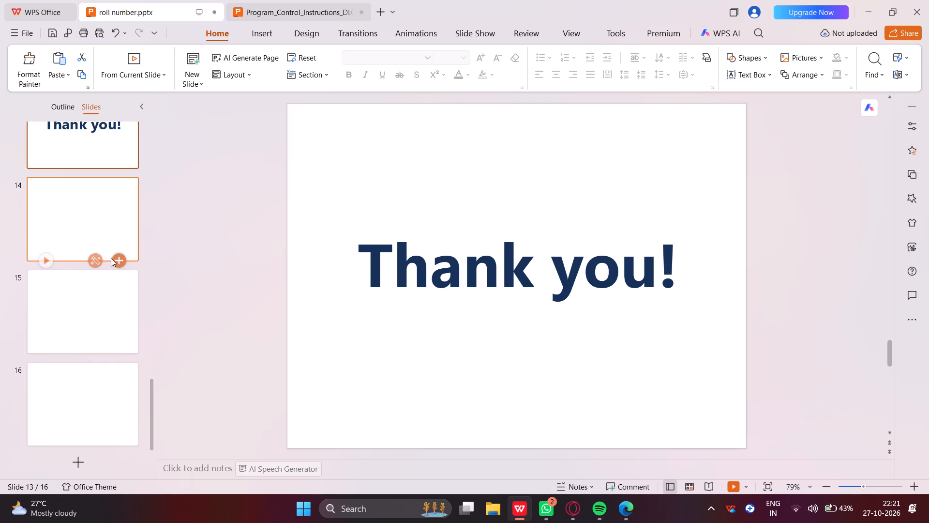
click(111, 258)
scroll(92, 201, up, 3)
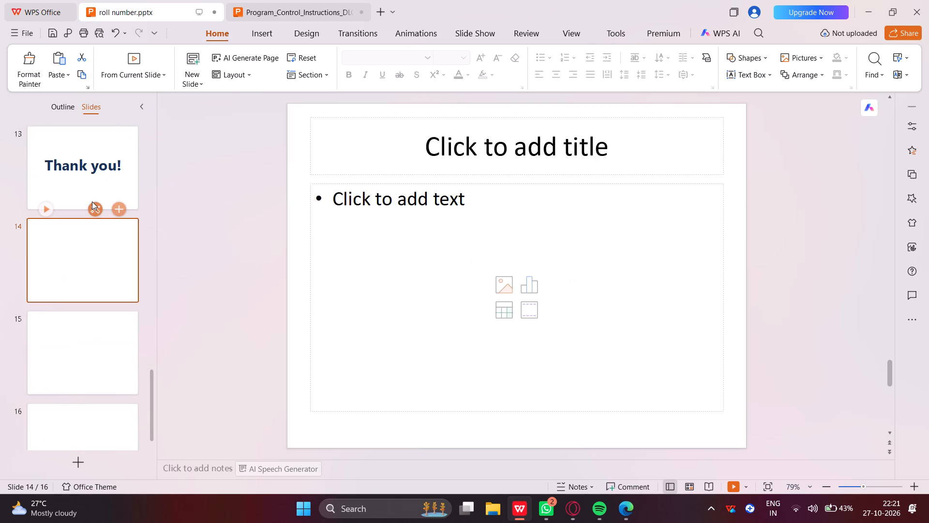
click(72, 332)
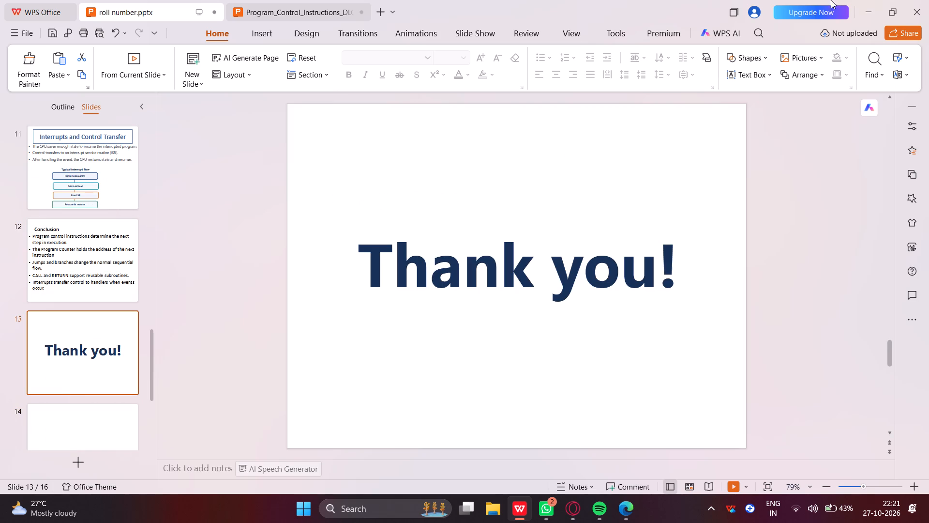
Enable viewing and editing with others for roll number.pptx, saving it and manually uploading the current document to My Cloud.
click(909, 33)
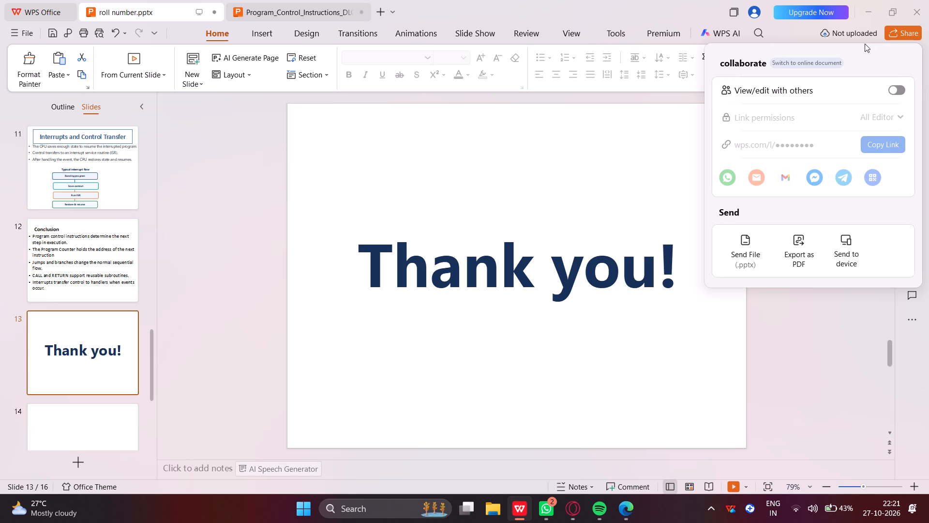
click(899, 97)
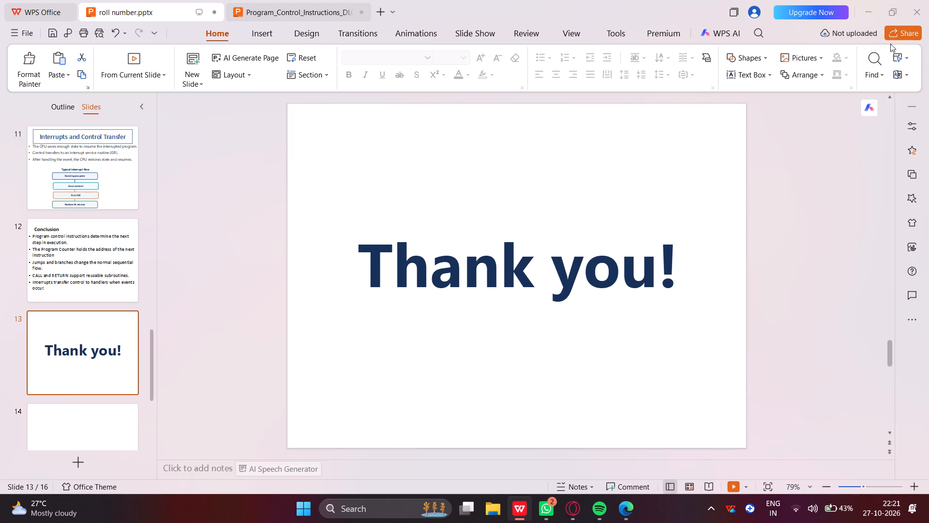
click(903, 31)
click(896, 34)
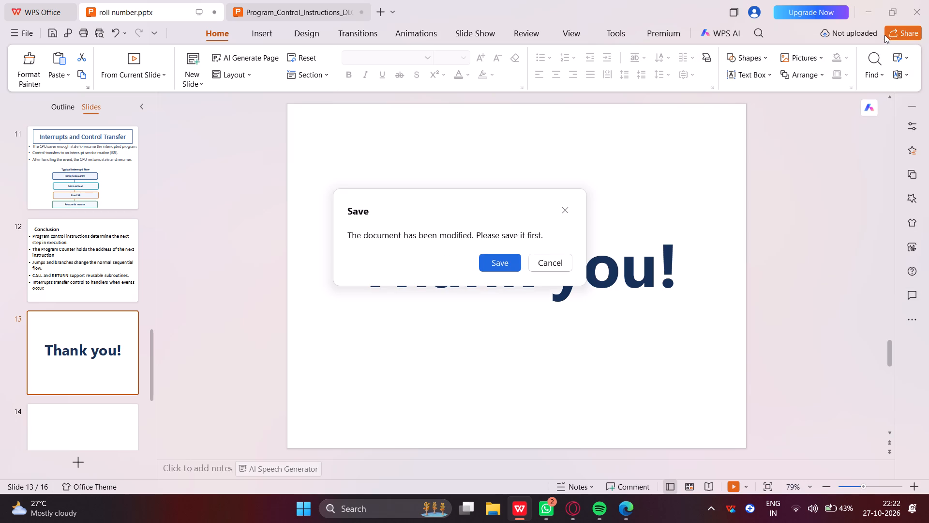
click(505, 259)
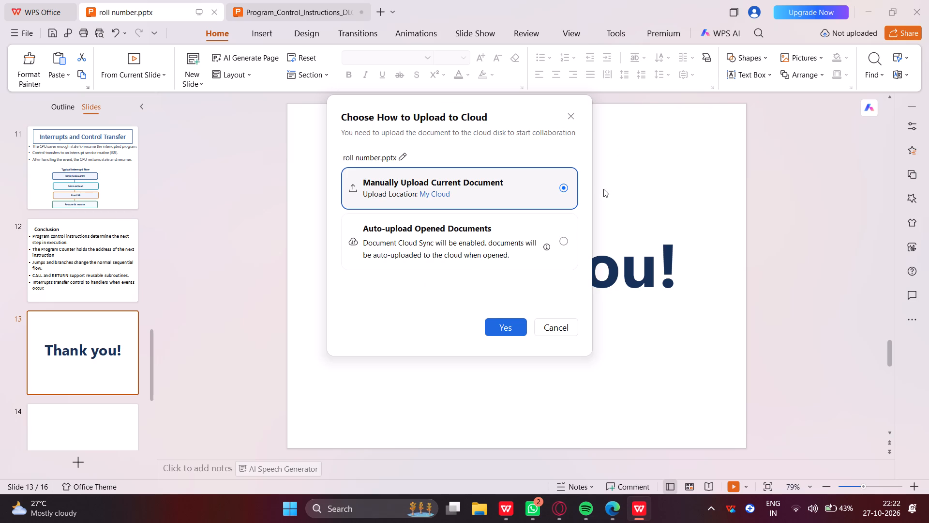
click(503, 326)
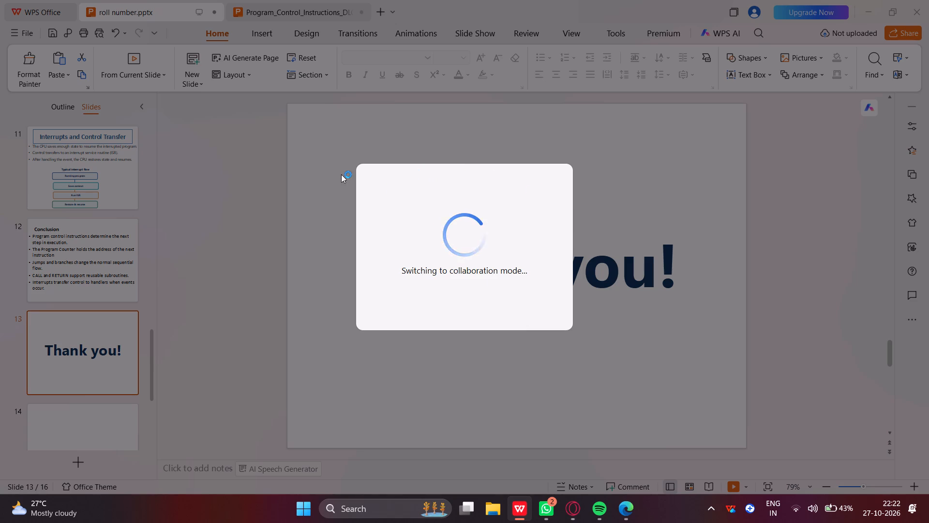
Examine the cloud presentation's collaboration options, including who can open the shared link and its edit or view permissions.
scroll(281, 251, up, 1)
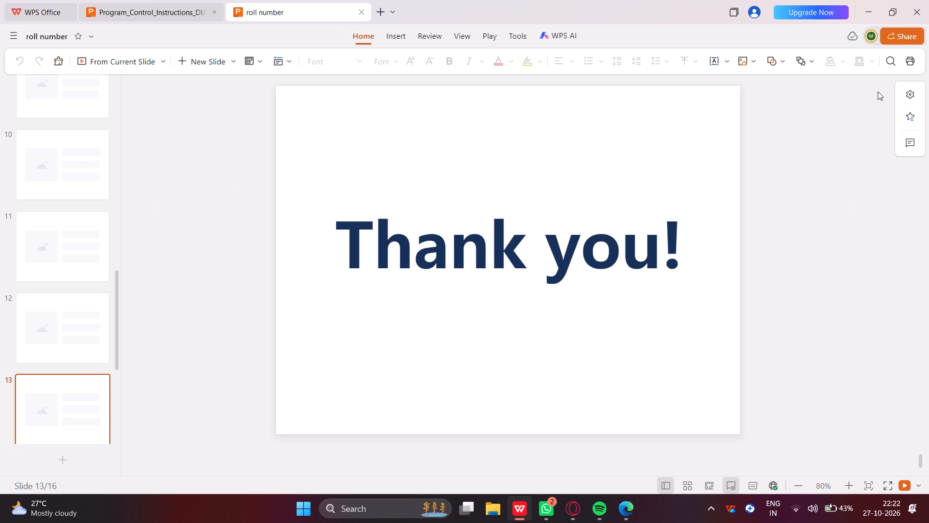
click(898, 29)
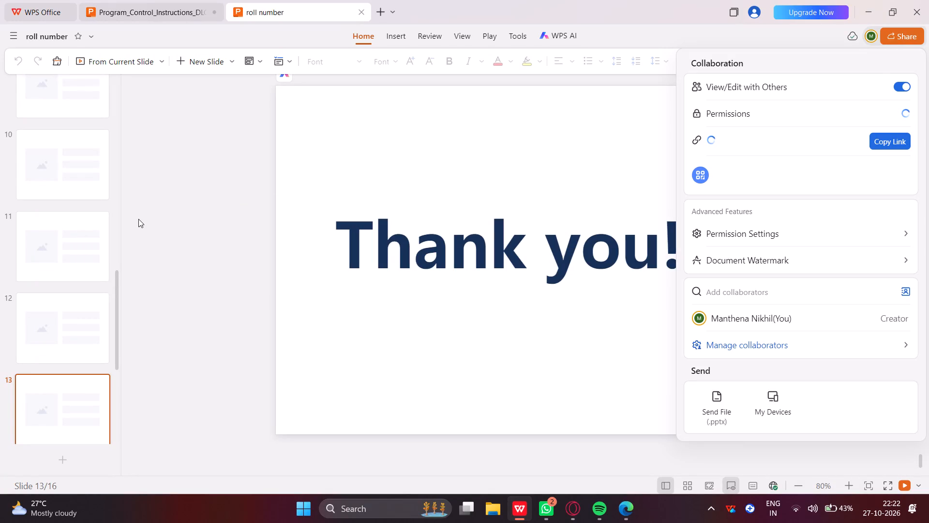
scroll(138, 219, up, 4)
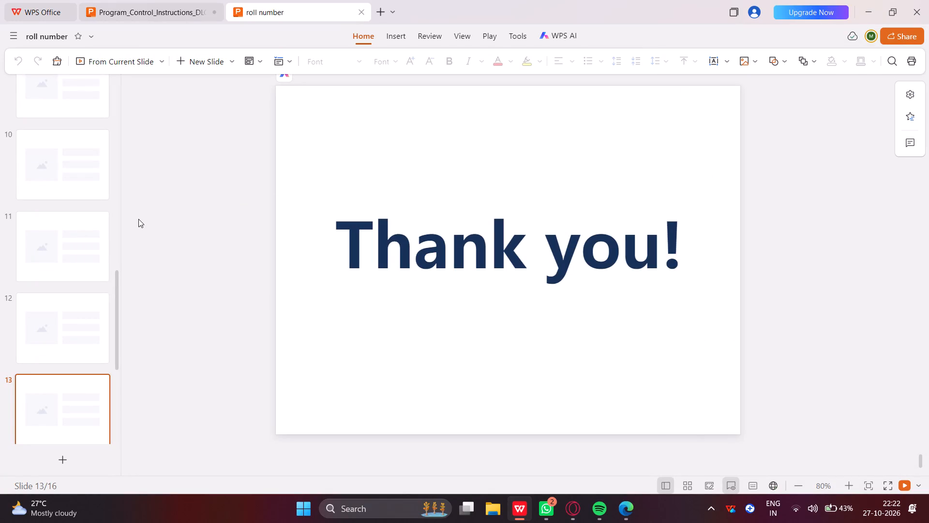
scroll(77, 253, up, 8)
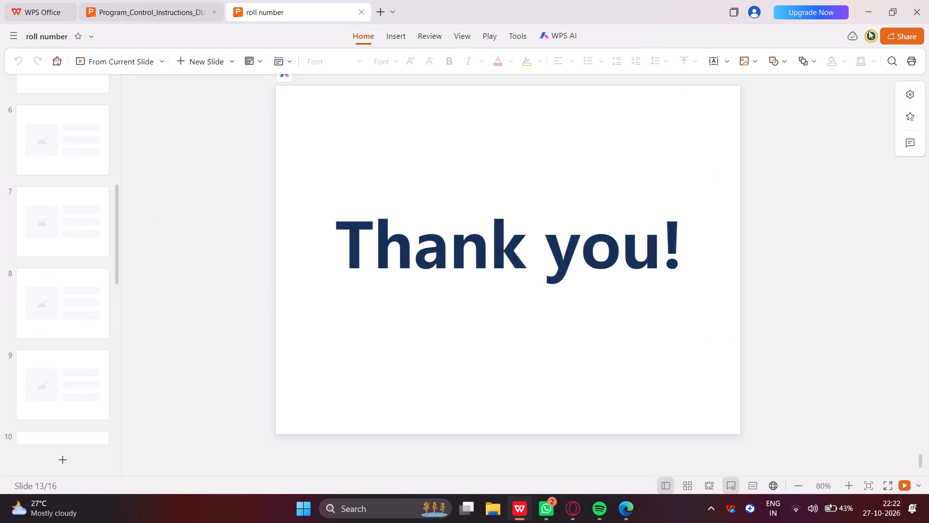
click(906, 41)
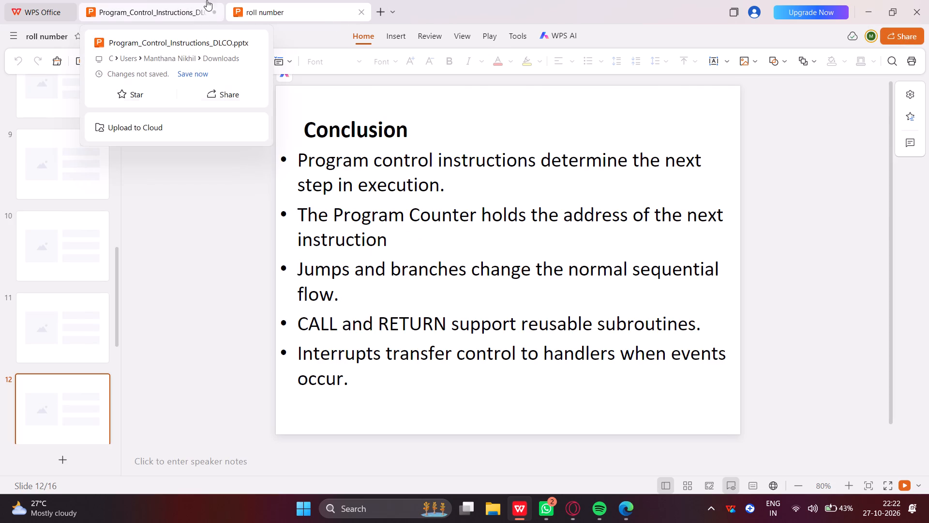
click(898, 30)
click(894, 37)
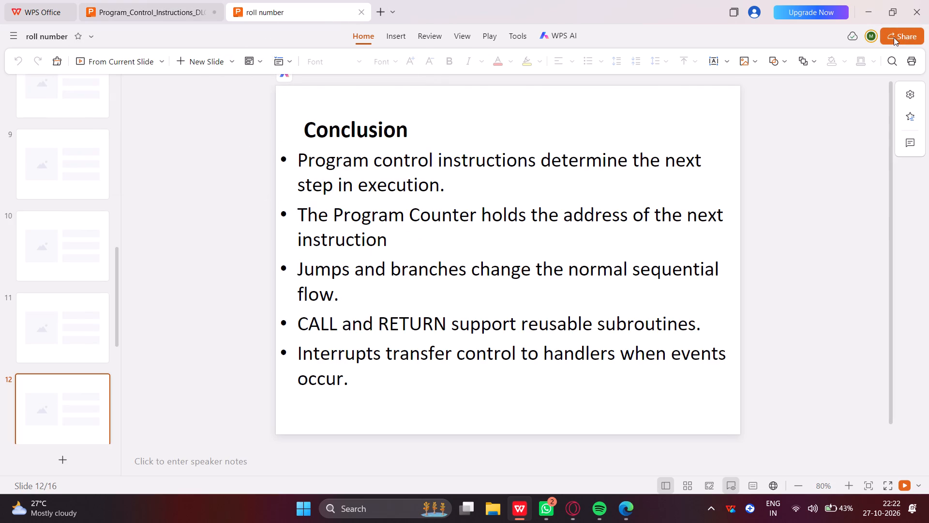
click(894, 37)
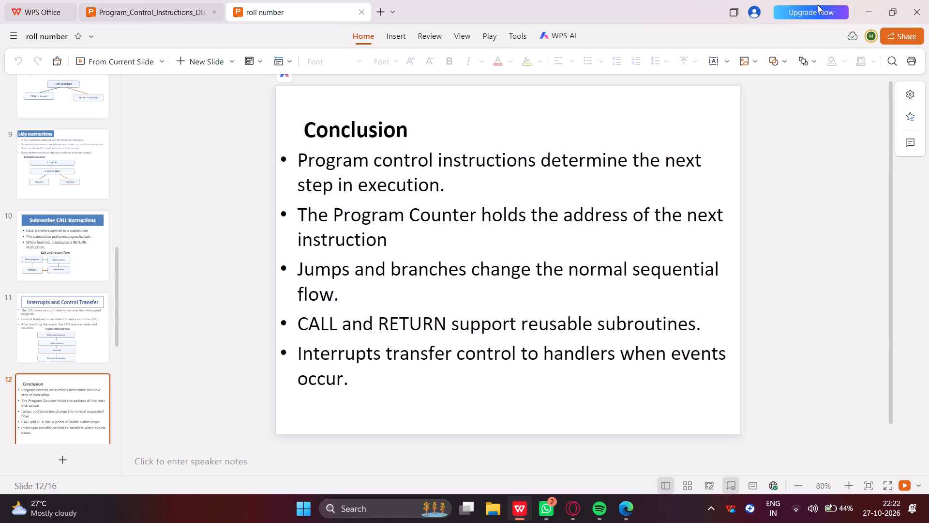
click(915, 34)
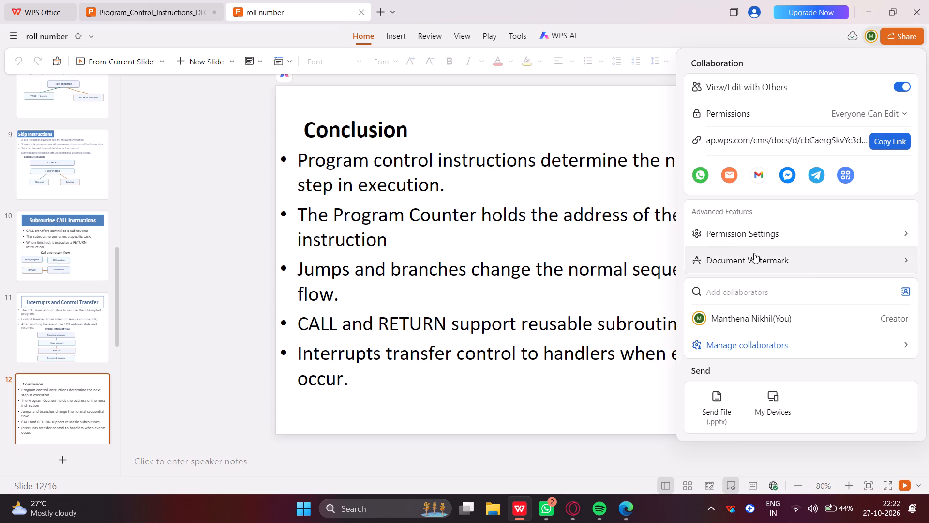
scroll(736, 247, down, 2)
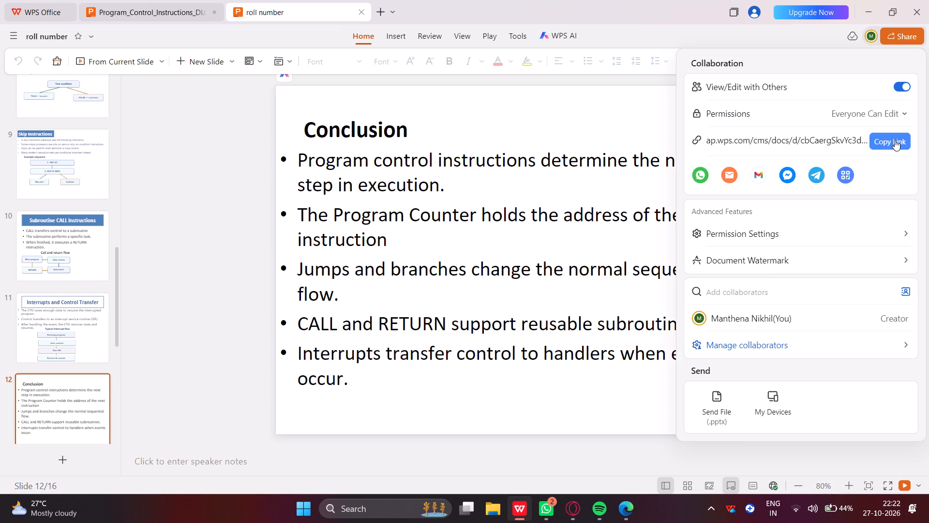
click(906, 118)
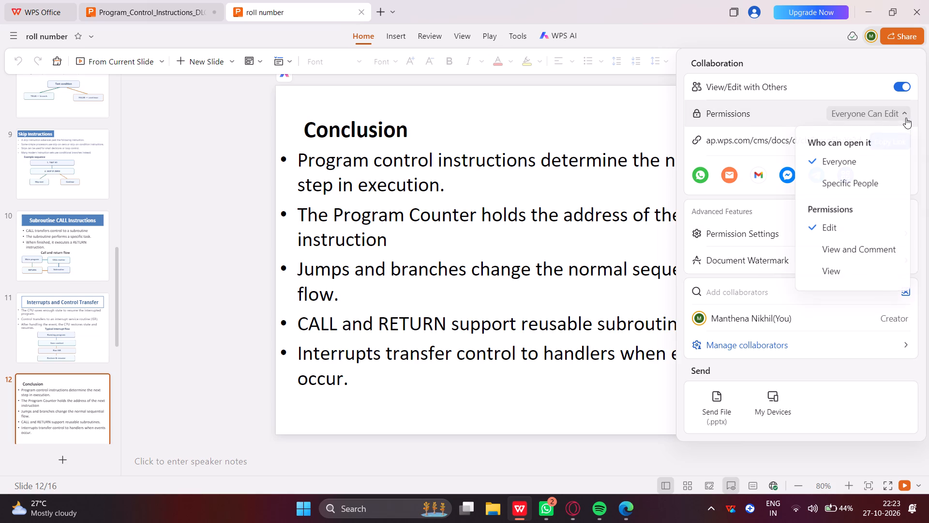
click(794, 109)
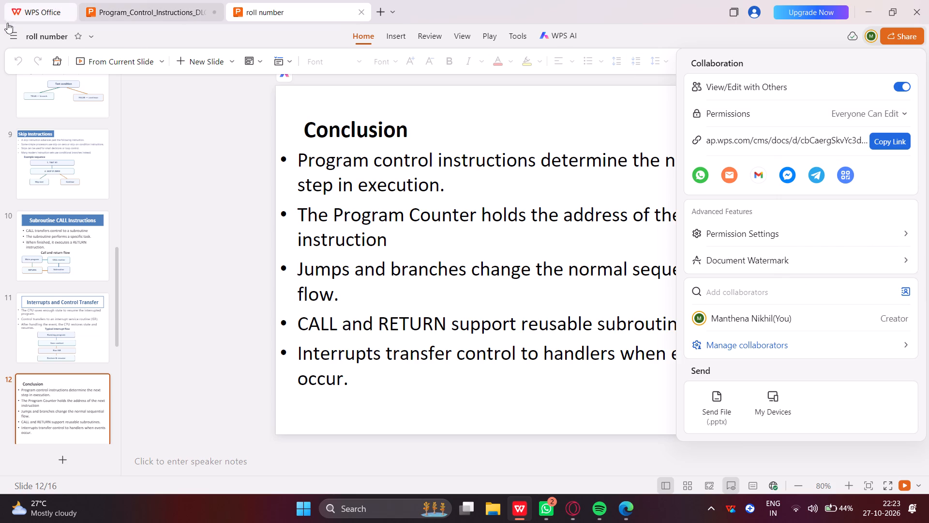
Start downloading a .pptx copy of the roll number presentation and replace its suggested file name with "DL&CO ".
click(15, 34)
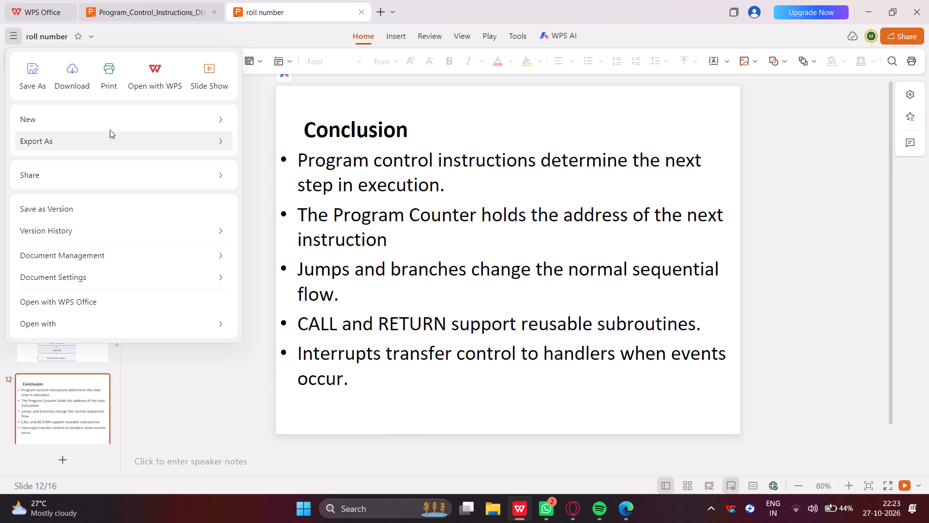
click(88, 91)
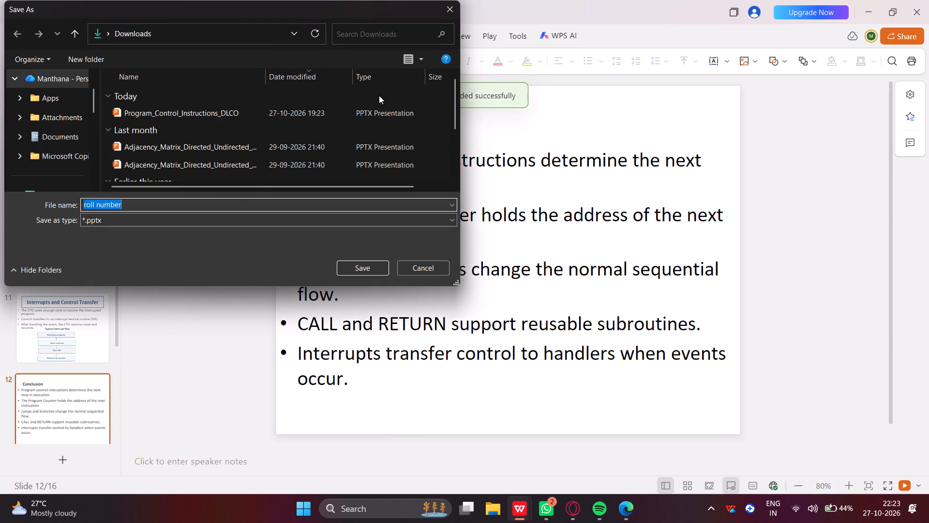
click(207, 199)
click(164, 200)
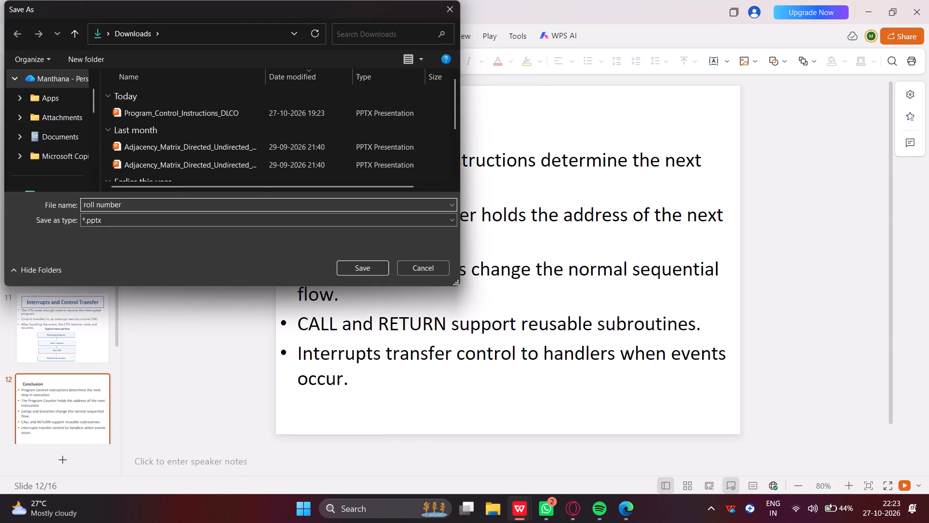
key(BackSpace)
key(BackSpace)
key(BackSpace)
key(BackSpace)
key(BackSpace)
key(BackSpace)
key(BackSpace)
key(BackSpace)
key(BackSpace)
key(BackSpace)
key(BackSpace)
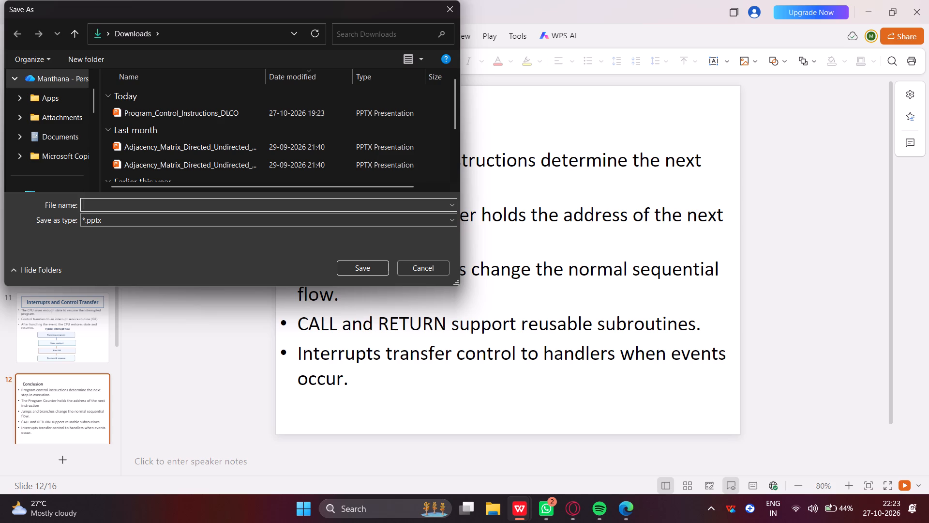
text(dl)
key(BackSpace)
key(BackSpace)
text(DL)
key(shift+ampersand)
text(CO)
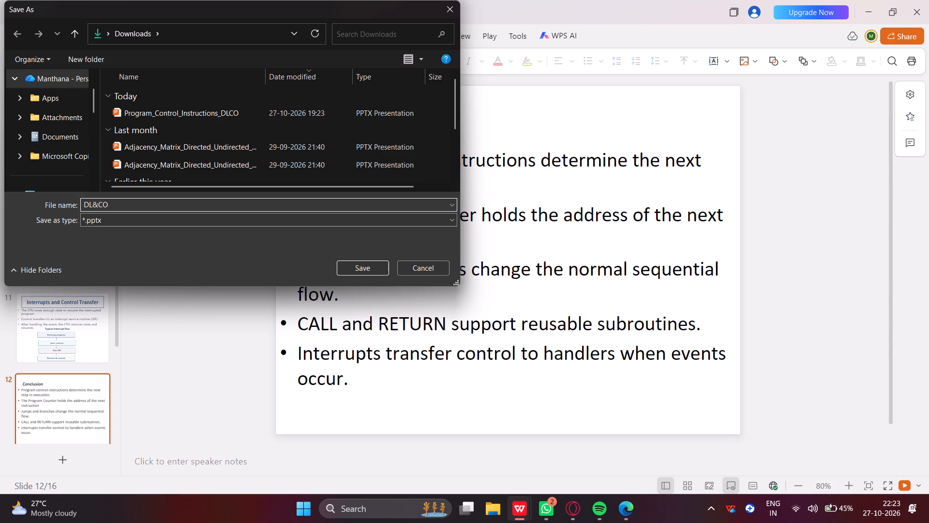
key(space)
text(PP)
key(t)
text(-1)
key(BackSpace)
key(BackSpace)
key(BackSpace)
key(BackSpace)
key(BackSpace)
Look through the possible save locations, including Desktop, Documents, Music and New folder, and return to the Downloads folder.
scroll(148, 163, down, 1)
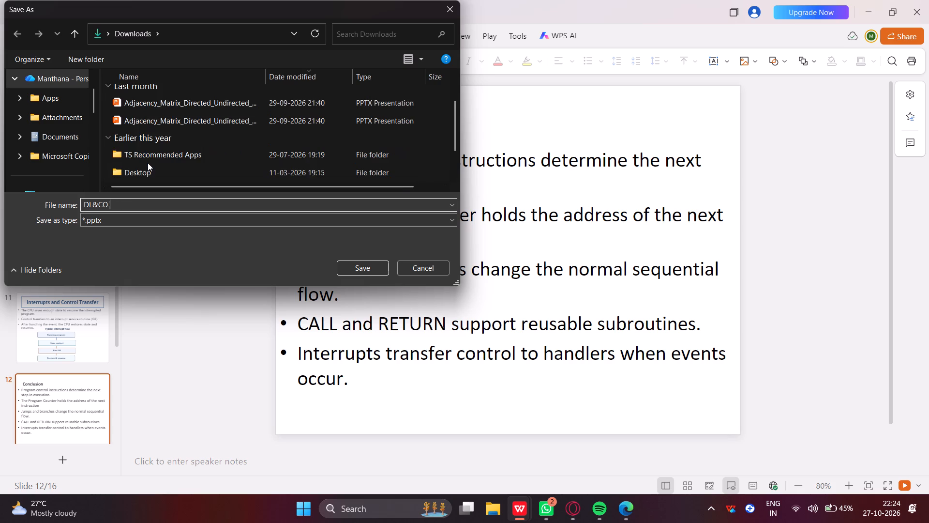
scroll(148, 163, down, 2)
scroll(53, 131, down, 1)
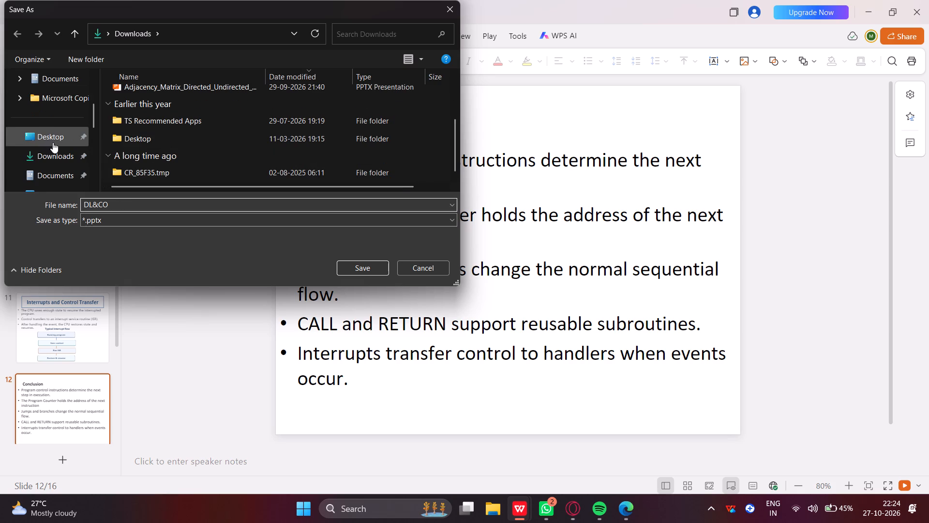
click(53, 145)
click(53, 157)
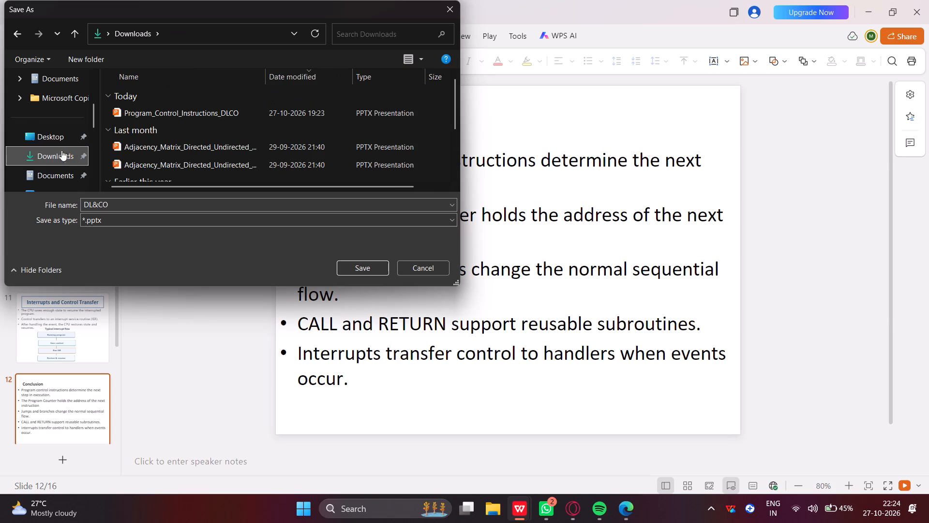
scroll(134, 144, down, 3)
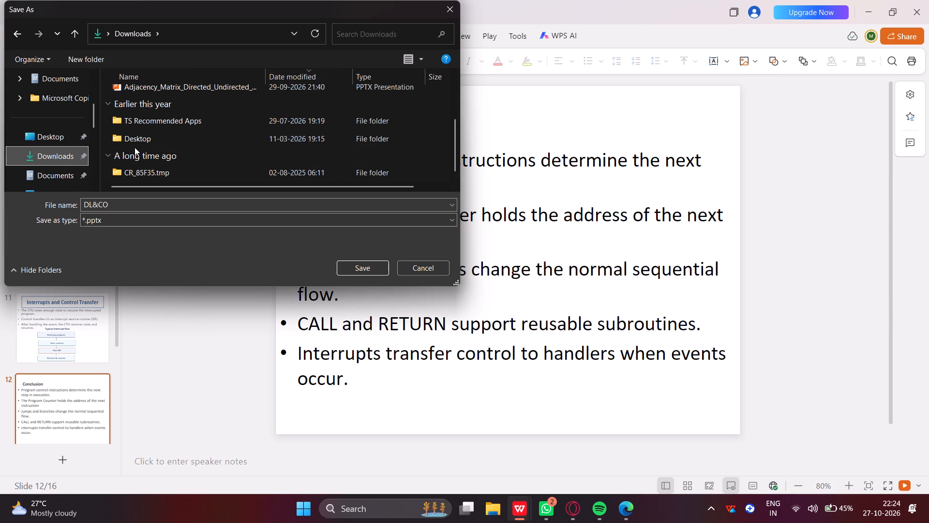
scroll(135, 147, down, 2)
scroll(135, 149, up, 6)
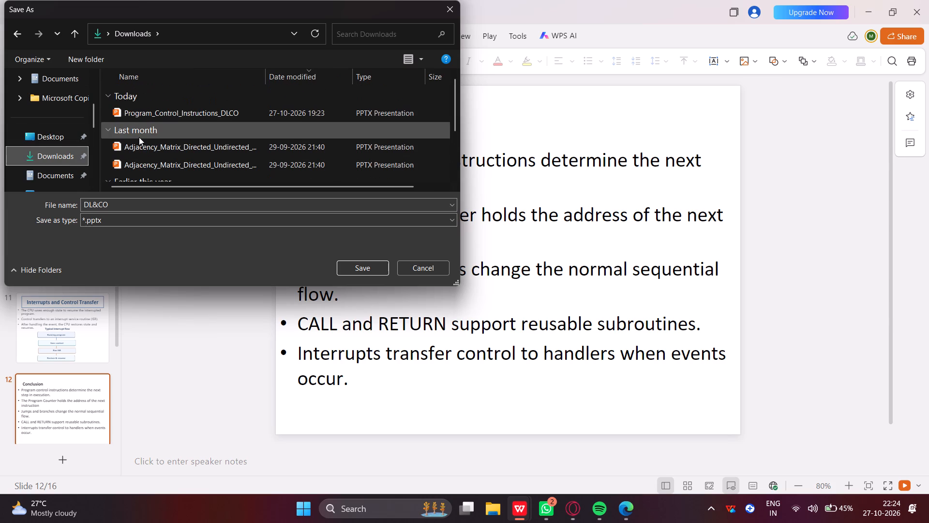
click(74, 141)
click(63, 154)
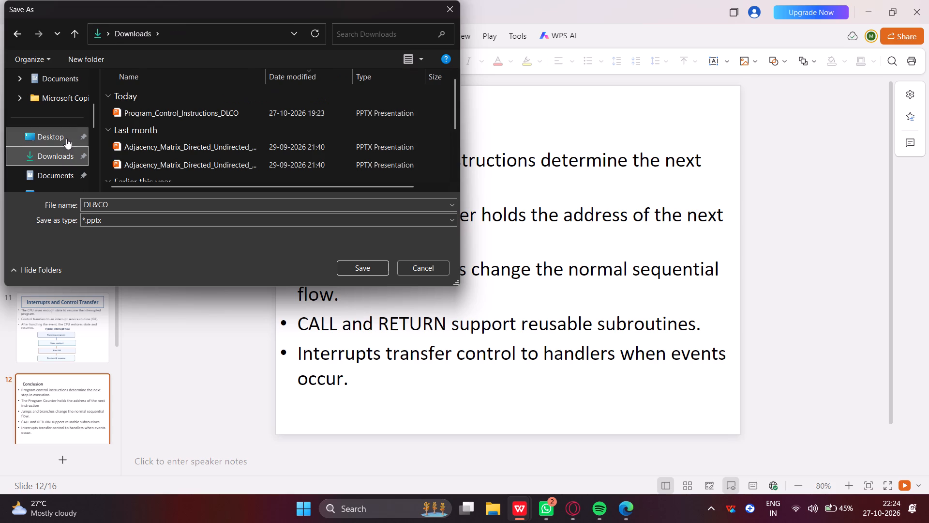
scroll(128, 128, down, 6)
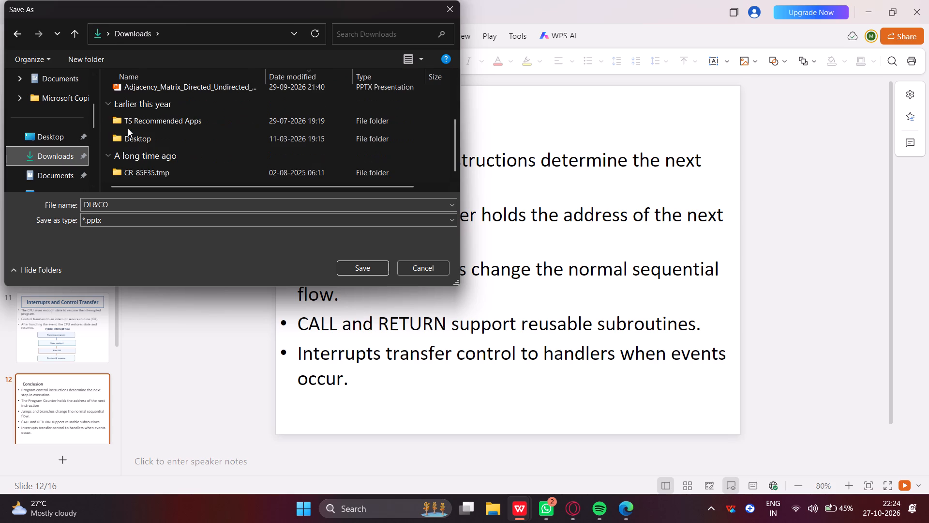
click(62, 103)
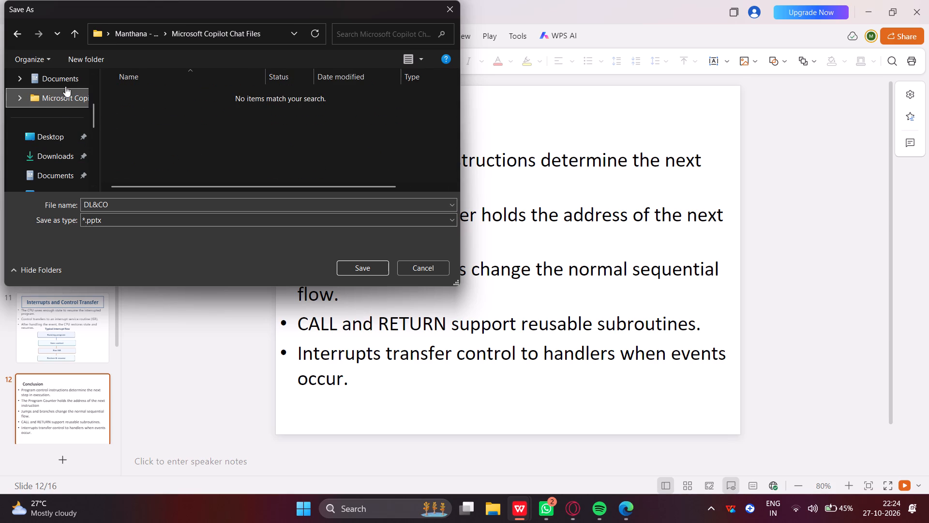
click(65, 86)
scroll(62, 112, up, 3)
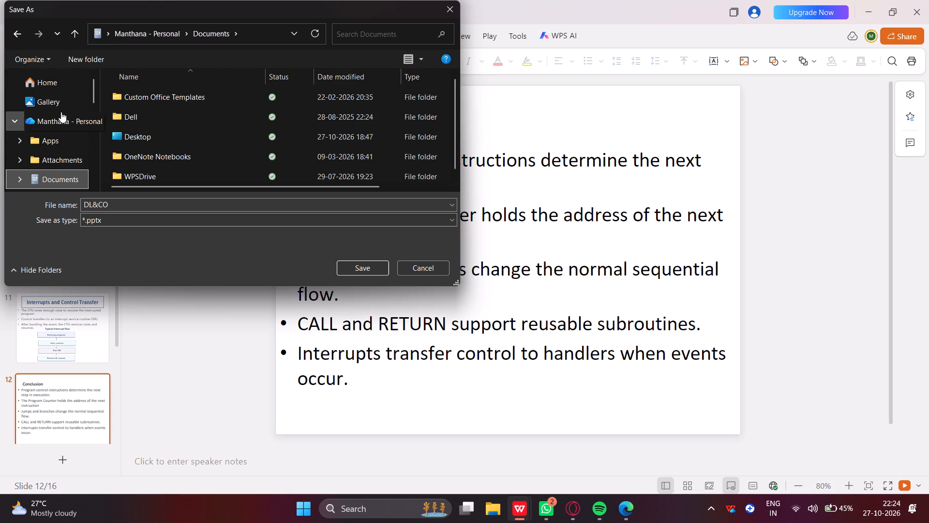
click(53, 106)
click(54, 87)
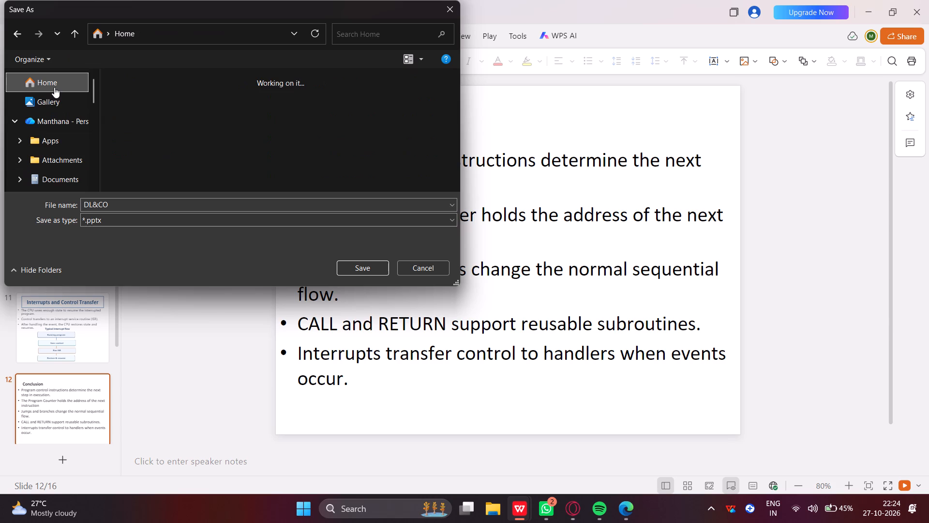
click(58, 107)
click(58, 121)
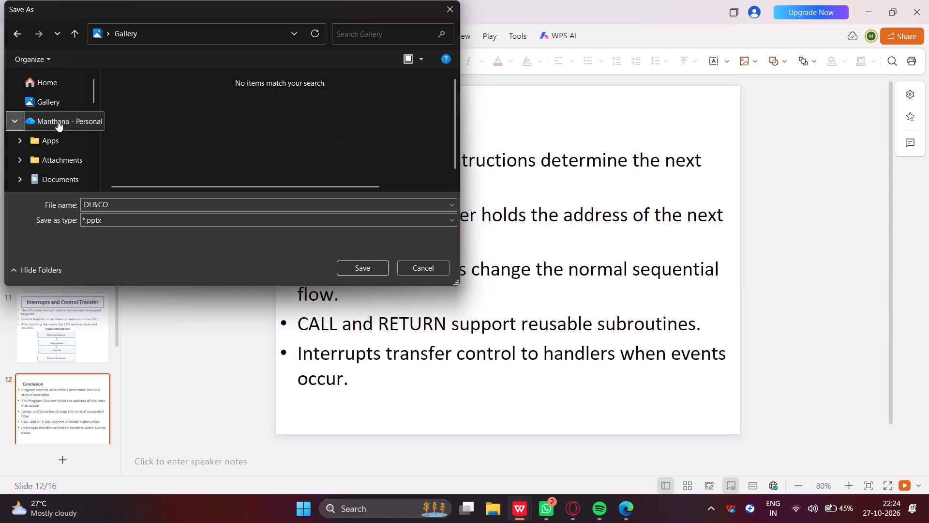
scroll(58, 121, down, 1)
click(57, 143)
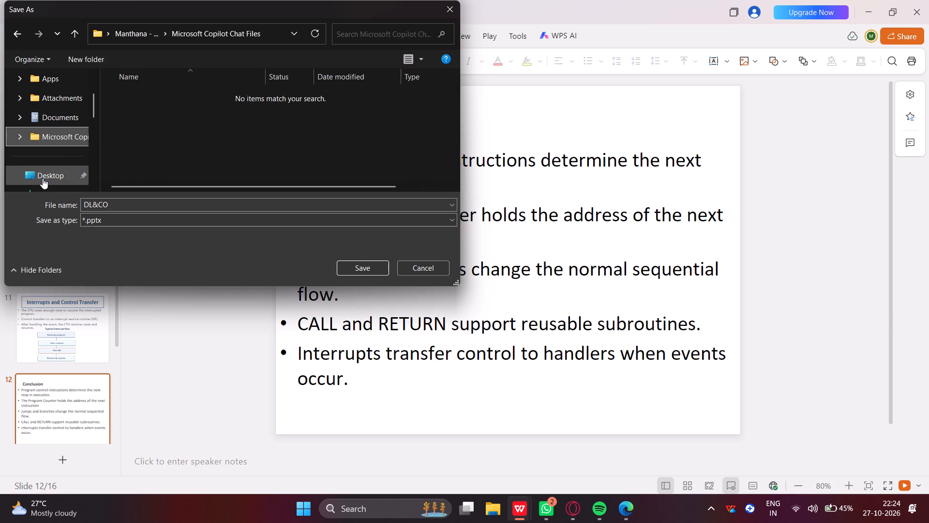
click(43, 178)
scroll(58, 159, down, 2)
click(58, 159)
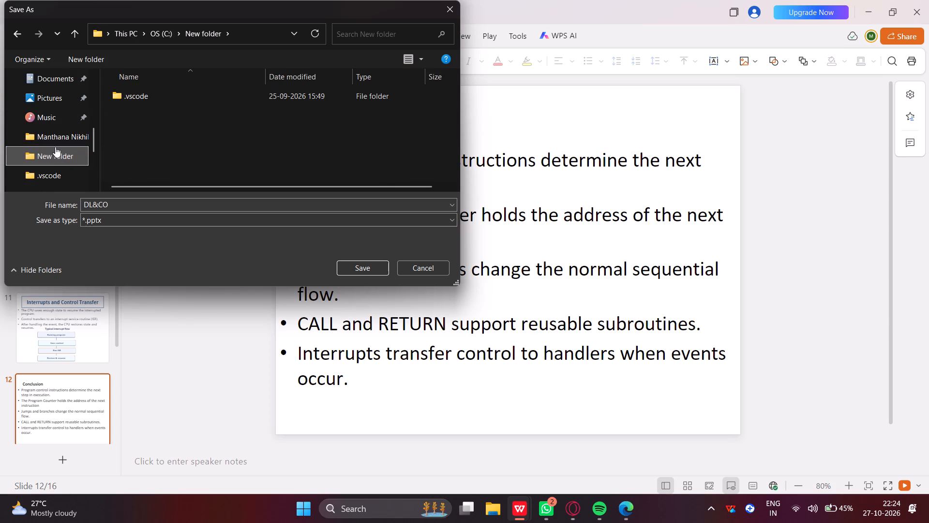
click(55, 133)
click(55, 123)
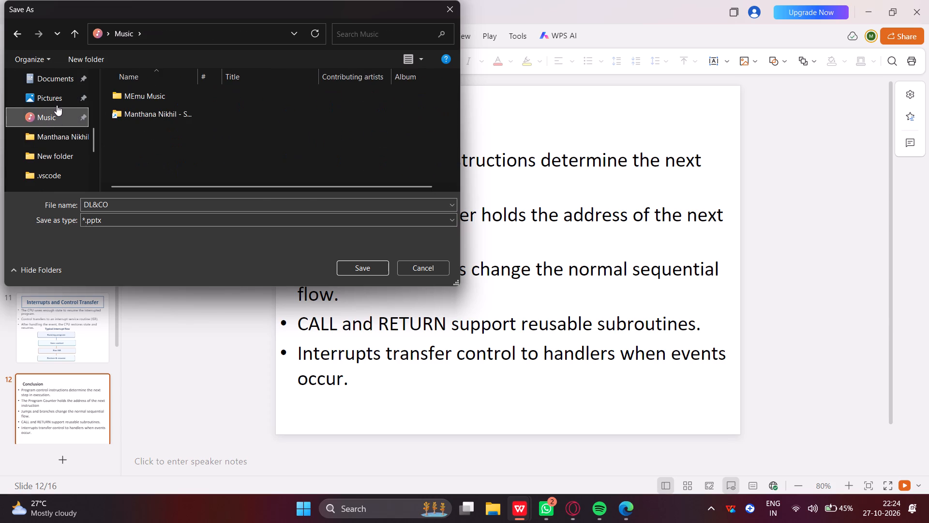
click(59, 93)
click(59, 86)
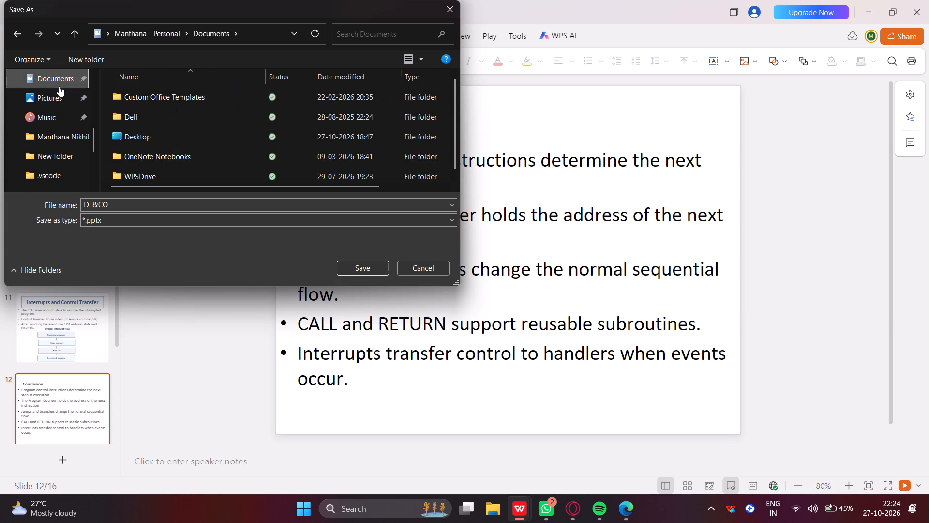
scroll(59, 86, up, 1)
click(52, 109)
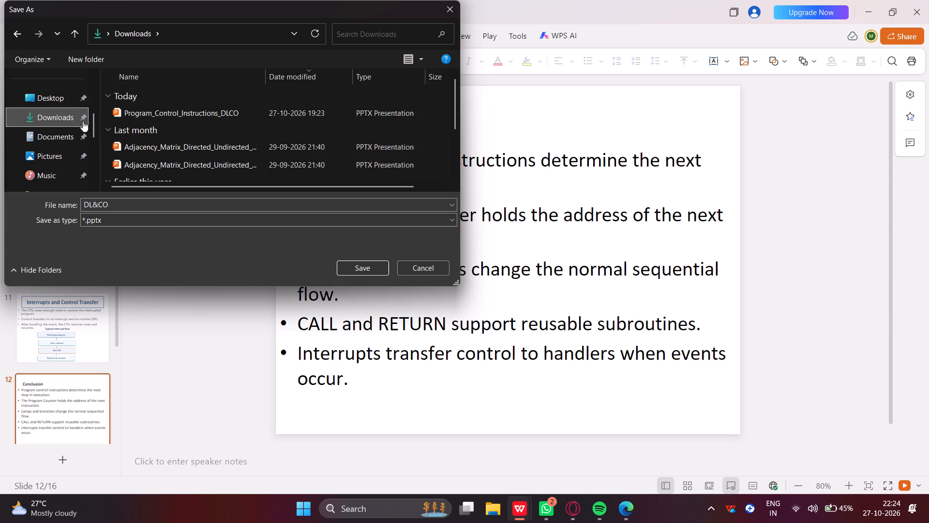
Complete the file name as "DL&CO _PPT-1_" followed by the student roll number, and save the .pptx copy in Downloads.
click(141, 204)
click(141, 204)
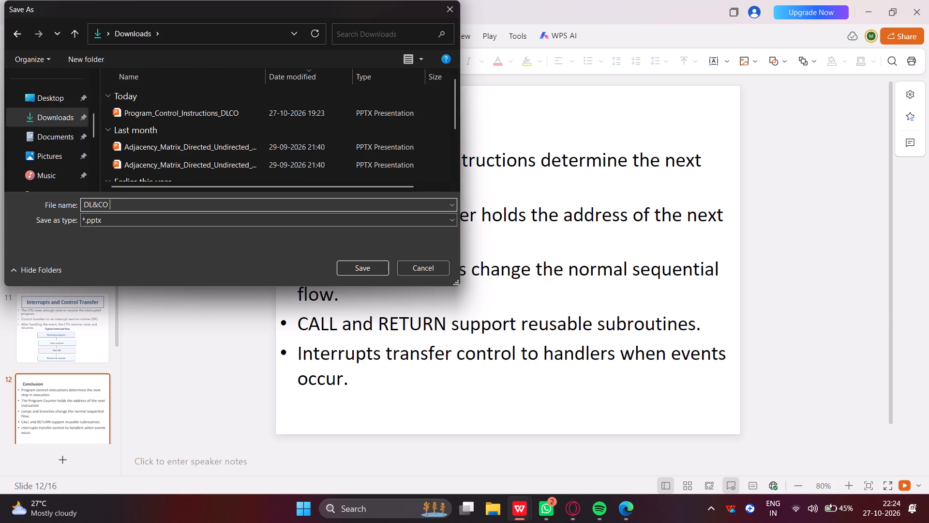
key(shift+underscore)
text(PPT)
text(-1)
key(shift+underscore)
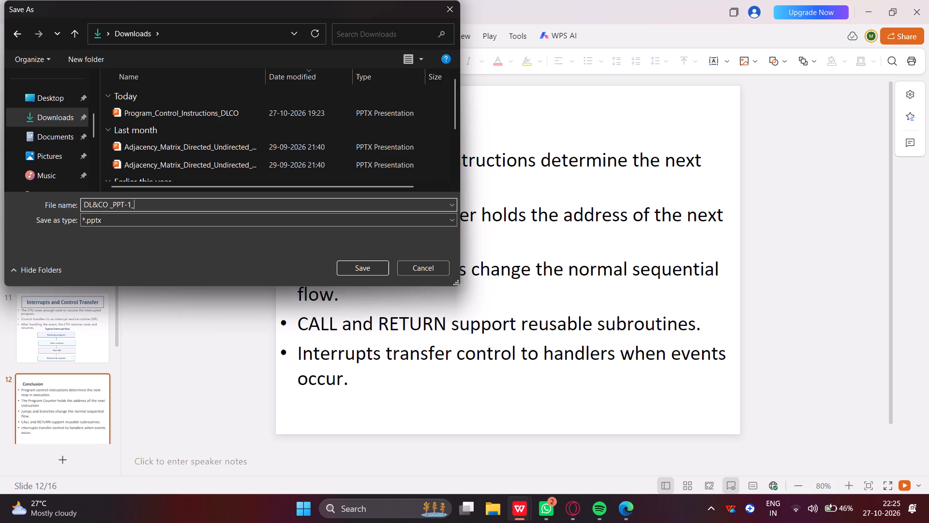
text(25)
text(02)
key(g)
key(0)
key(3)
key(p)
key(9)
click(360, 270)
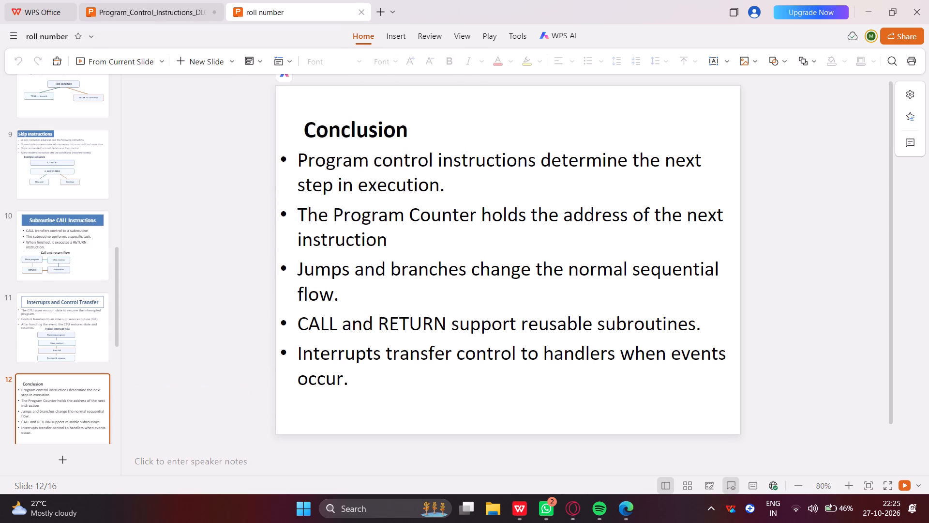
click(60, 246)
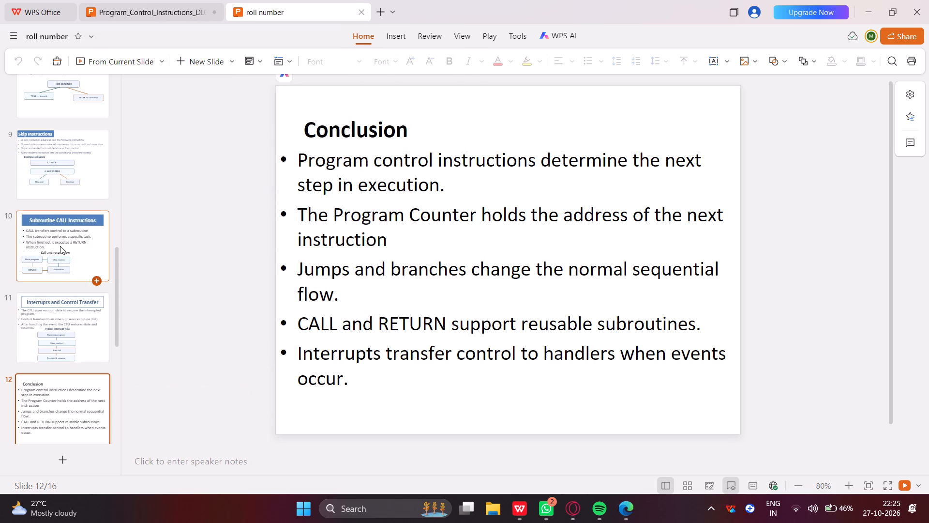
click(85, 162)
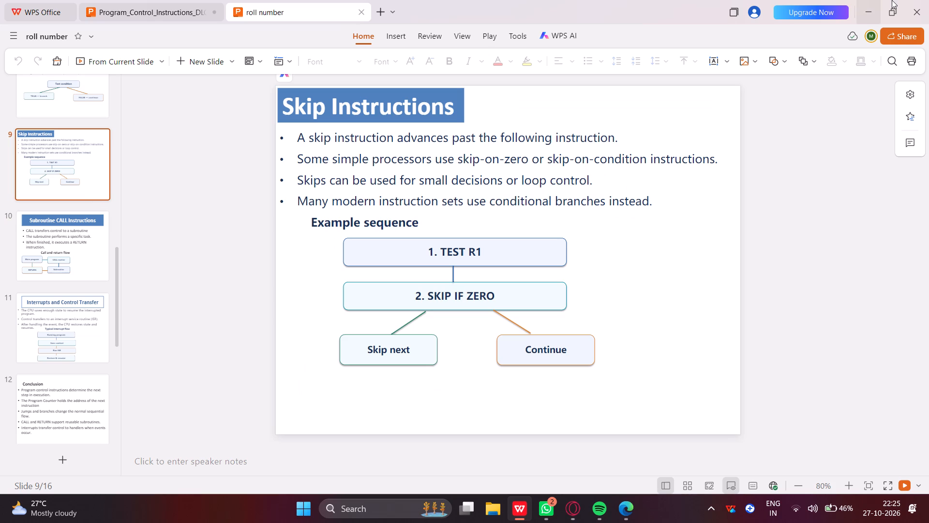
Minimize the presentation window to show the desktop.
click(856, 6)
click(875, 6)
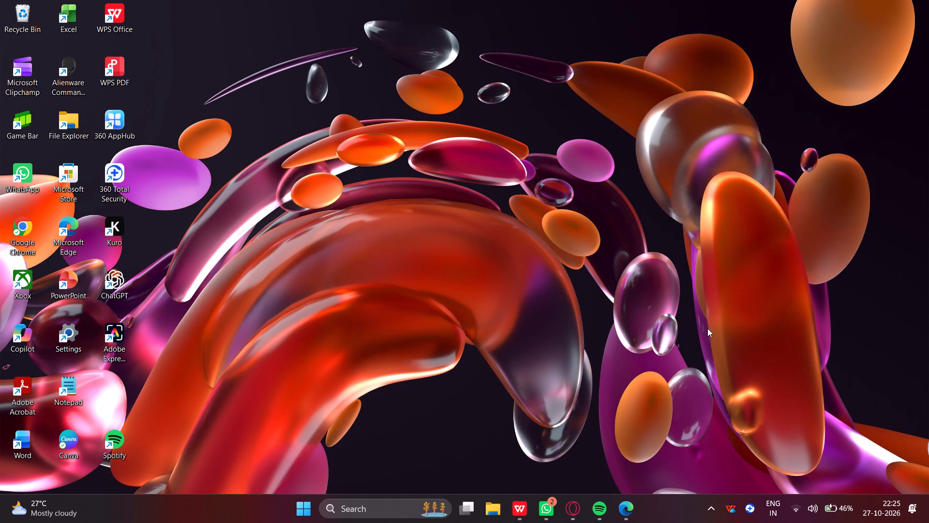
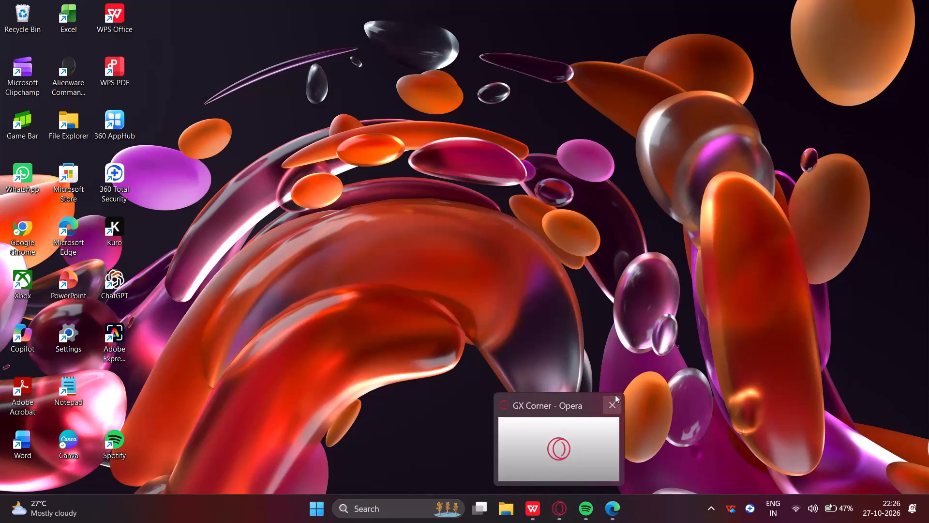
Close the GX Corner Opera window.
click(610, 404)
click(510, 281)
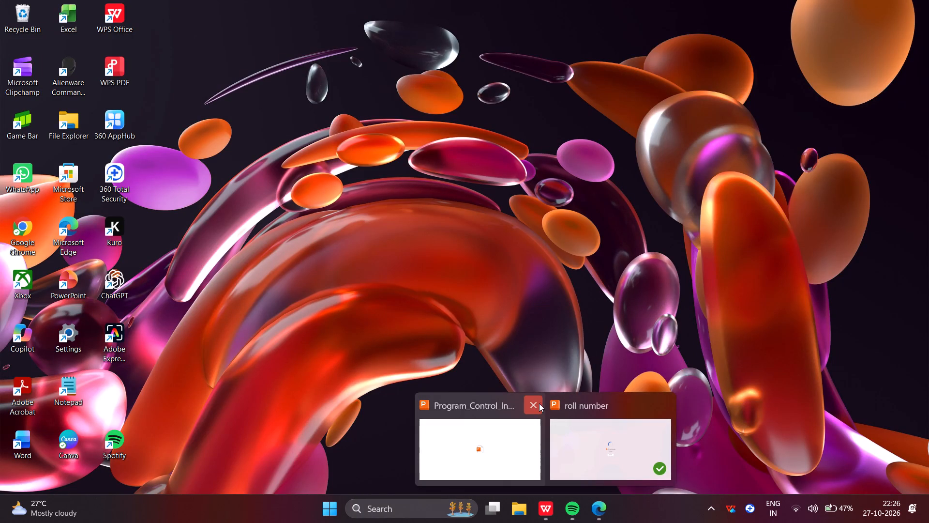
Close the roll number and Program_Control_Instructions_DLCO presentations, discarding unsaved changes, and exit WPS Office.
click(539, 403)
click(533, 406)
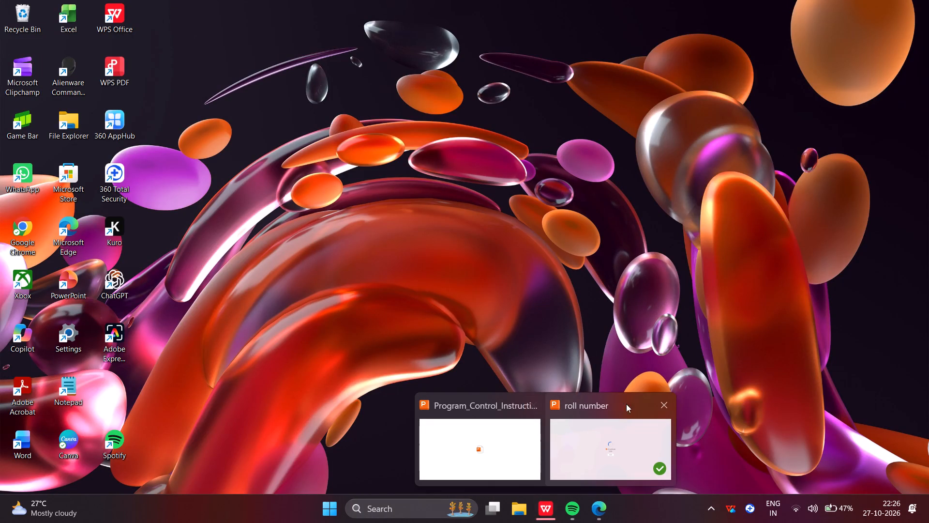
click(658, 410)
click(620, 406)
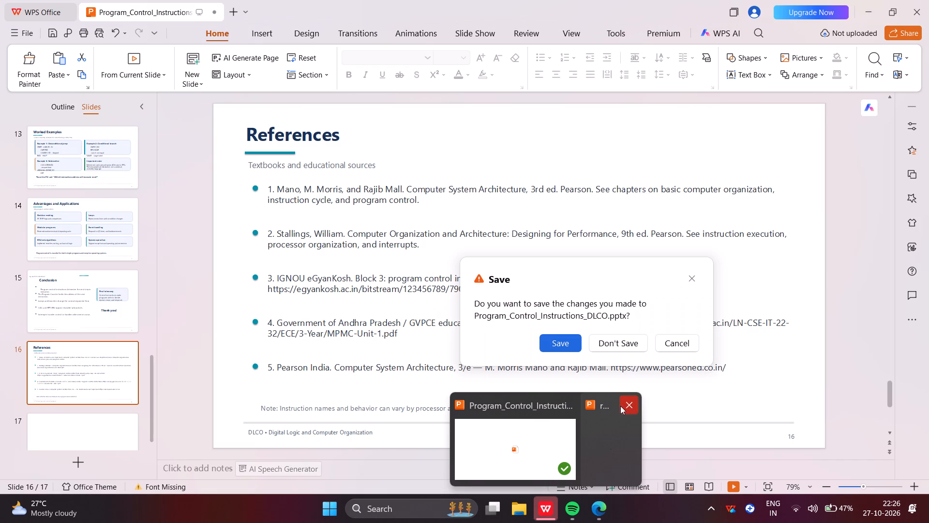
click(617, 338)
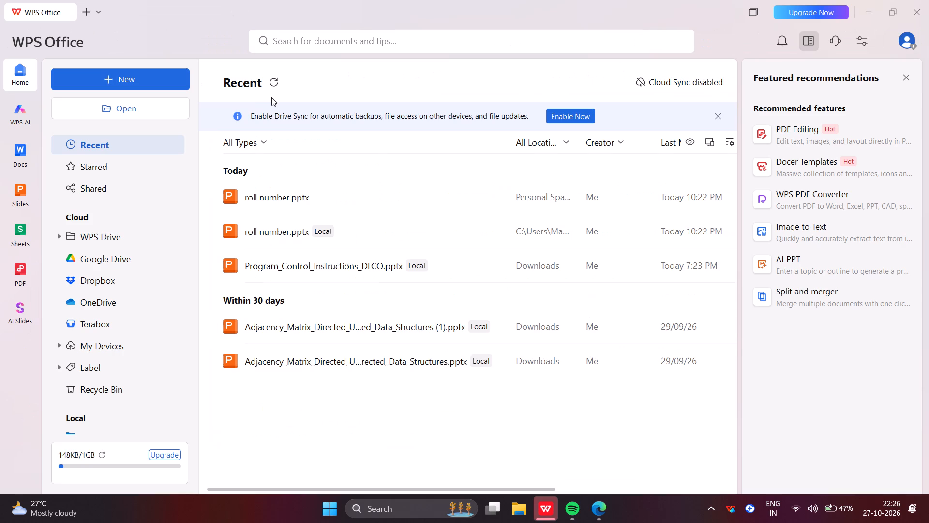
click(910, 2)
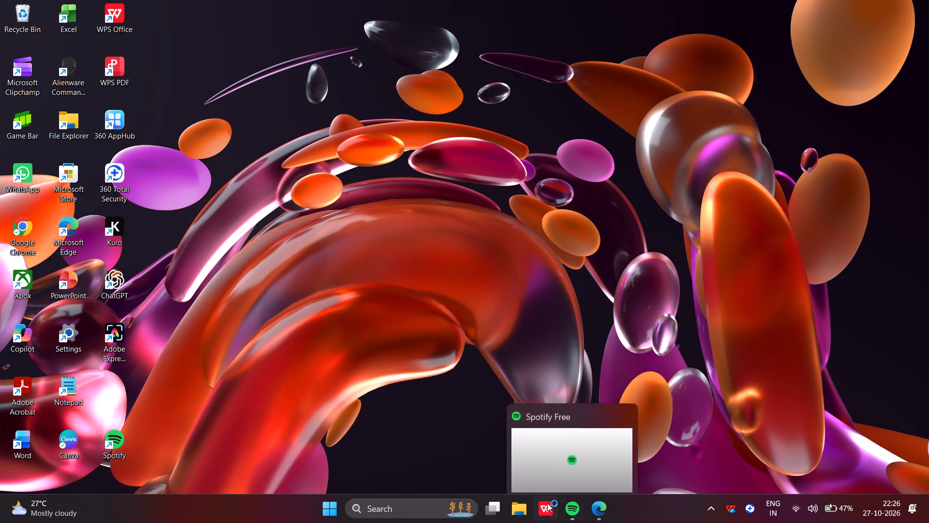
Launch Kuro from the desktop.
double_click(111, 230)
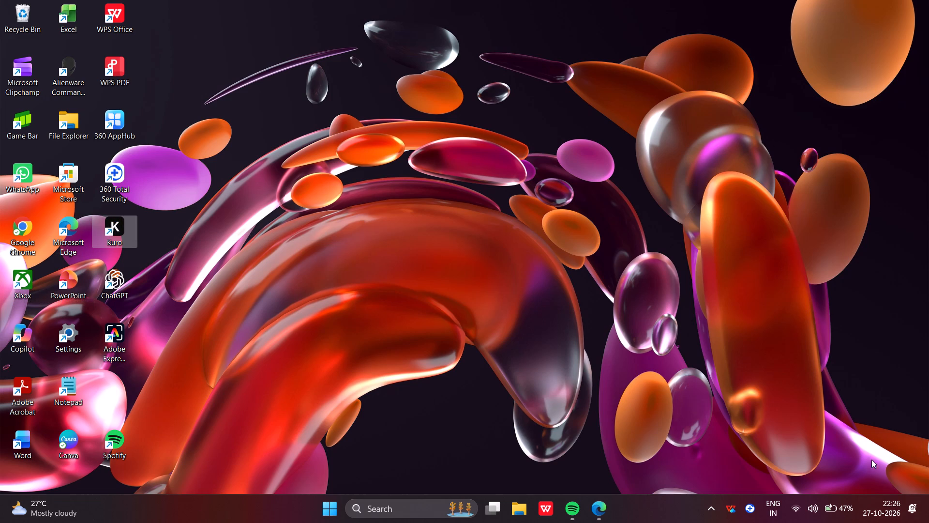
Open the DL&CO _PPT-1 presentation from File Explorer's recent files, look through its slides and display the Skip Instructions slide.
click(516, 512)
click(516, 512)
click(515, 513)
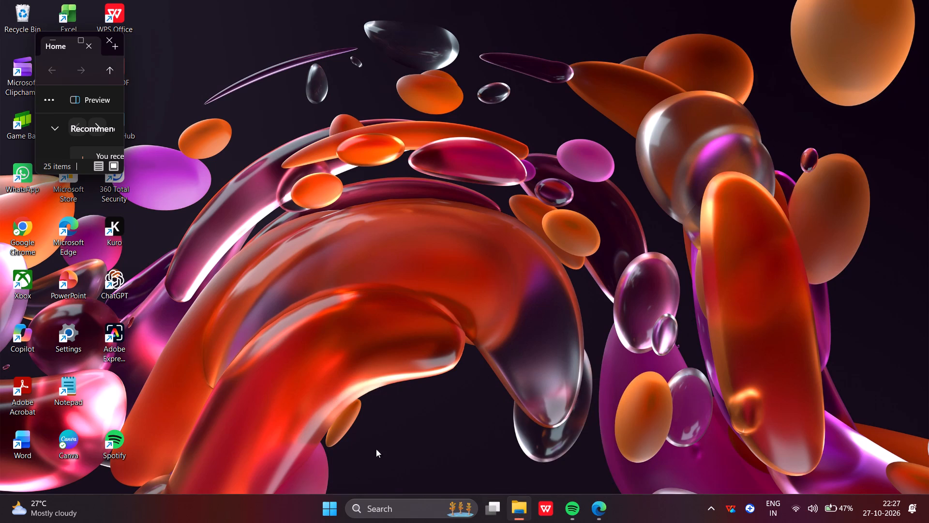
click(82, 39)
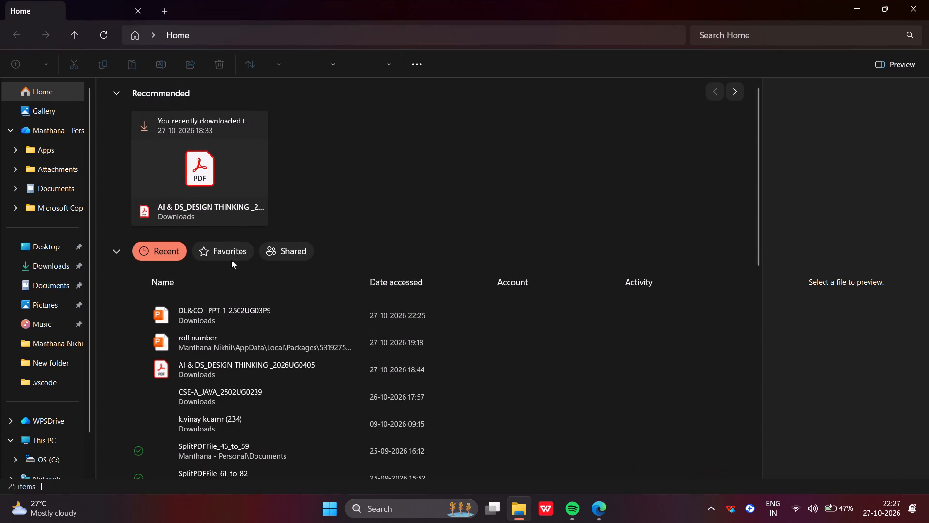
double_click(240, 312)
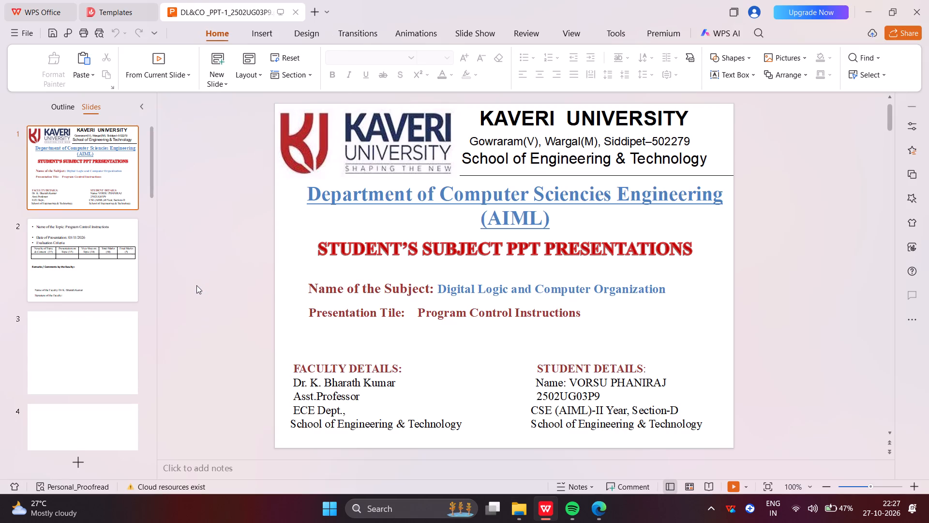
scroll(97, 333, down, 10)
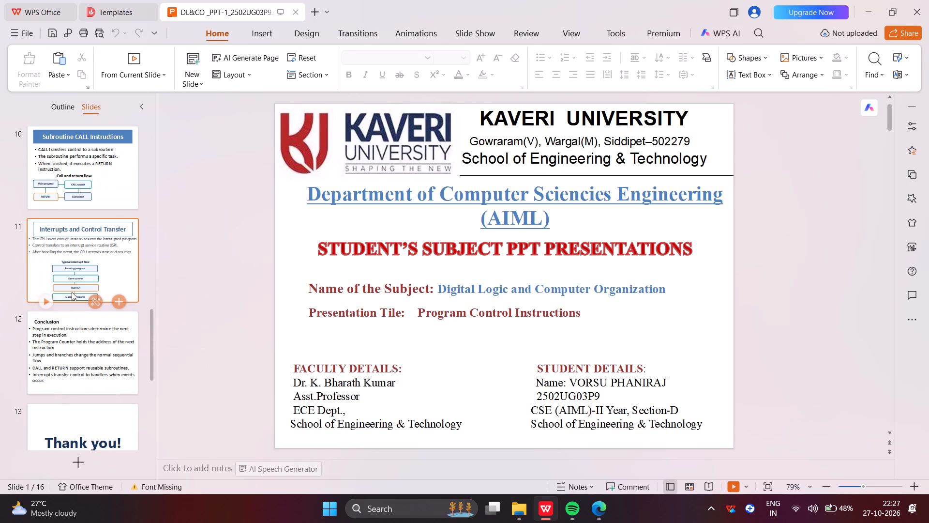
scroll(52, 171, up, 1)
click(52, 171)
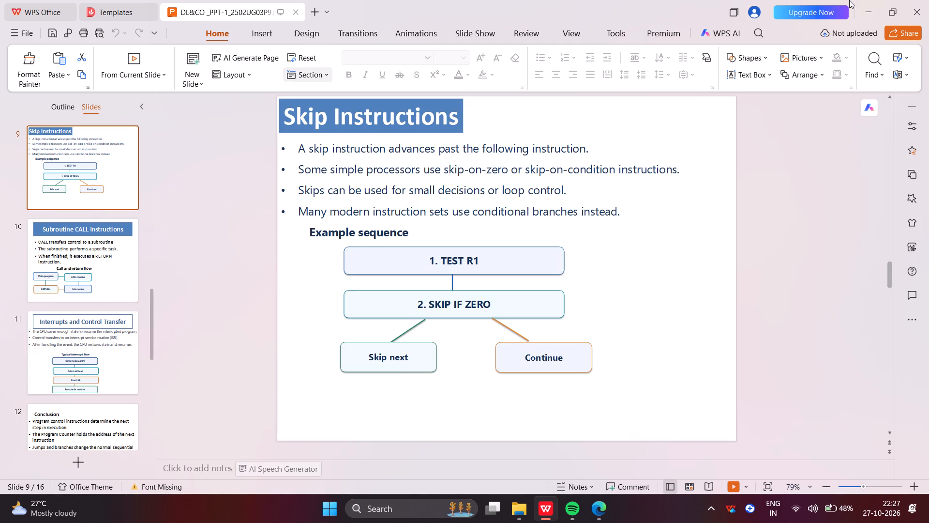
Close the DL&CO _PPT-1 presentation window and the File Explorer window.
click(928, 0)
click(567, 138)
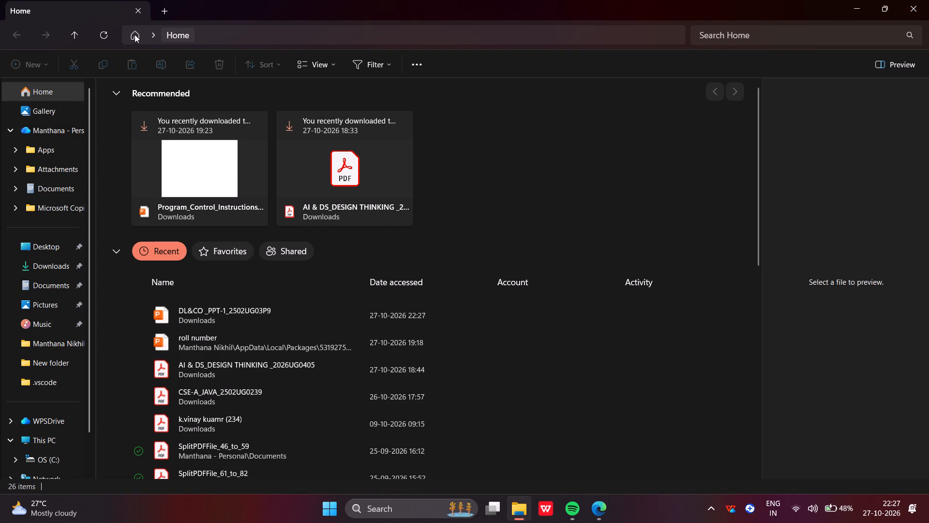
click(928, 0)
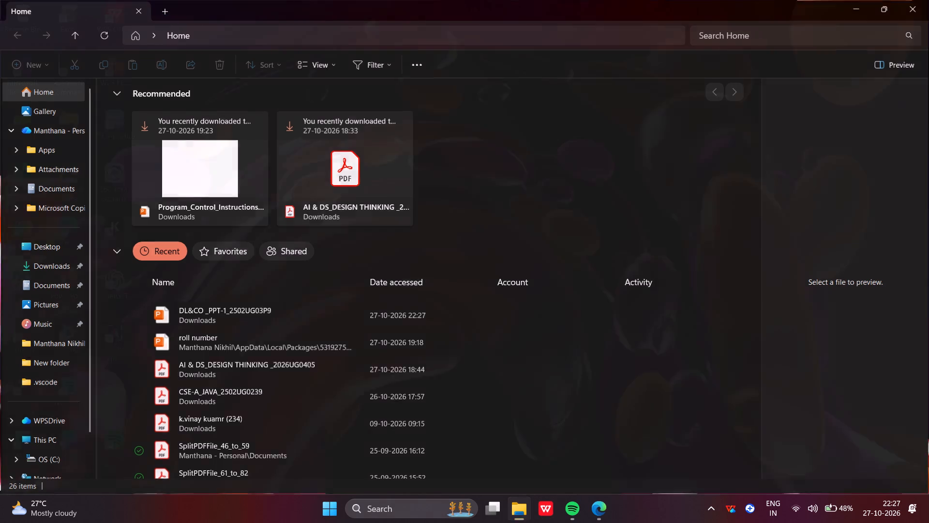
Launch Kuro from the desktop again.
double_click(125, 236)
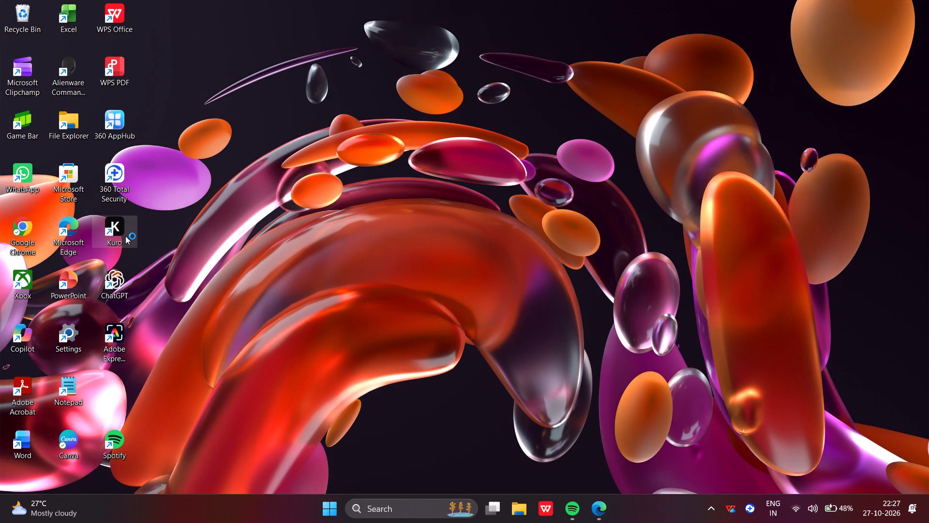